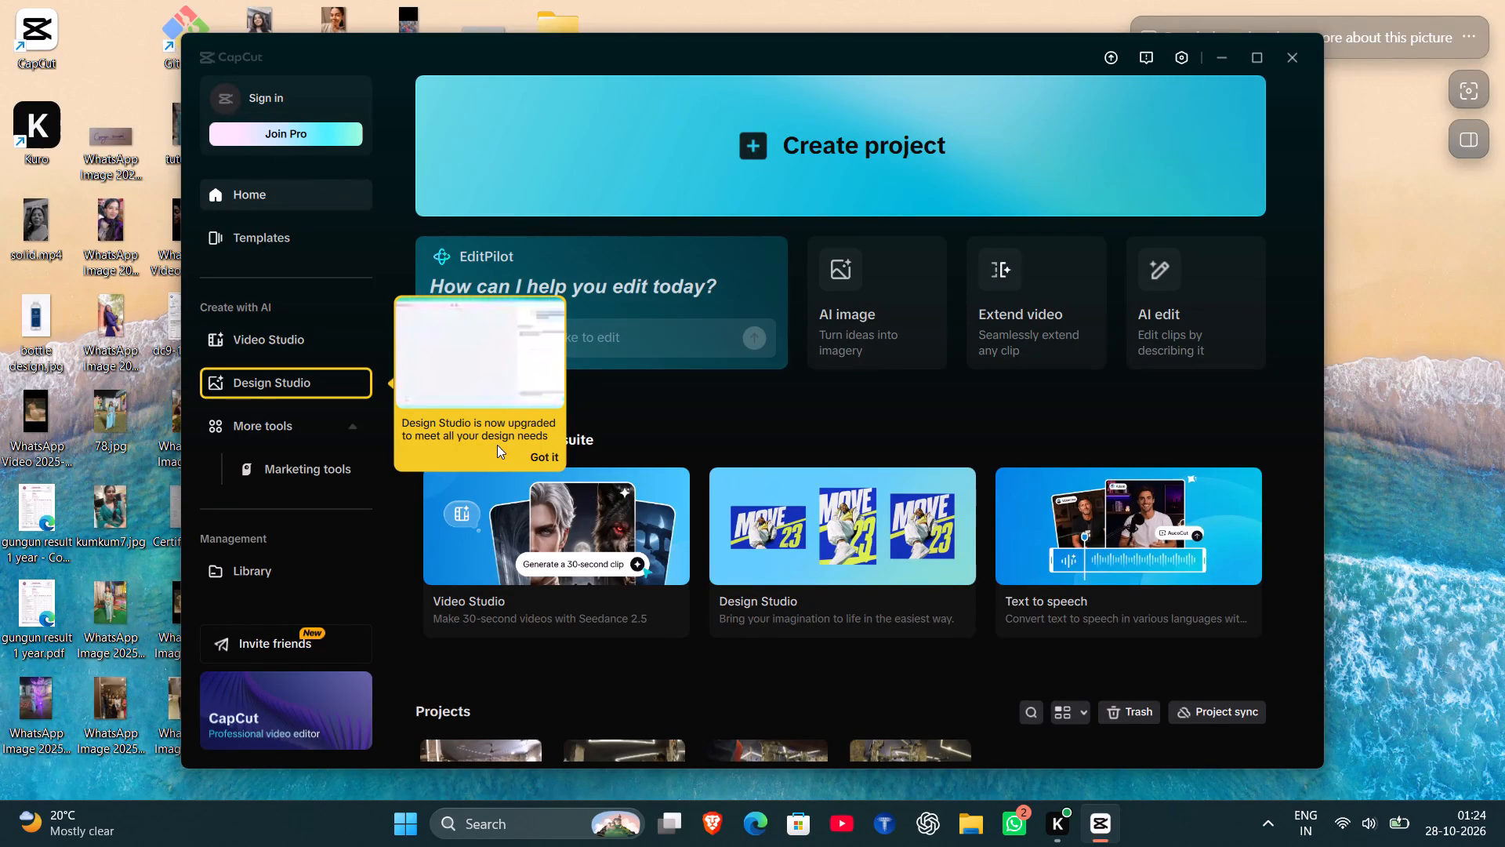
Dismiss the Design Studio upgrade notice on the home page.
{"action": "left_click", "coordinate": [537, 460]}
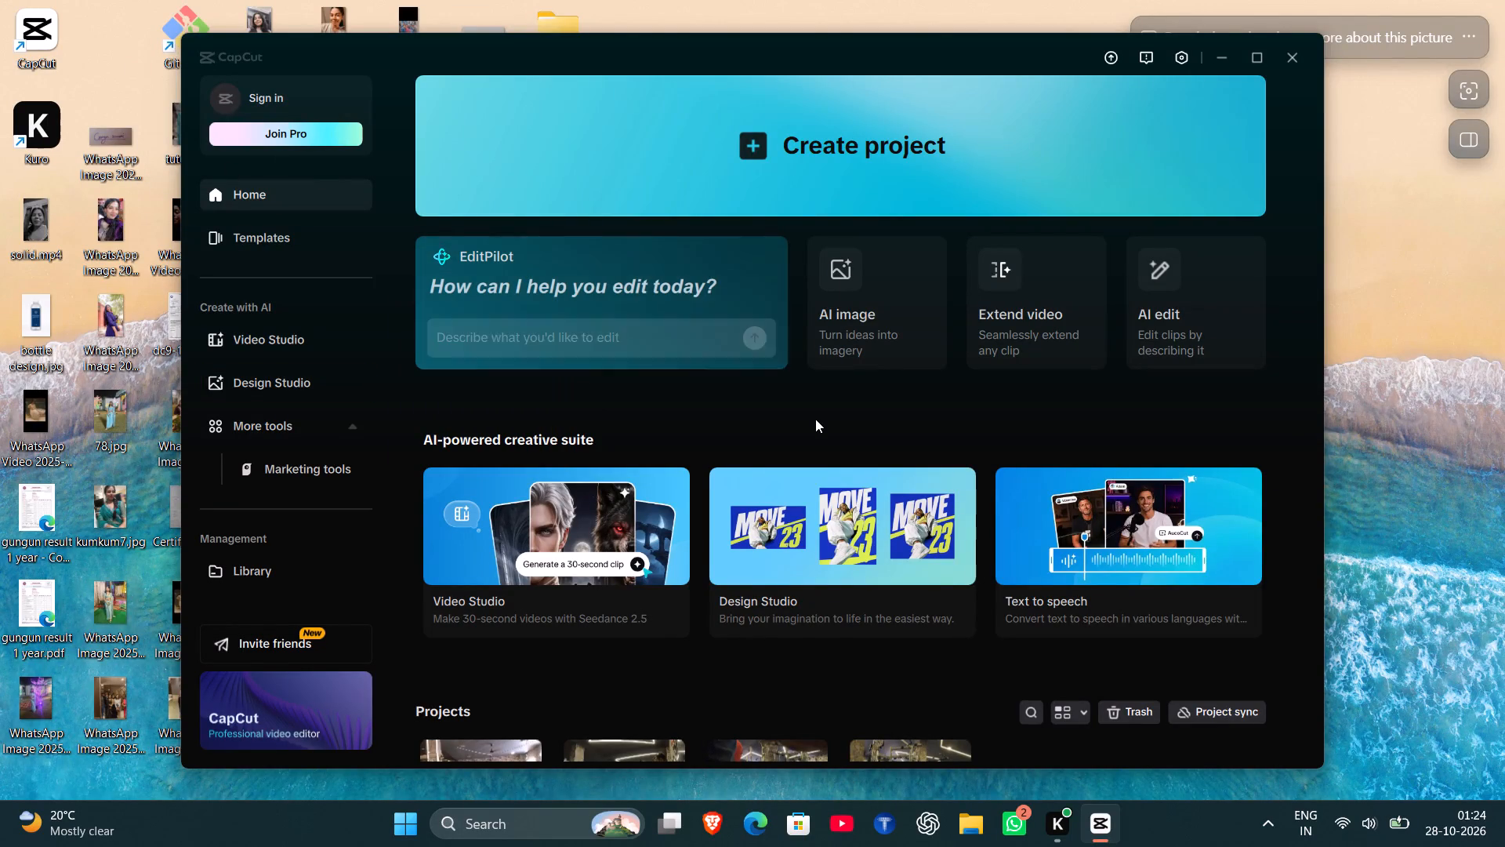
Look through the existing projects listed on the home page.
{"action": "scroll", "coordinate": [815, 419], "scroll_direction": "down", "scroll_amount": 3}
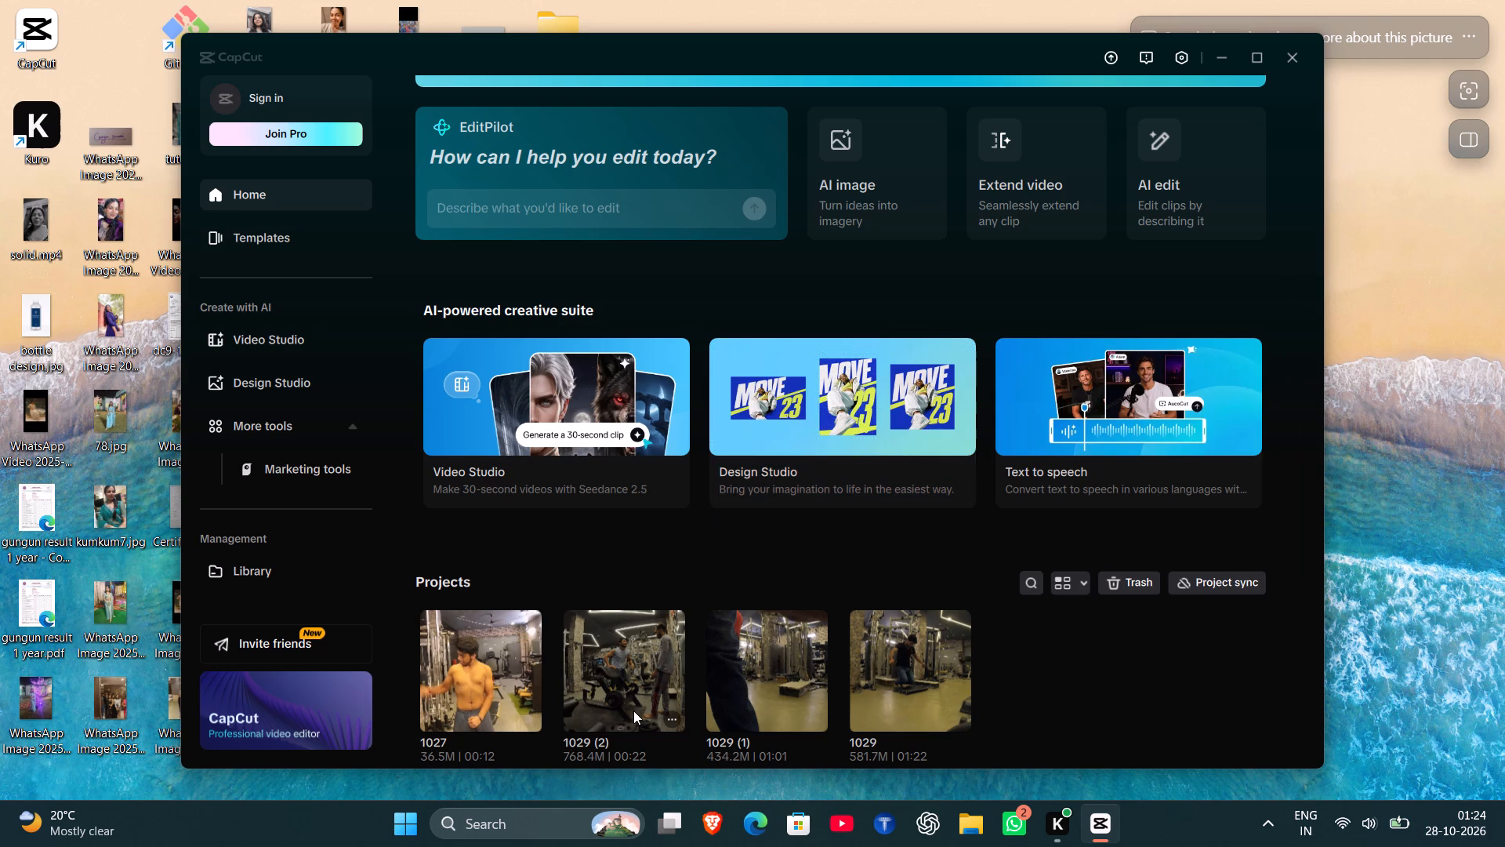
{"action": "scroll", "coordinate": [633, 711], "scroll_direction": "down", "scroll_amount": 1}
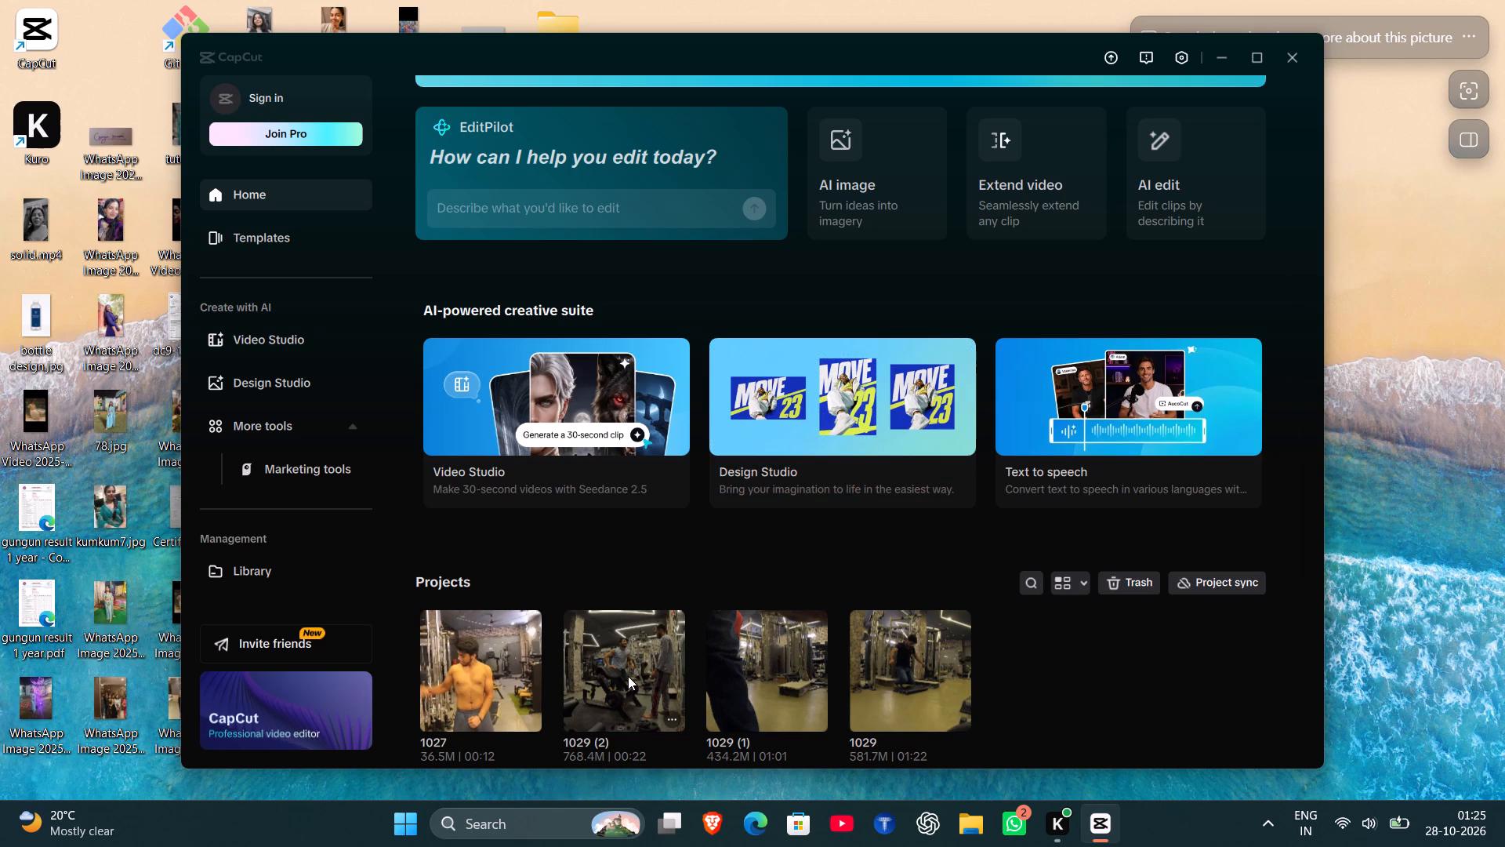
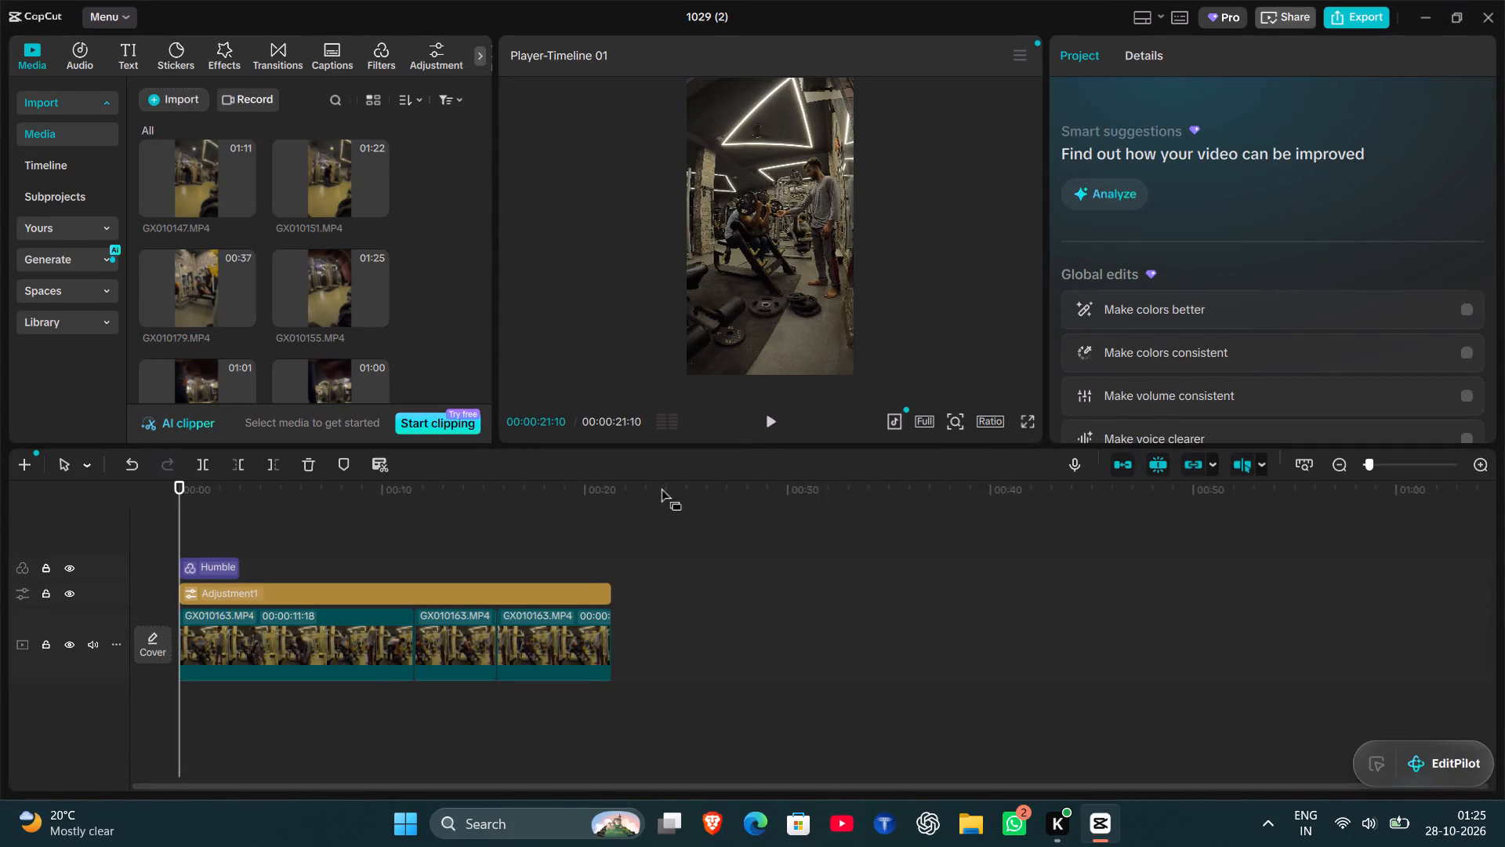
Play back the 1029 (2) timeline and look through the project's imported video clips.
{"action": "key", "text": "space"}
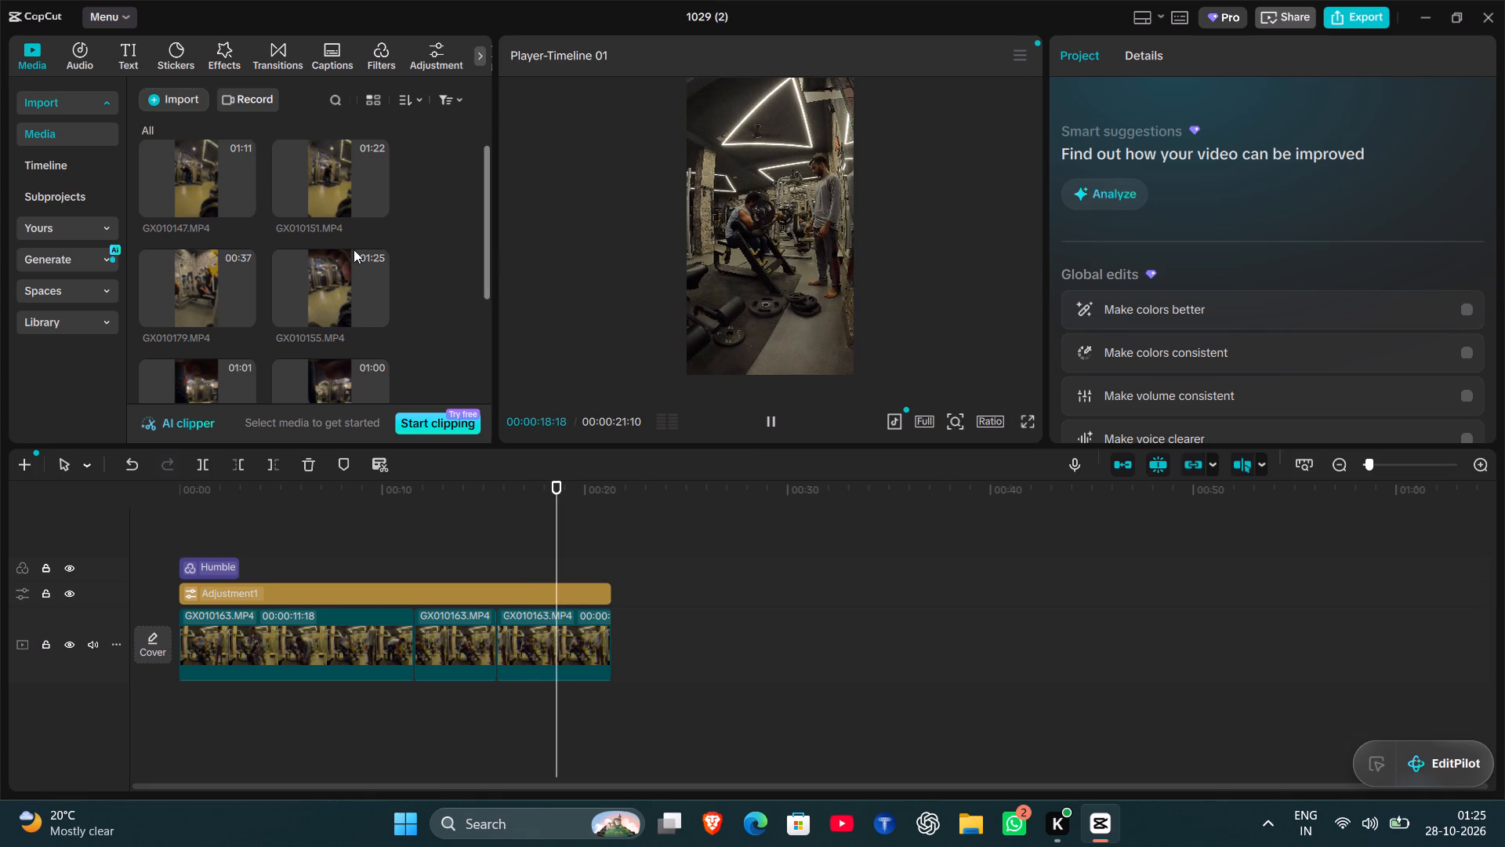
{"action": "scroll", "coordinate": [321, 287], "scroll_direction": "down", "scroll_amount": 2}
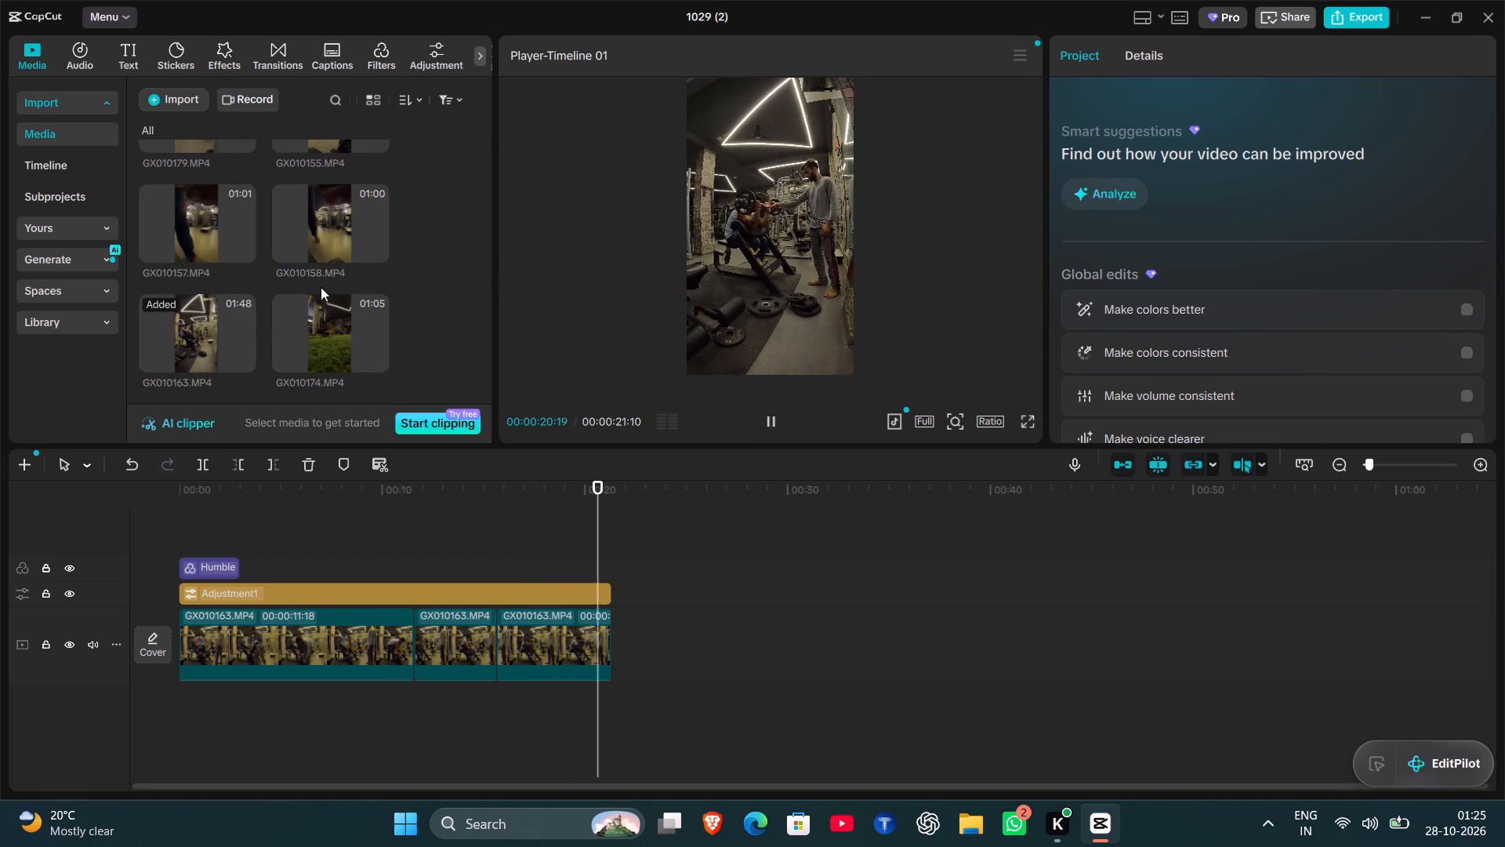
{"action": "scroll", "coordinate": [321, 287], "scroll_direction": "up", "scroll_amount": 2}
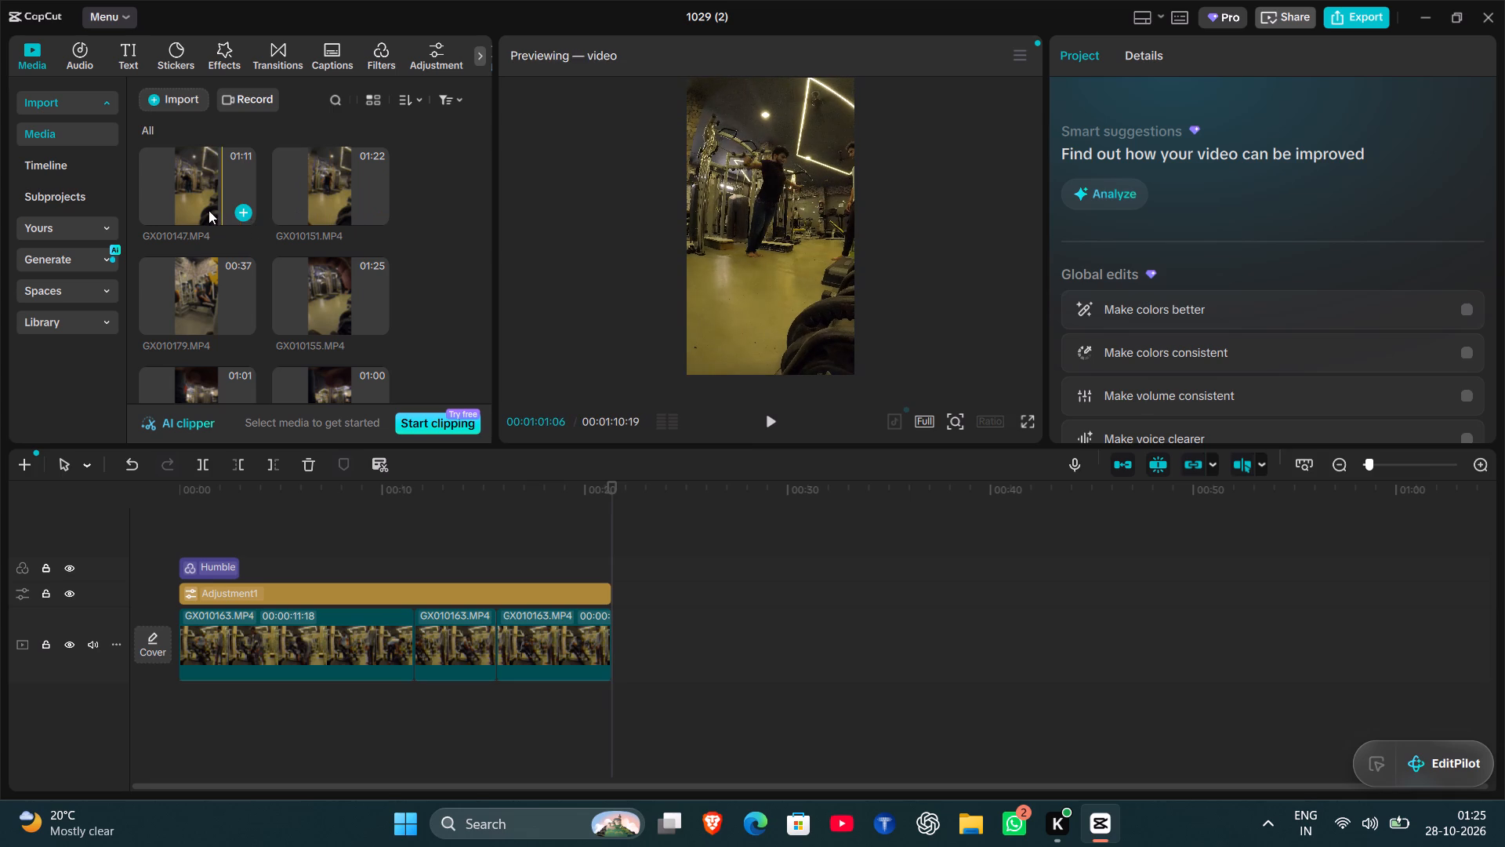
{"action": "scroll", "coordinate": [209, 321], "scroll_direction": "down", "scroll_amount": 2}
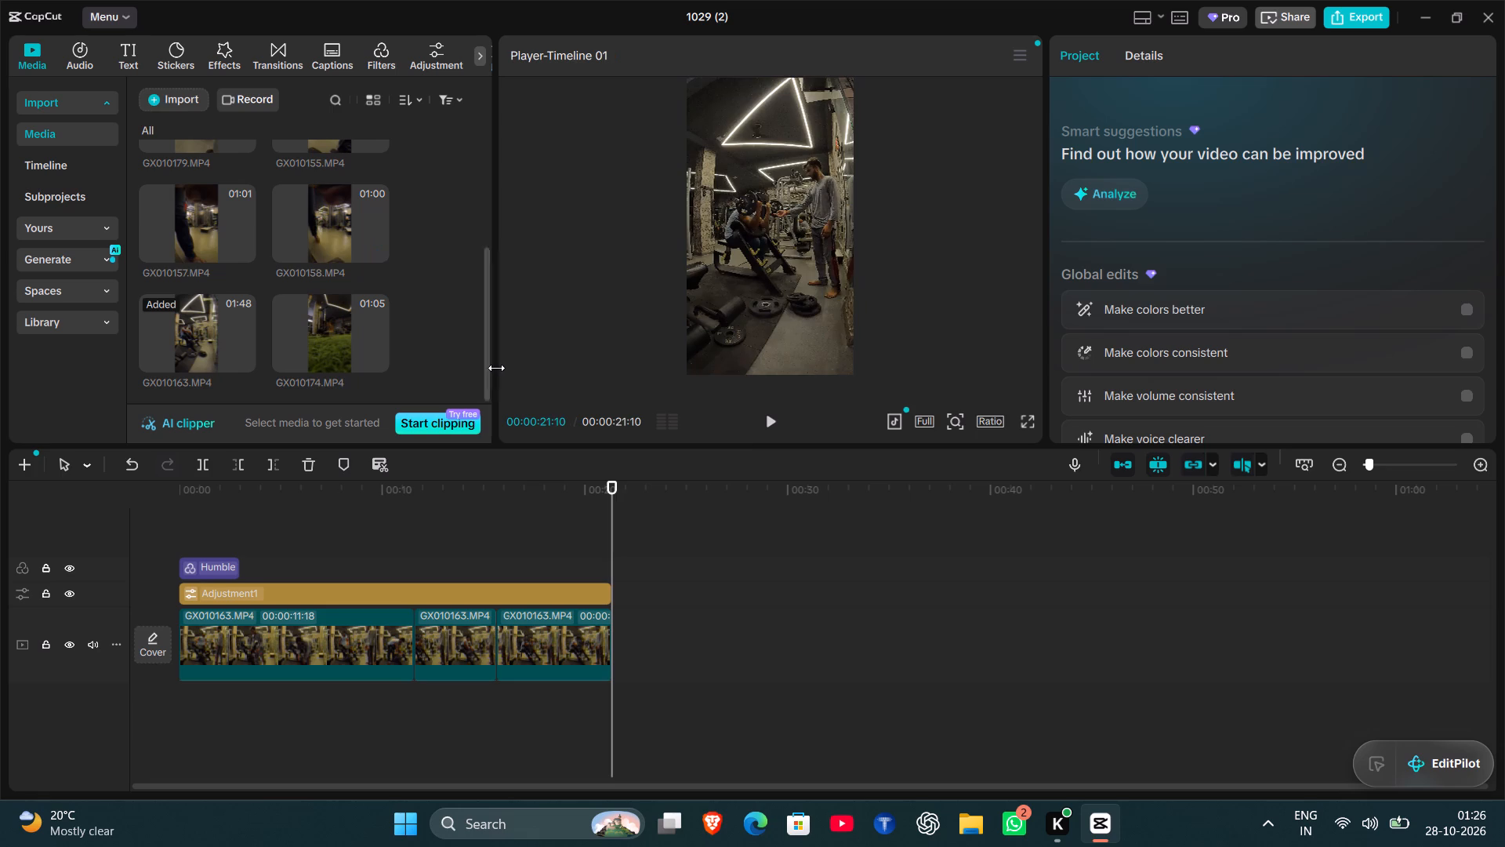
{"action": "scroll", "coordinate": [496, 368], "scroll_direction": "down", "scroll_amount": 1}
{"action": "scroll", "coordinate": [108, 17], "scroll_direction": "up", "scroll_amount": 1, "text": "ctrl"}
Quit CapCut from the open 1029 (2) project.
{"action": "left_click", "coordinate": [108, 17]}
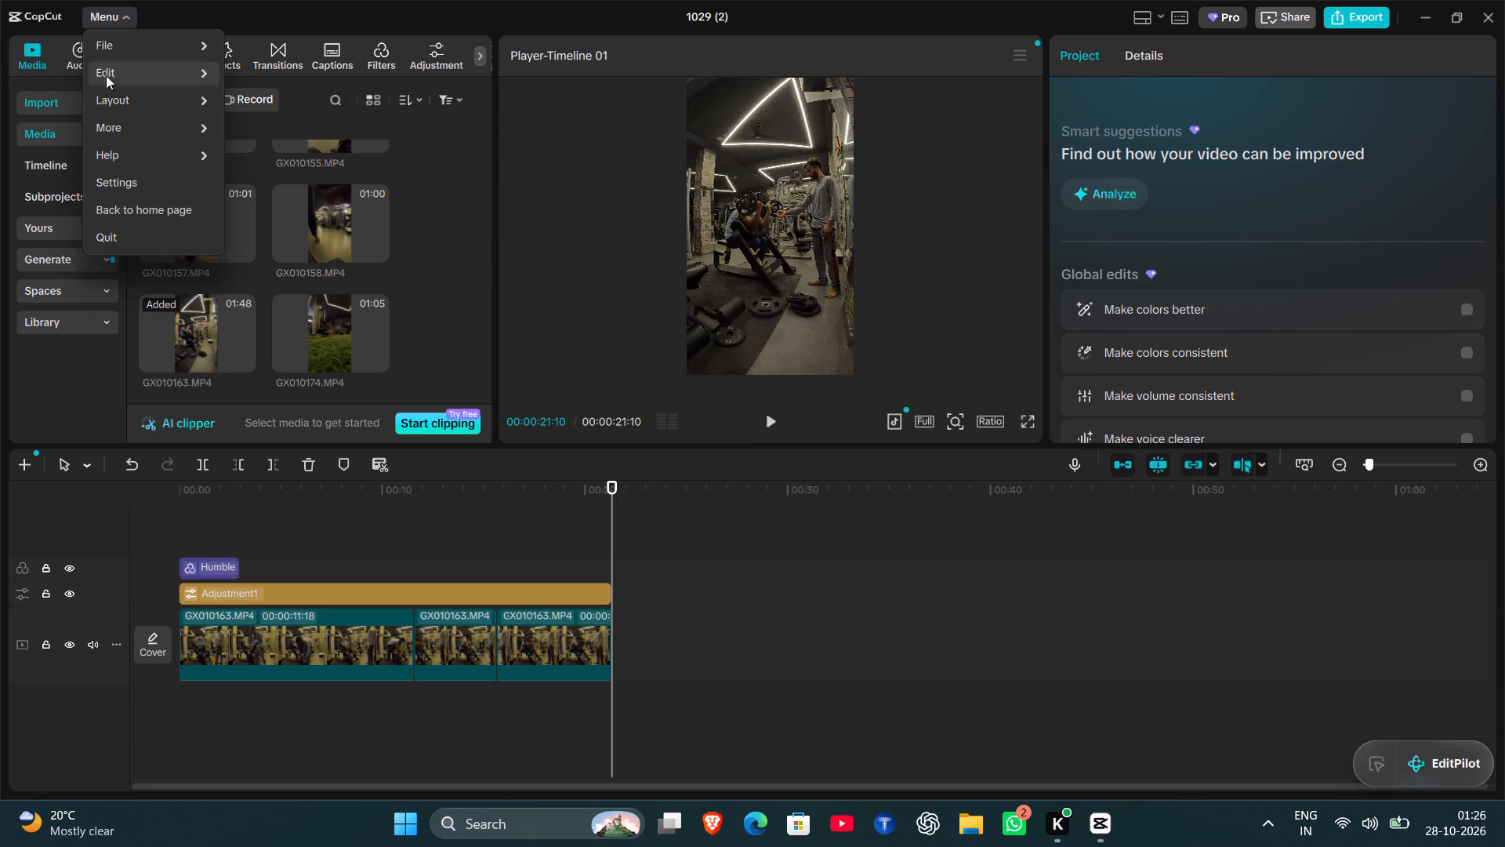
{"action": "left_click", "coordinate": [135, 233]}
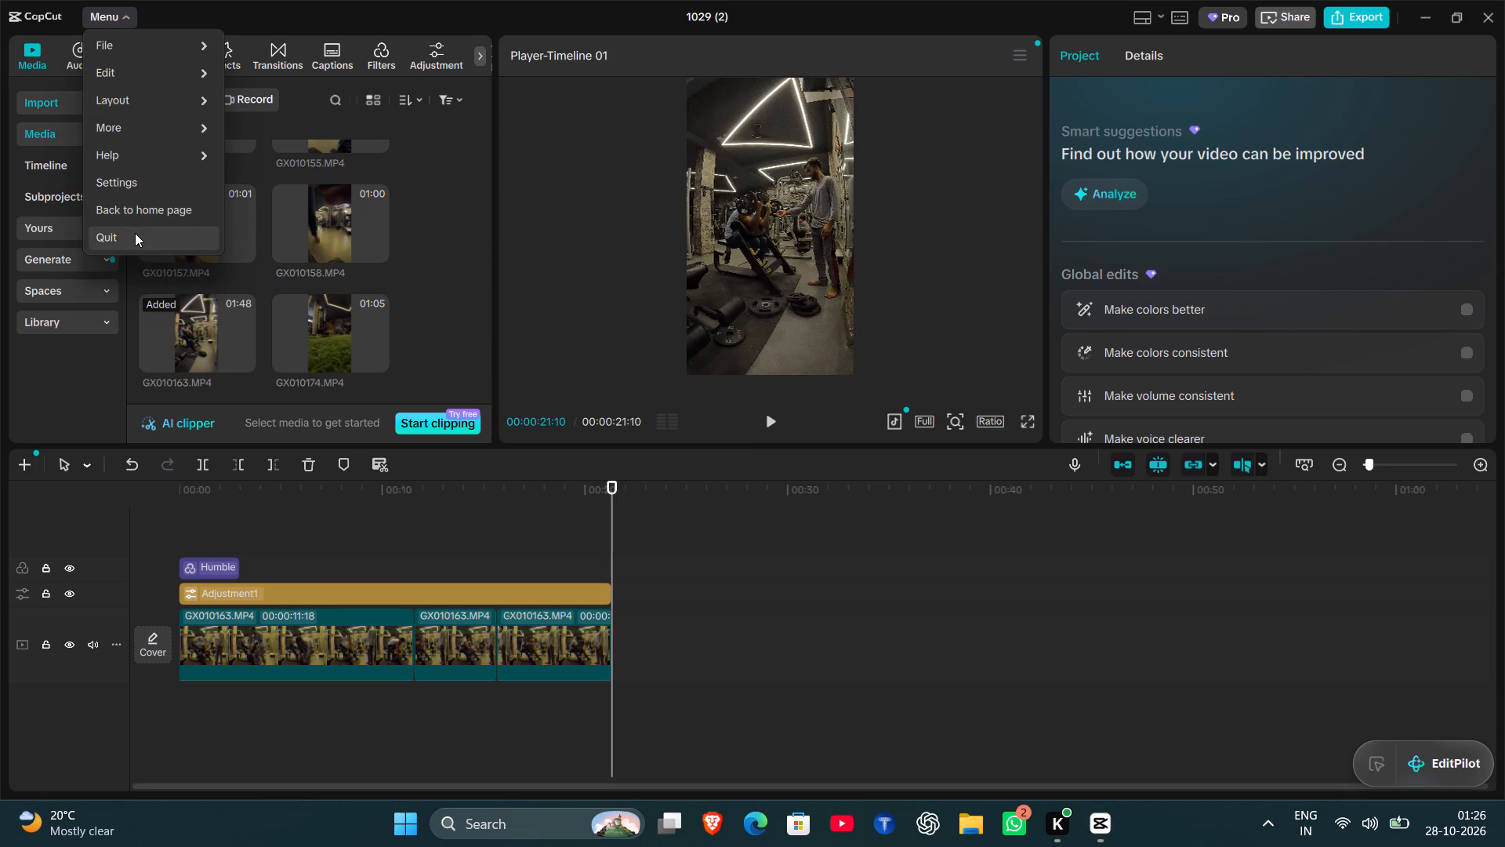
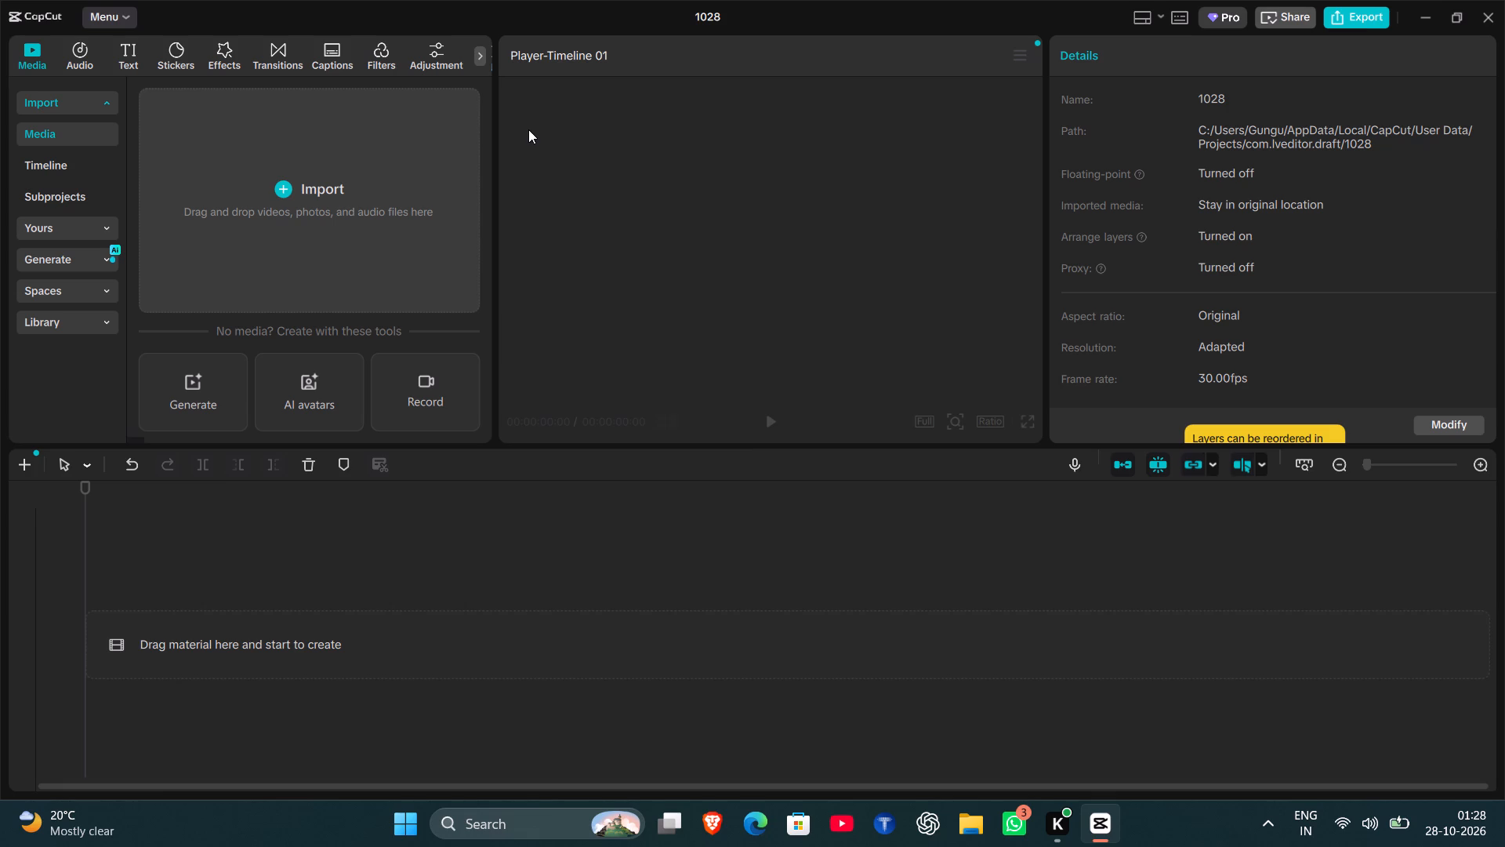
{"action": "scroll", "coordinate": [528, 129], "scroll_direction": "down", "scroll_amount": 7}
Start a media import into the empty 1028 project, bringing up the choice of import source.
{"action": "scroll", "coordinate": [528, 129], "scroll_direction": "down", "scroll_amount": 5}
{"action": "left_click", "coordinate": [187, 190]}
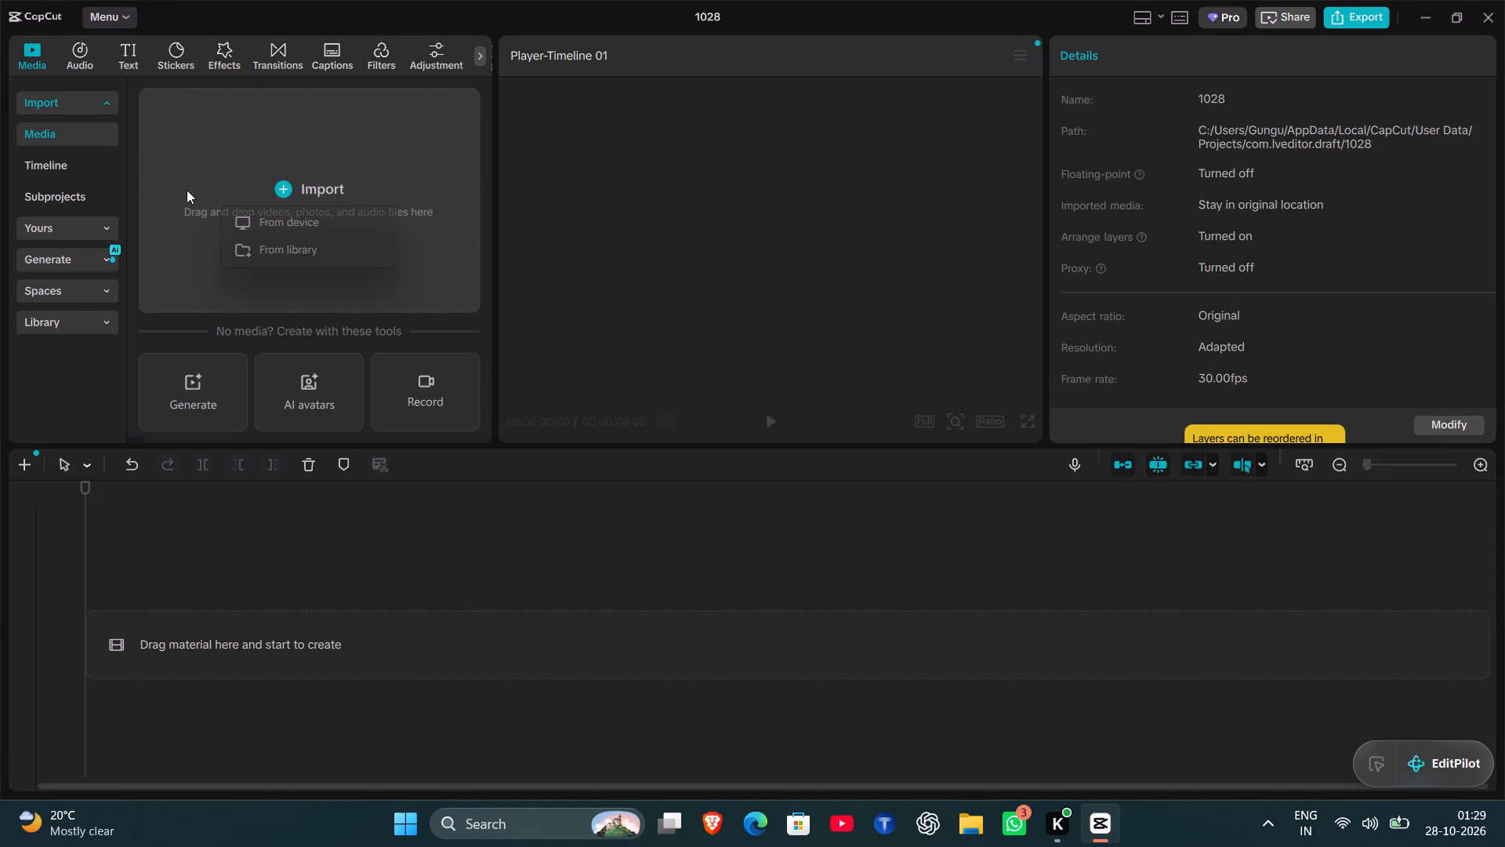
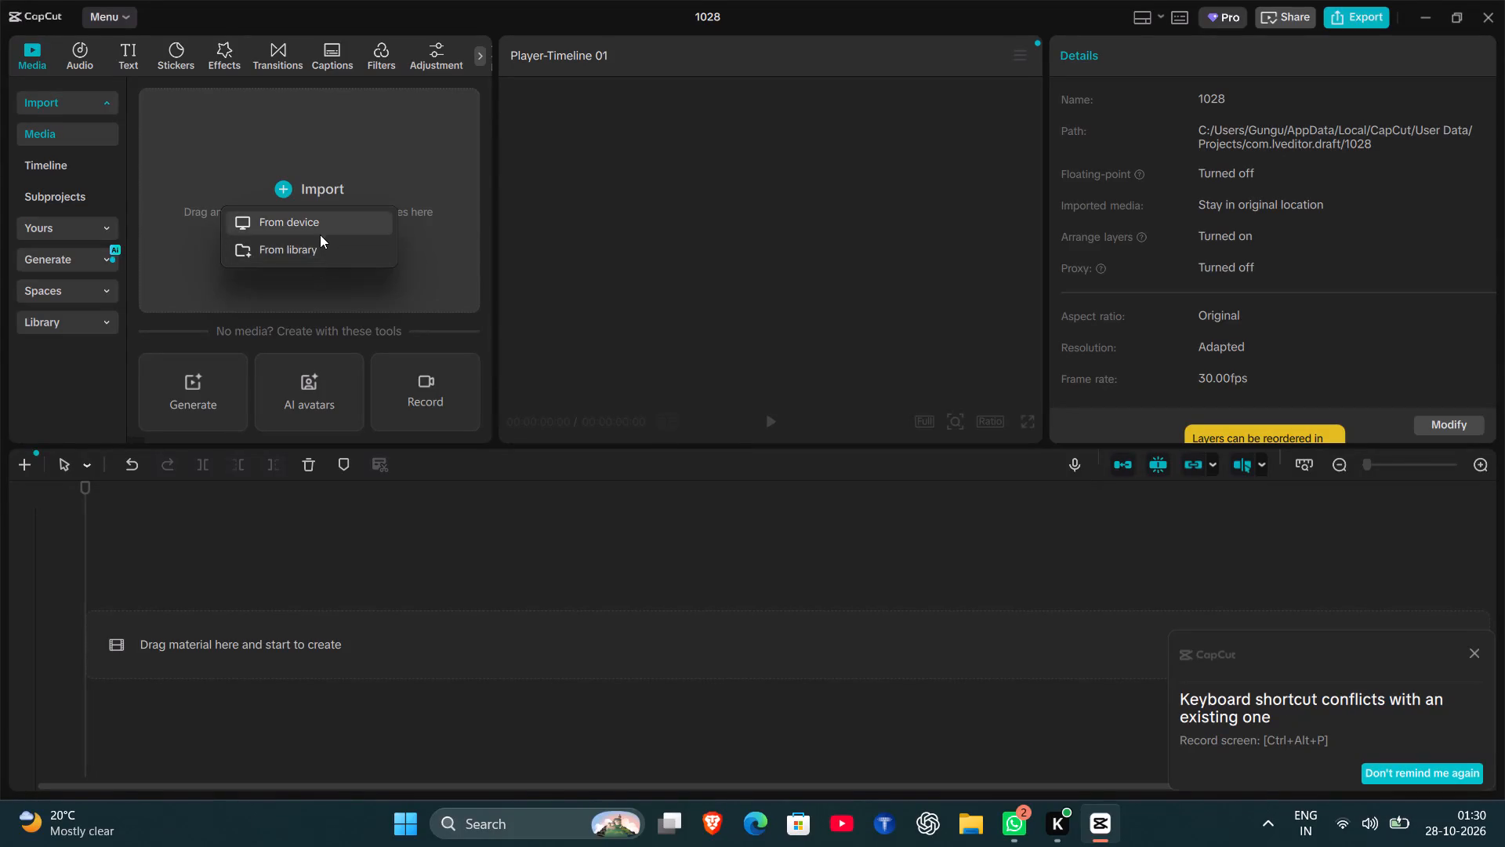
Import the audio file xcuss.aac from the device's recent files into the project media.
{"action": "left_click", "coordinate": [325, 227]}
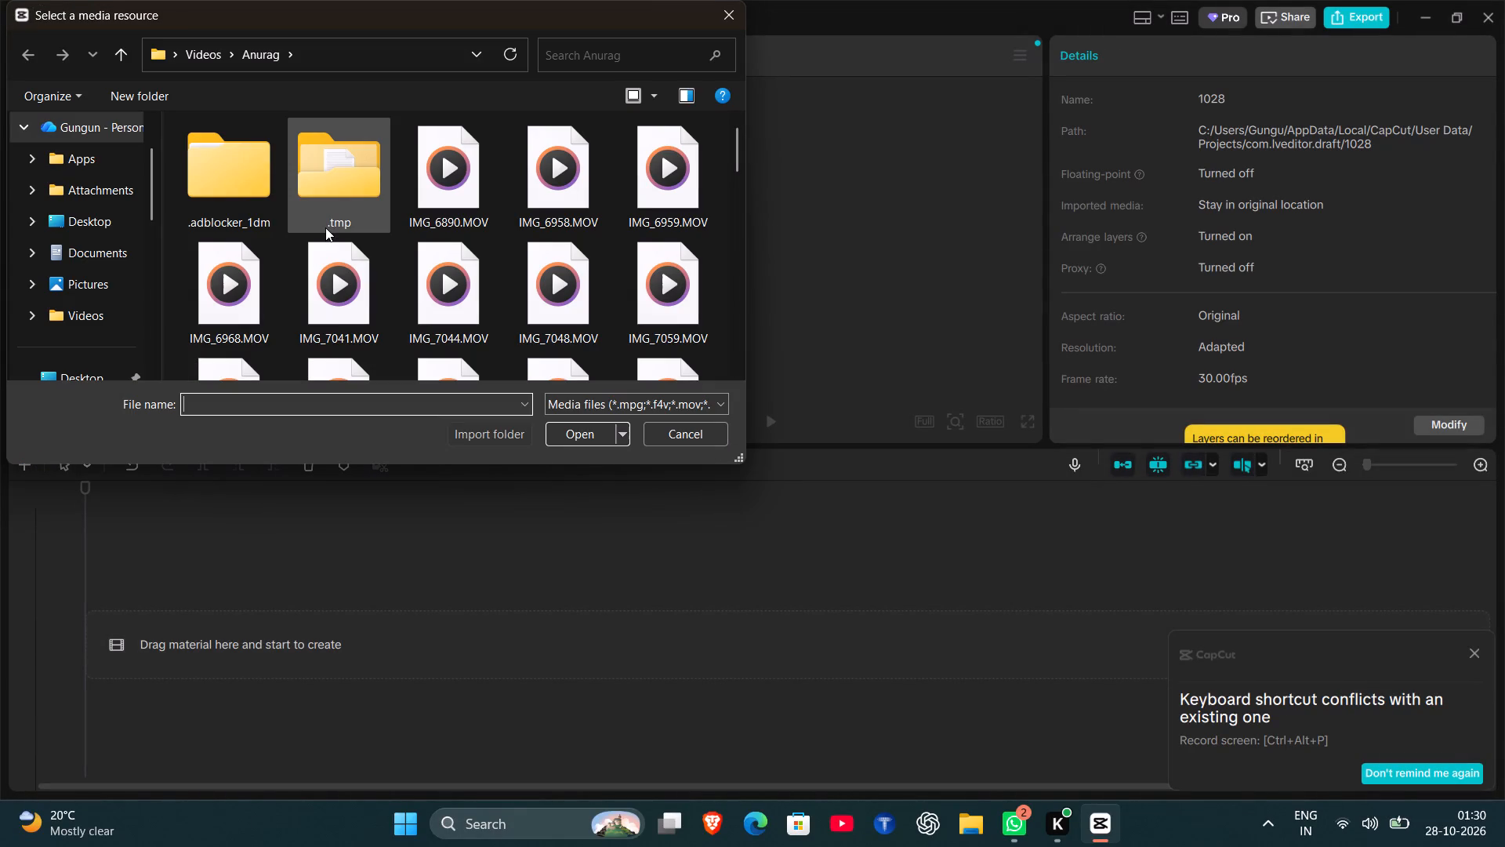
{"action": "scroll", "coordinate": [325, 227], "scroll_direction": "up", "scroll_amount": 2}
{"action": "scroll", "coordinate": [78, 205], "scroll_direction": "up", "scroll_amount": 4}
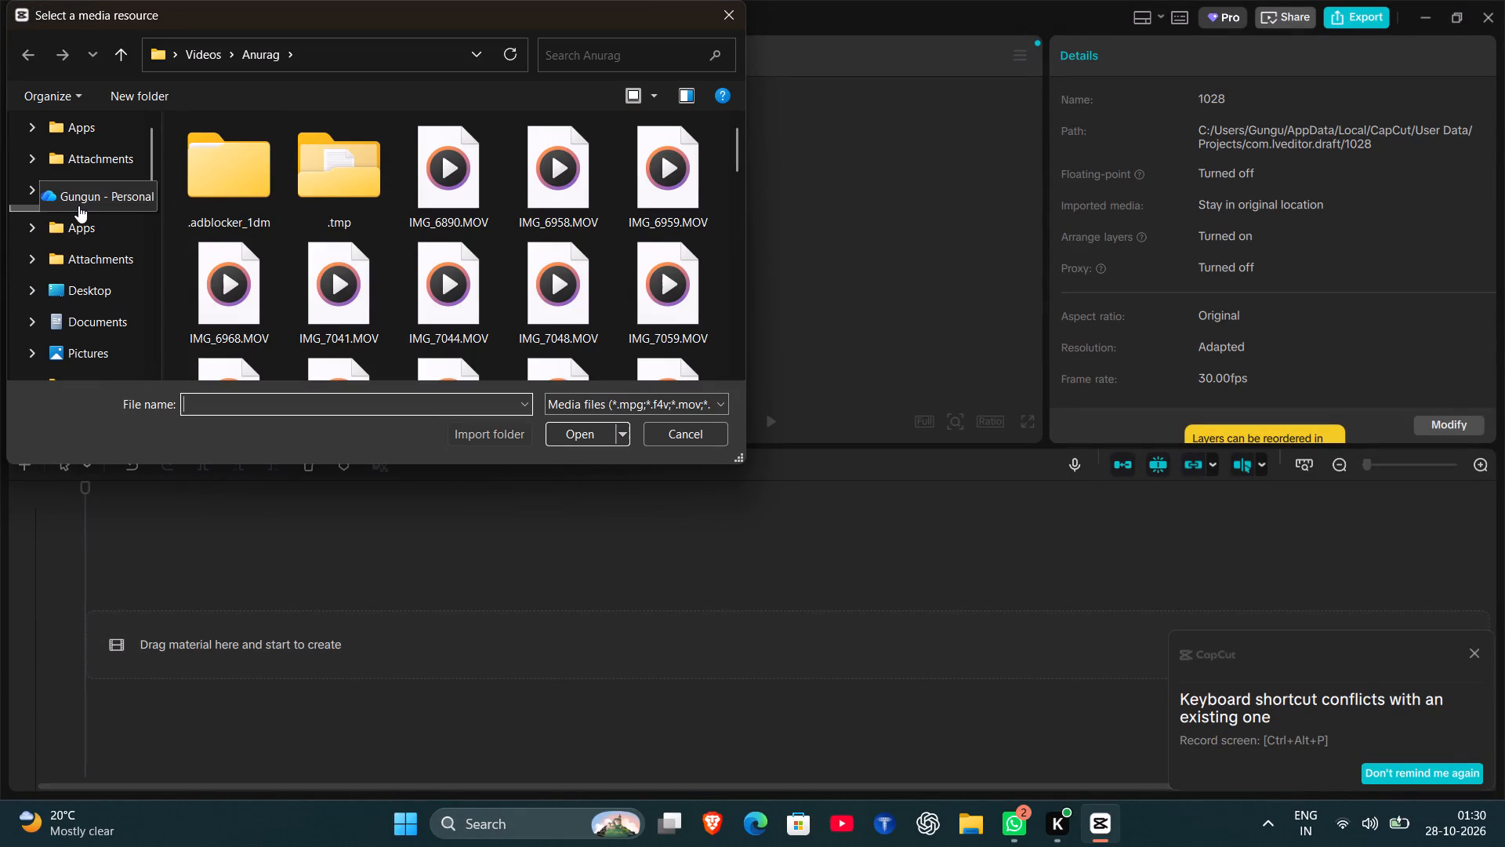
{"action": "left_click", "coordinate": [87, 148]}
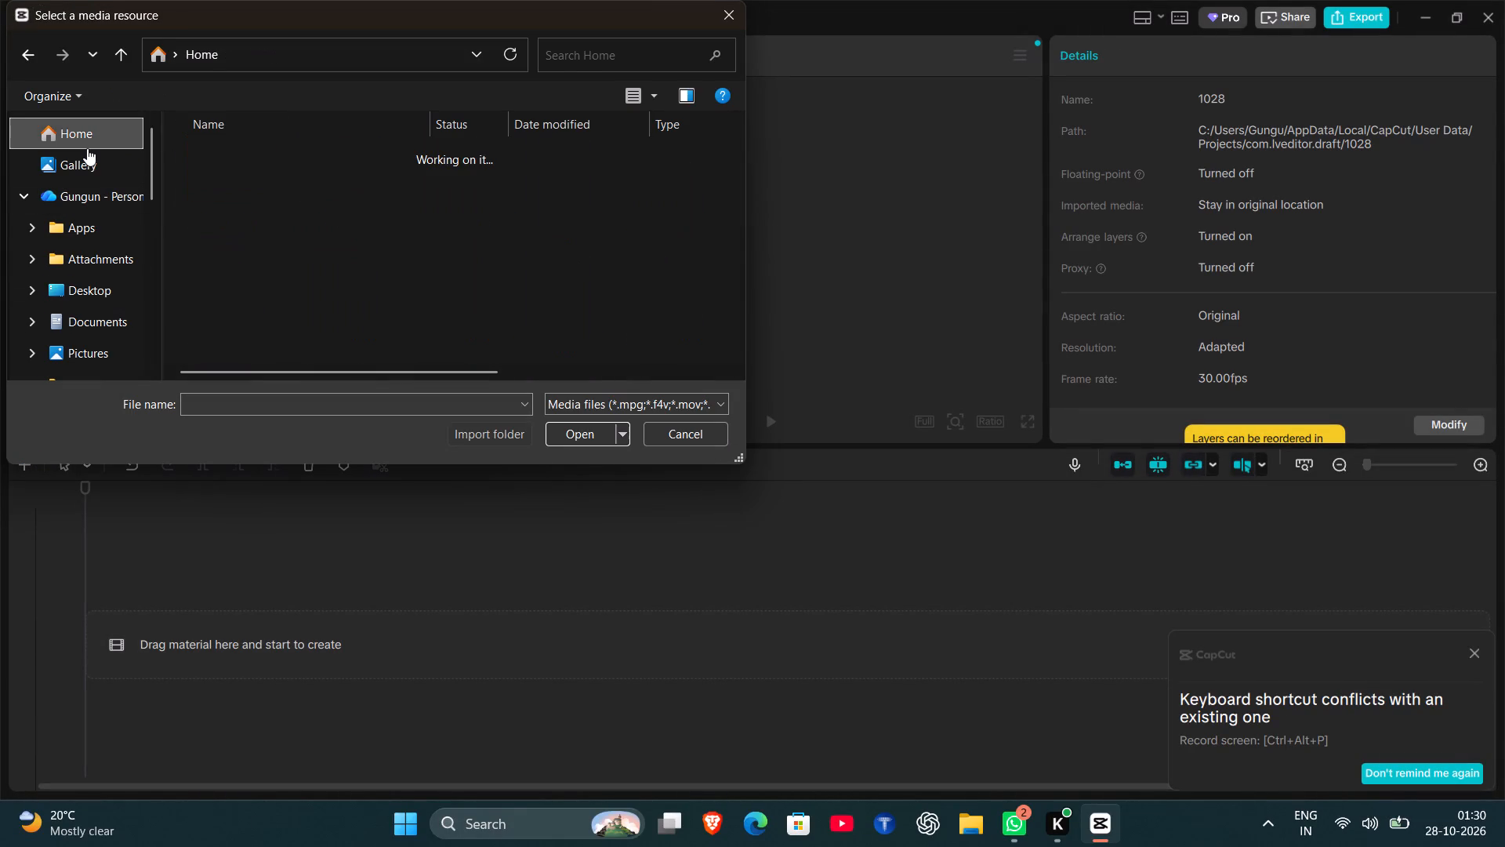
{"action": "scroll", "coordinate": [320, 306], "scroll_direction": "down", "scroll_amount": 3}
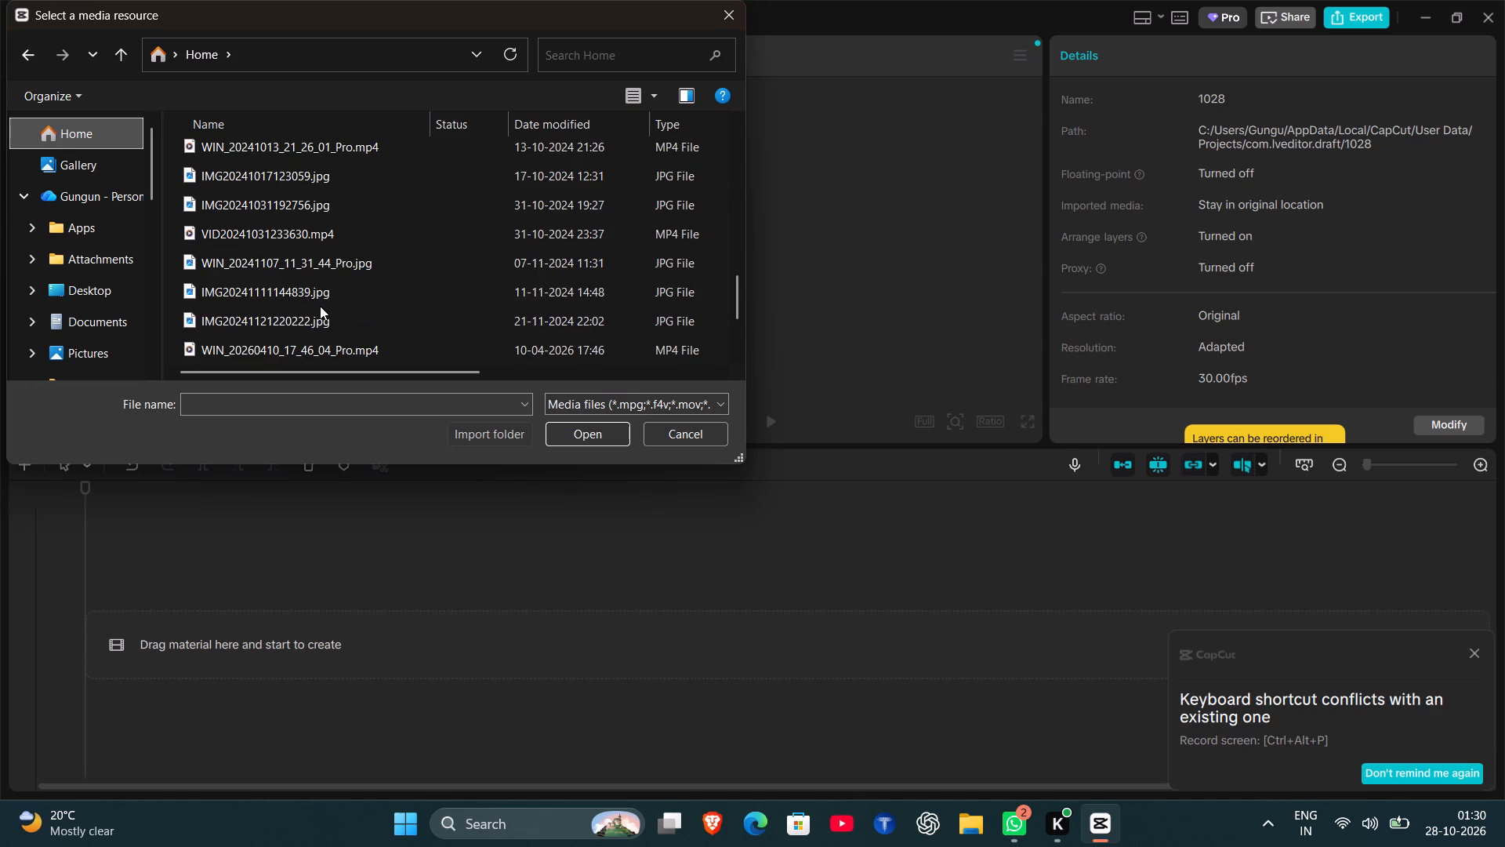
{"action": "scroll", "coordinate": [320, 306], "scroll_direction": "up", "scroll_amount": 3}
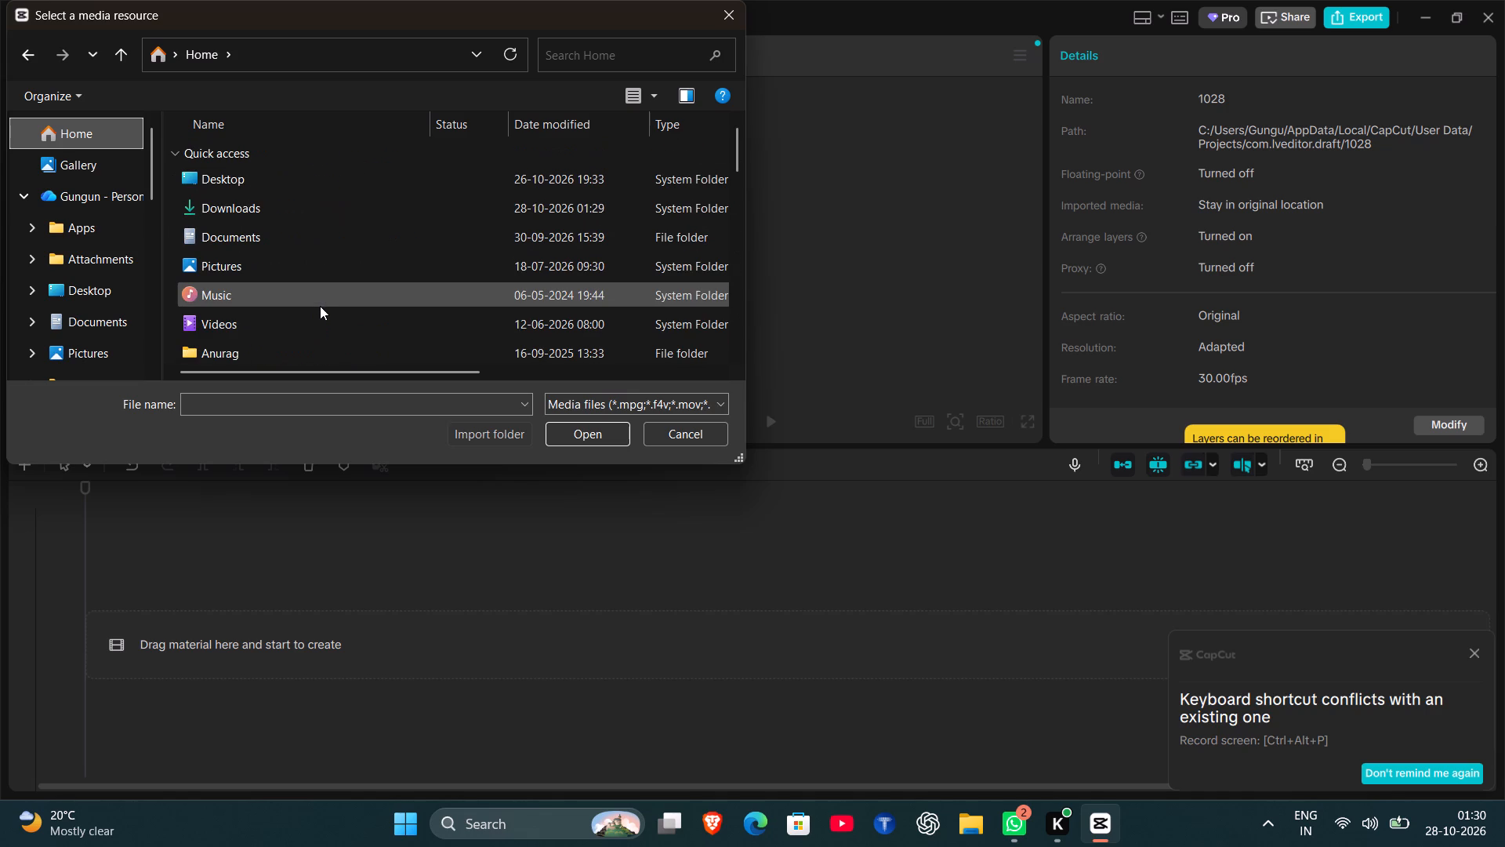
{"action": "scroll", "coordinate": [320, 306], "scroll_direction": "down", "scroll_amount": 3}
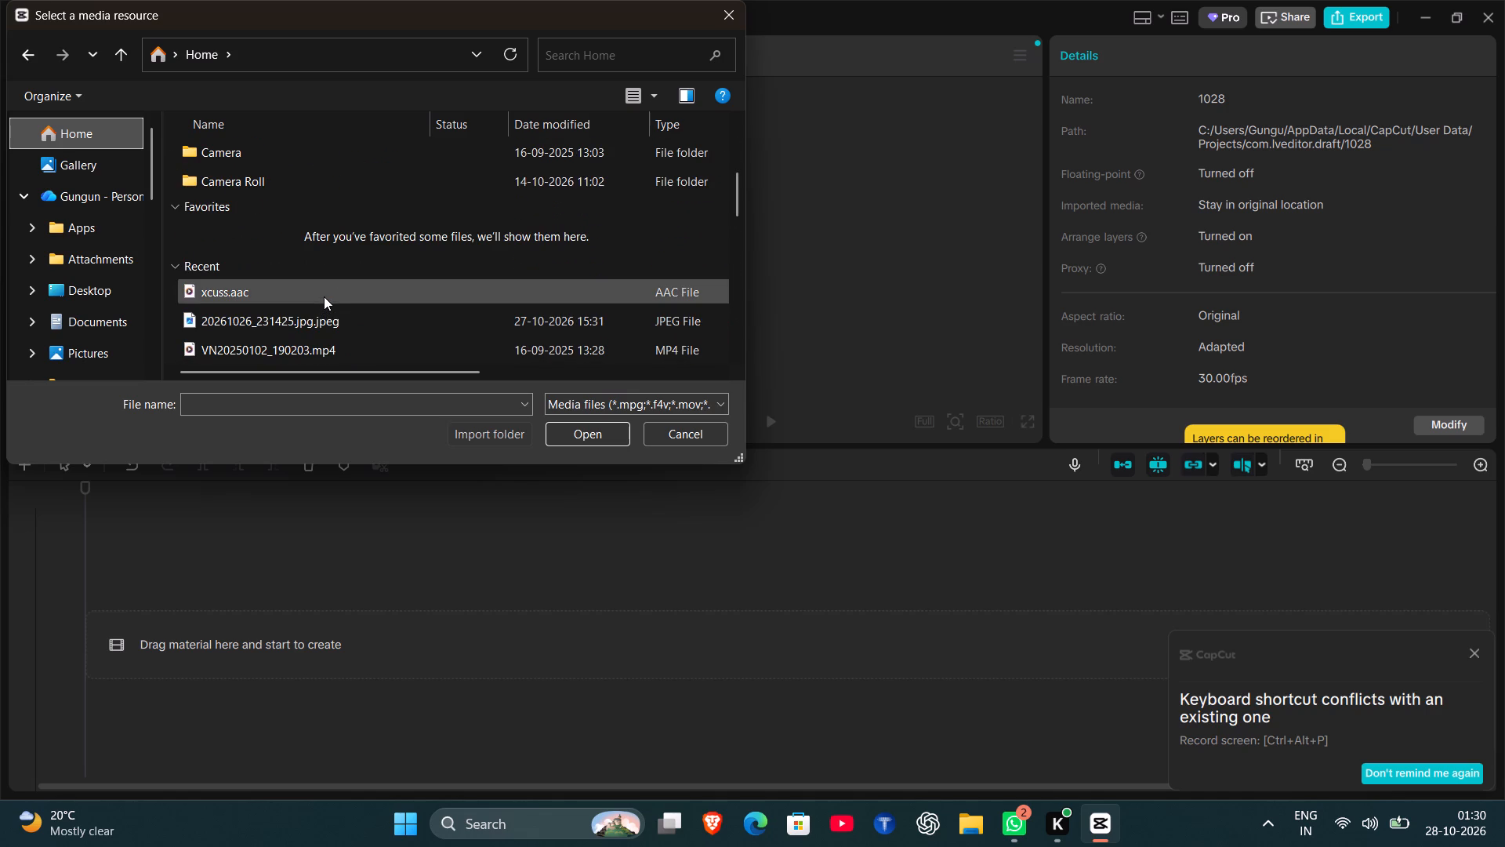
{"action": "double_click", "coordinate": [324, 296]}
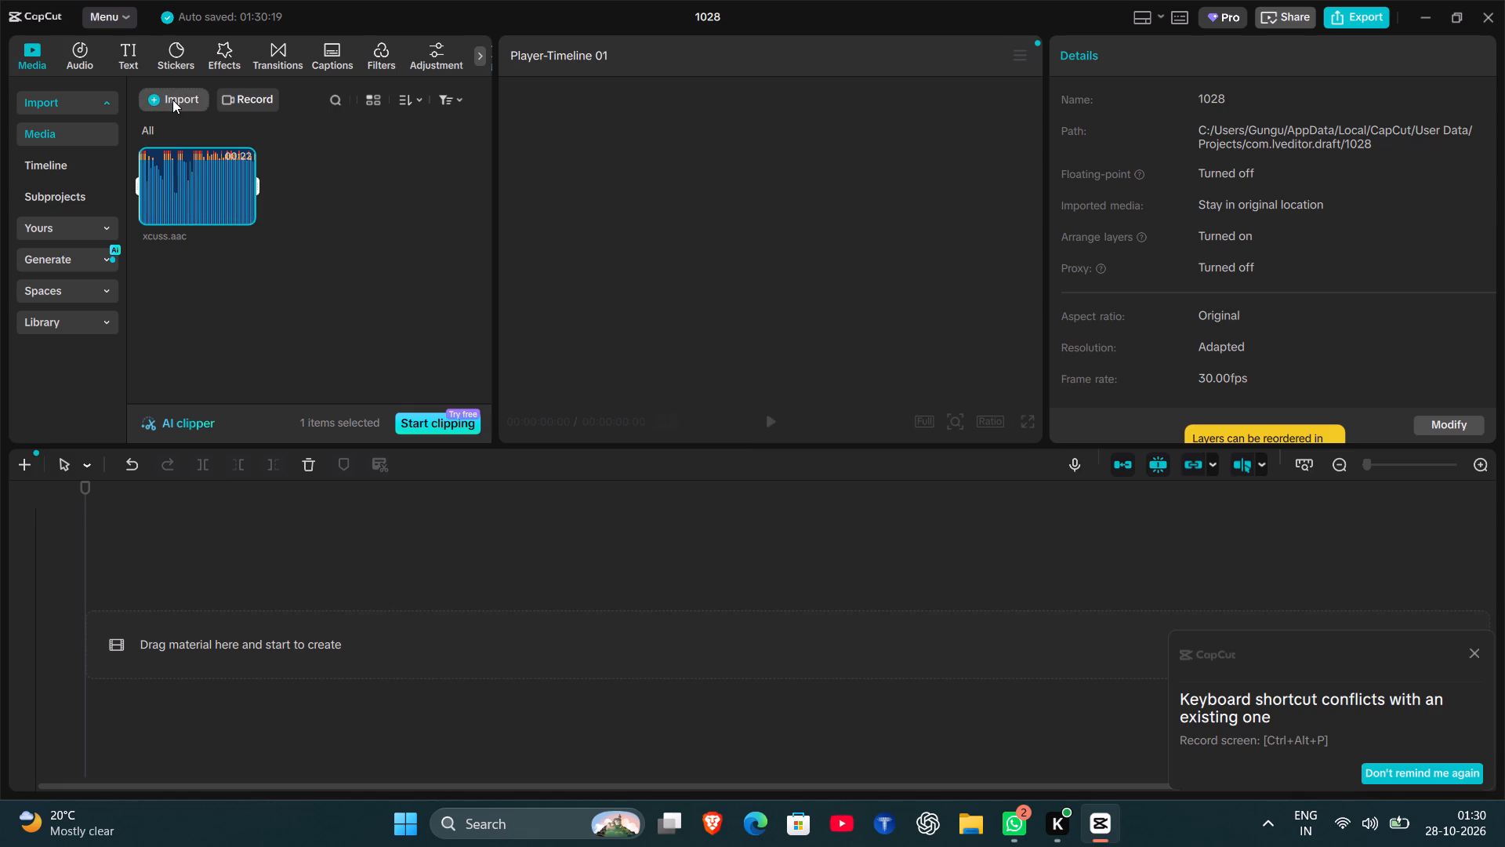
Import the image 20261026_231425.jpg.jpeg from the device's recent files into the project media.
{"action": "left_click", "coordinate": [172, 100]}
{"action": "left_click", "coordinate": [217, 139]}
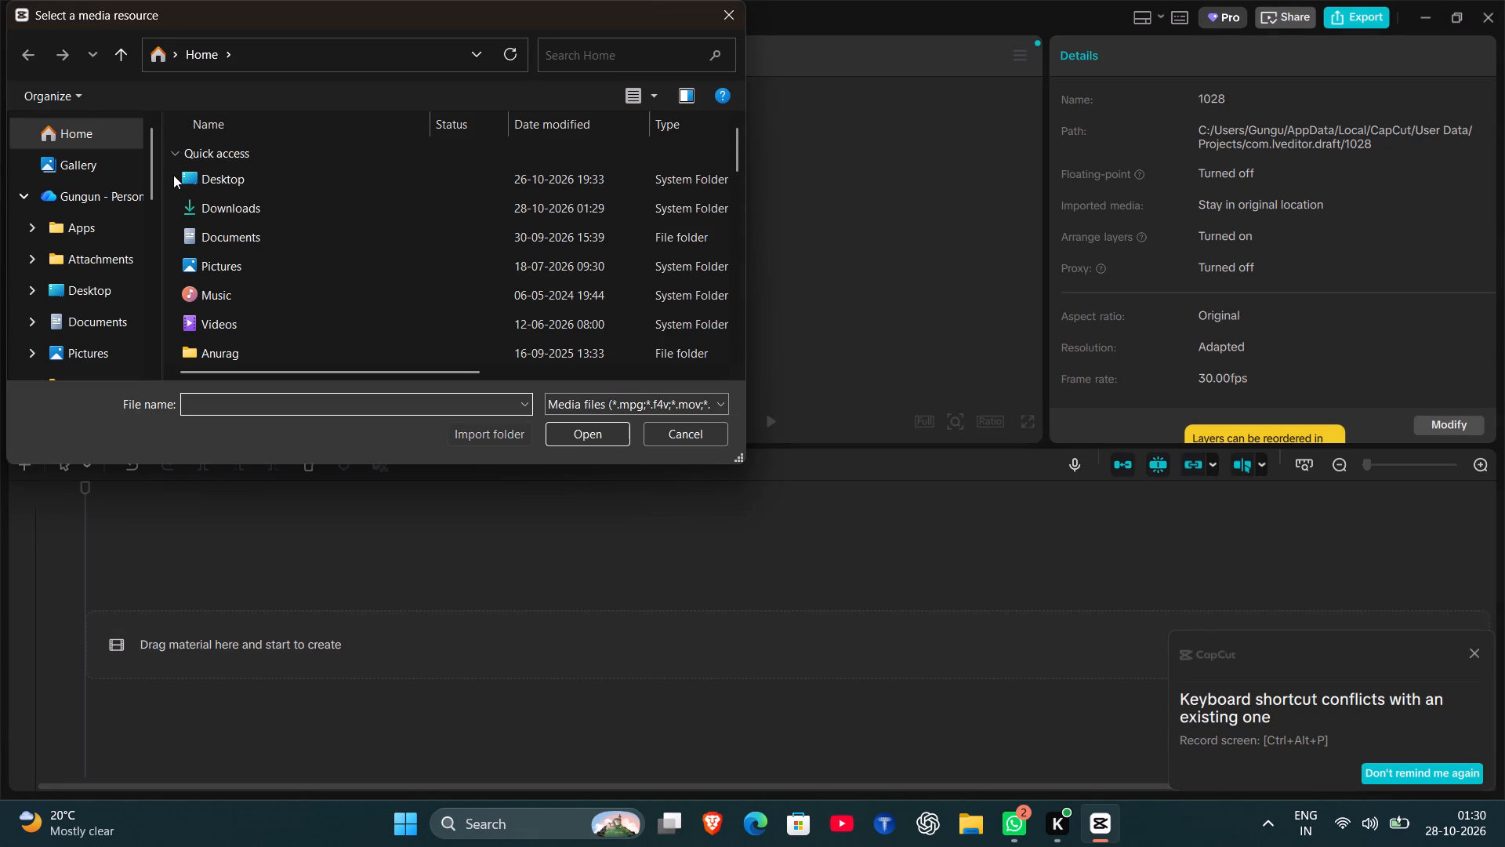
{"action": "scroll", "coordinate": [173, 175], "scroll_direction": "down", "scroll_amount": 1}
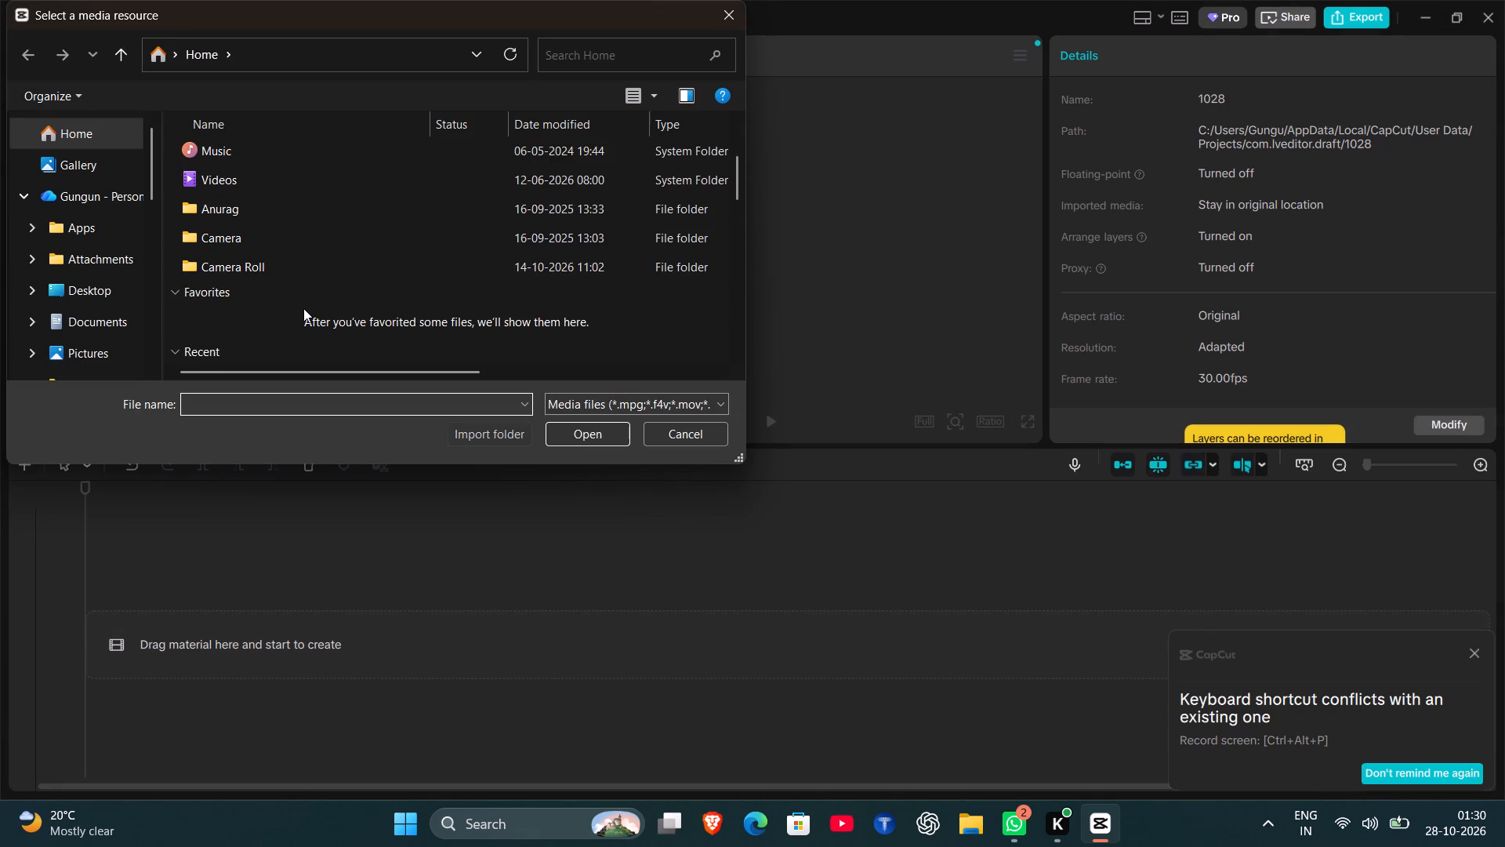
{"action": "scroll", "coordinate": [303, 308], "scroll_direction": "down", "scroll_amount": 1}
{"action": "double_click", "coordinate": [303, 308]}
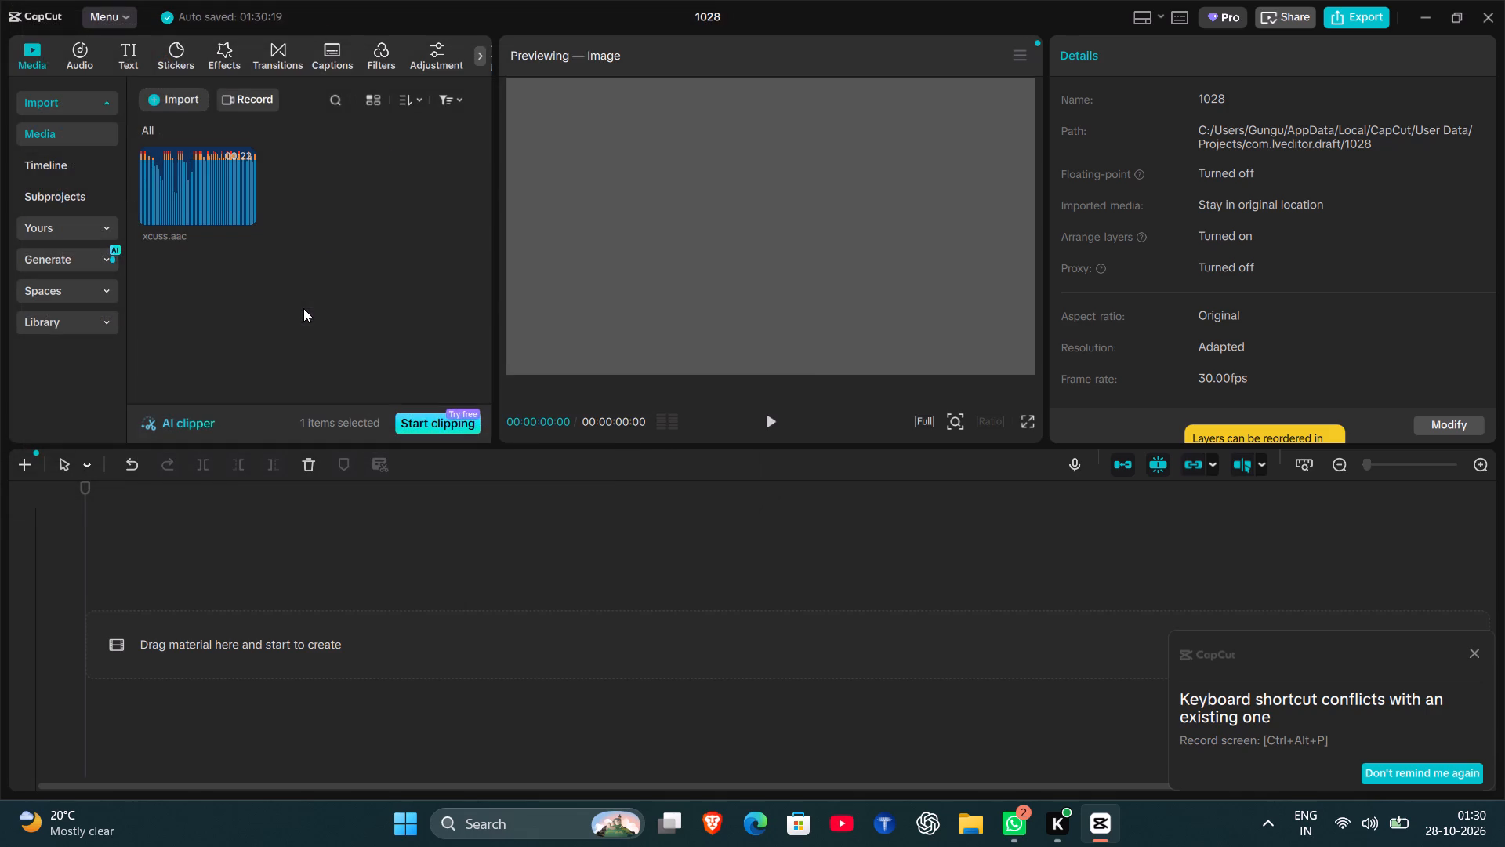
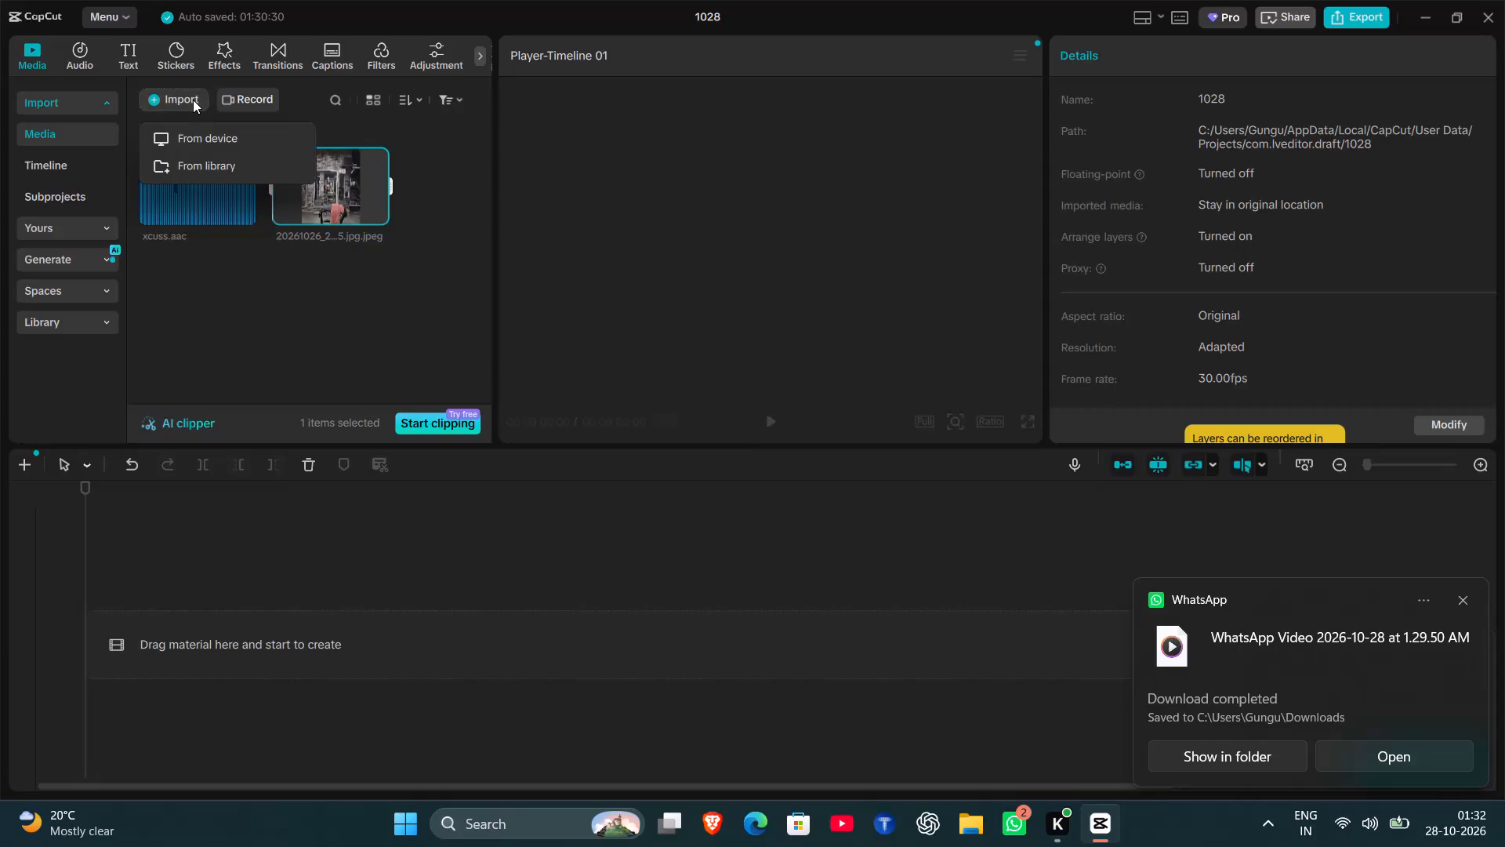
Import the photo WhatsApp Image 2026-10-28 at 1.29.50 AM from the device's recent files into project 1028.
{"action": "left_click", "coordinate": [201, 136]}
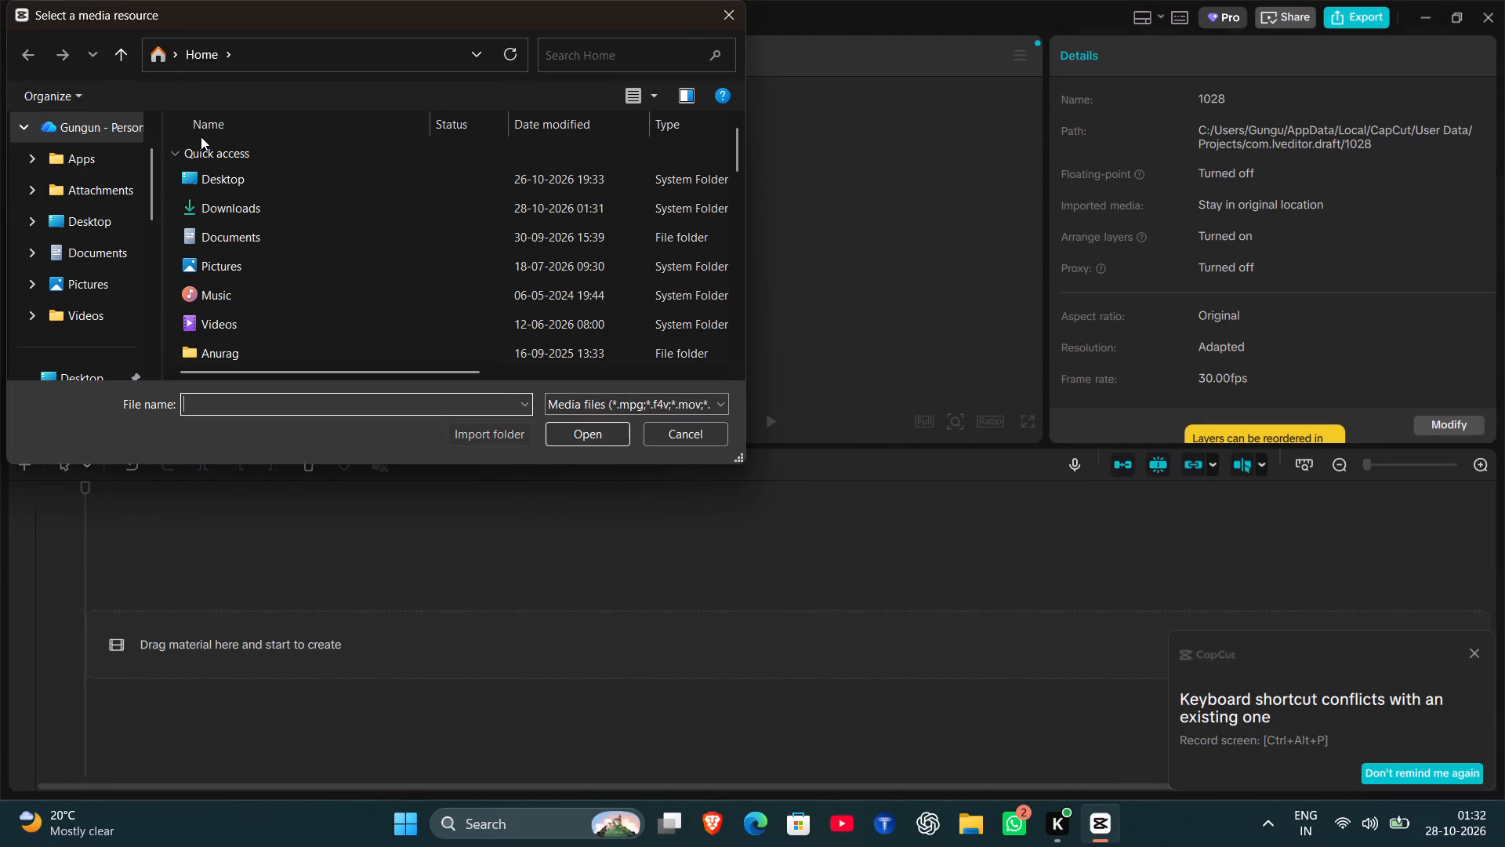
{"action": "scroll", "coordinate": [276, 295], "scroll_direction": "down", "scroll_amount": 1}
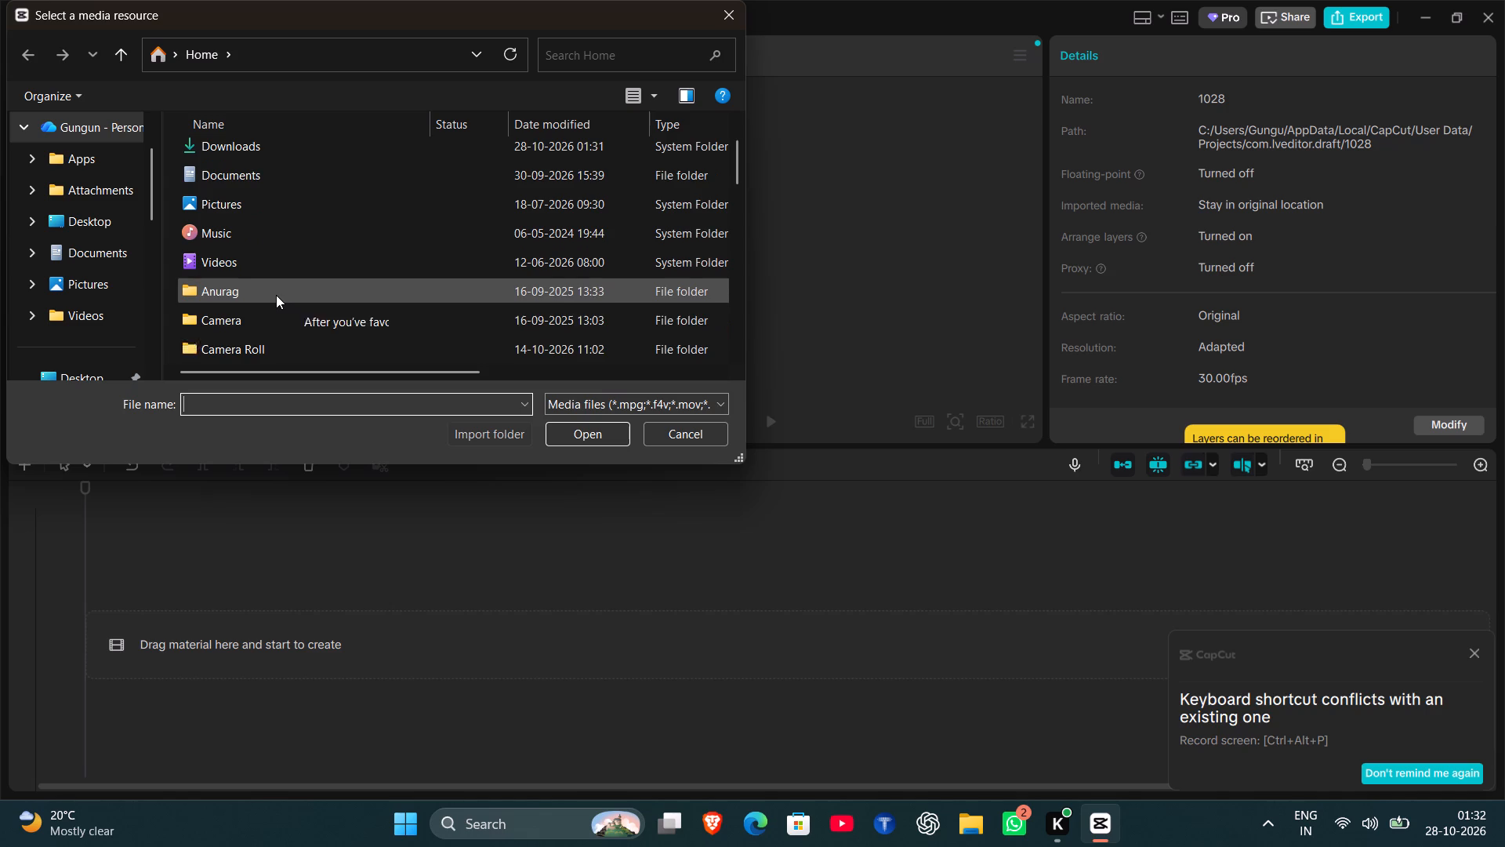
{"action": "scroll", "coordinate": [276, 295], "scroll_direction": "down", "scroll_amount": 2}
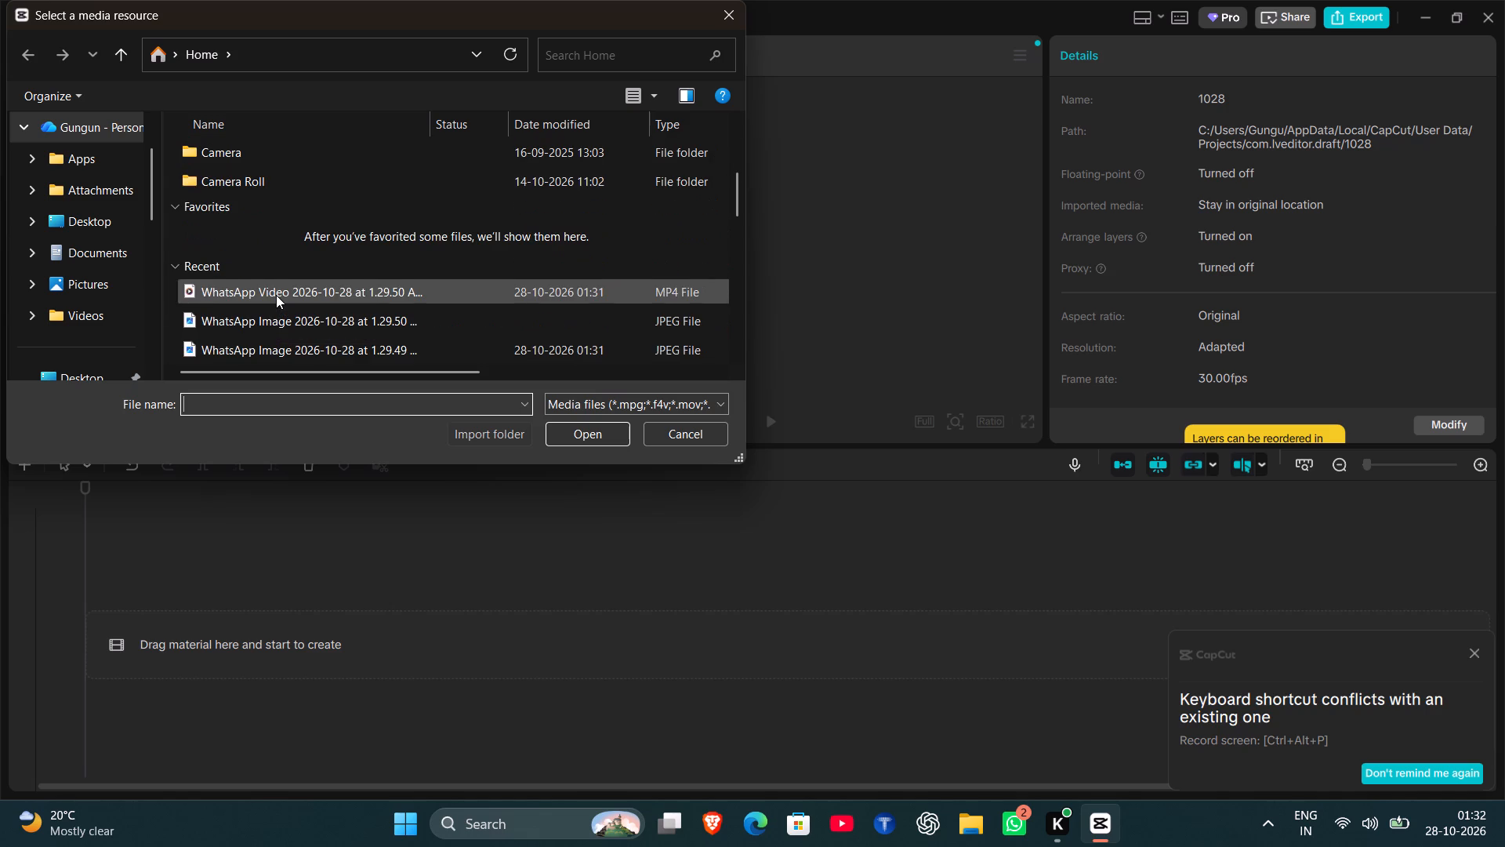
{"action": "left_click_drag", "start_coordinate": [276, 295], "coordinate": [303, 331]}
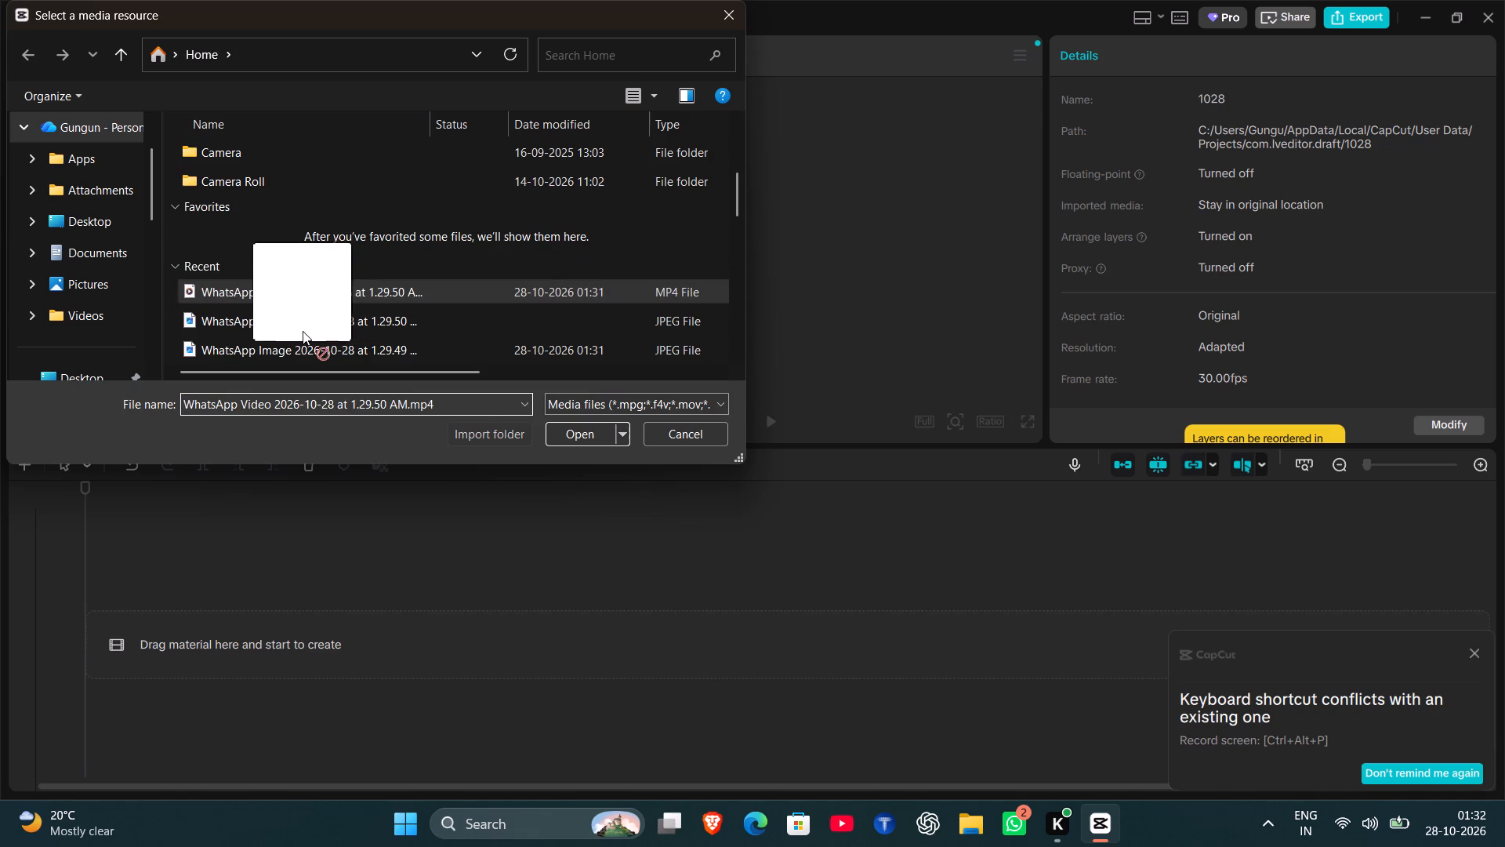
{"action": "left_click_drag", "start_coordinate": [303, 331], "coordinate": [799, 456]}
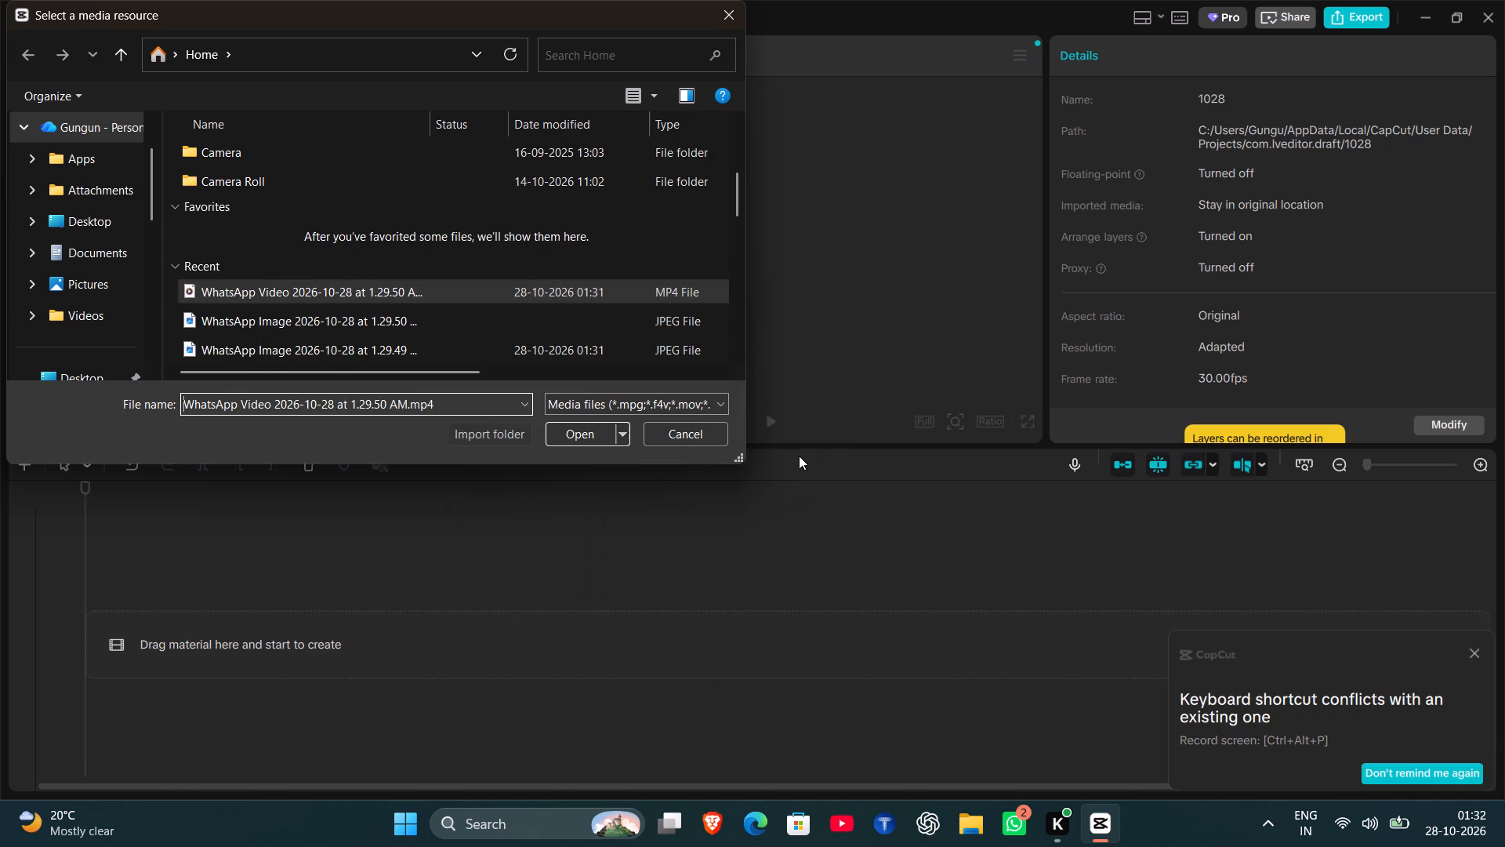
{"action": "double_click", "coordinate": [491, 313]}
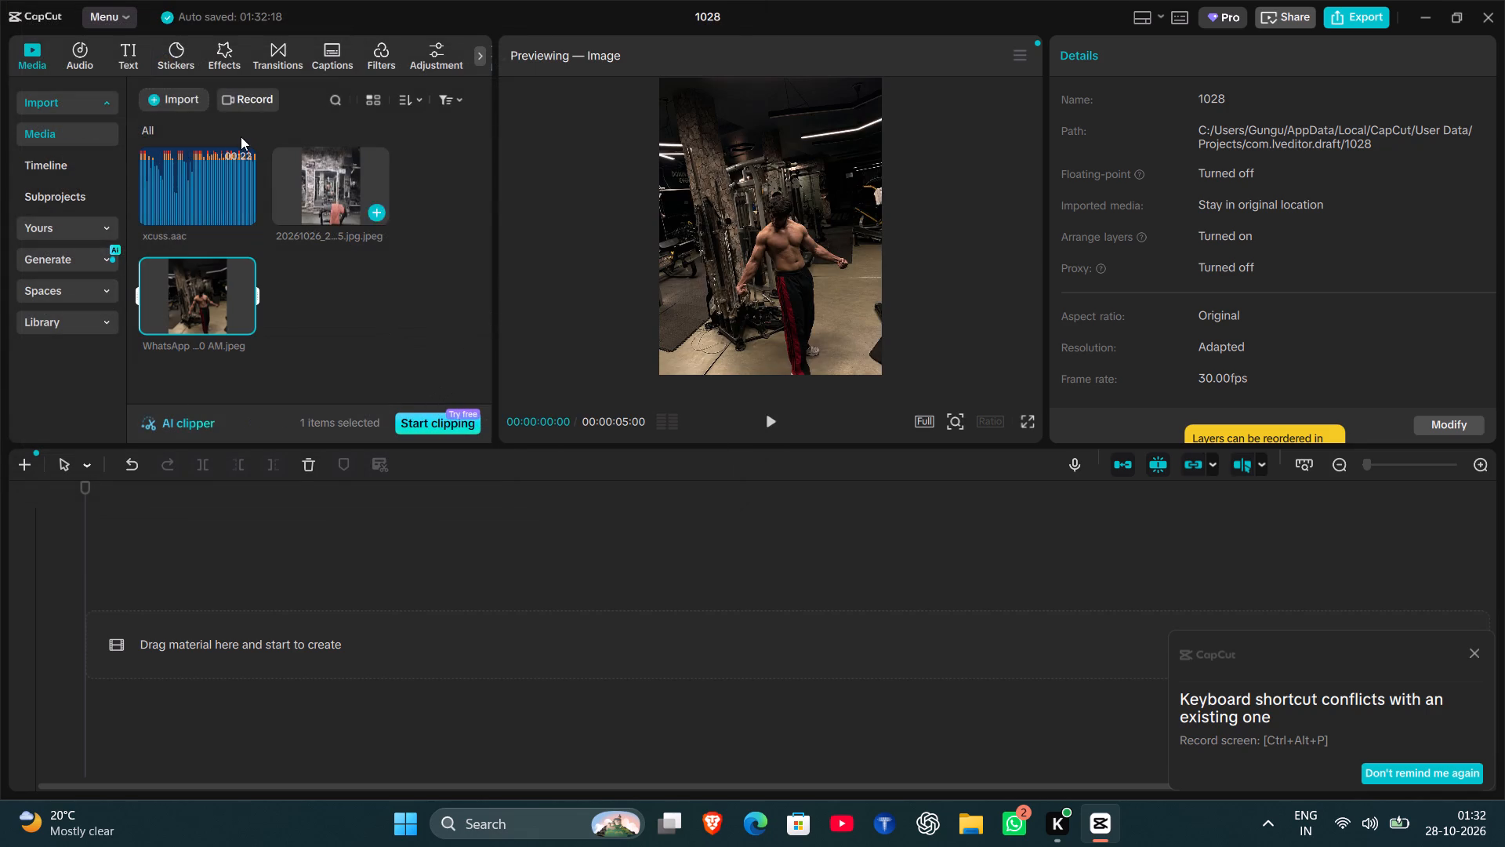
Import the clip WhatsApp Video 2026-10-28 at 1.29.50 AM.mp4 from the device into the project media.
{"action": "left_click", "coordinate": [188, 103]}
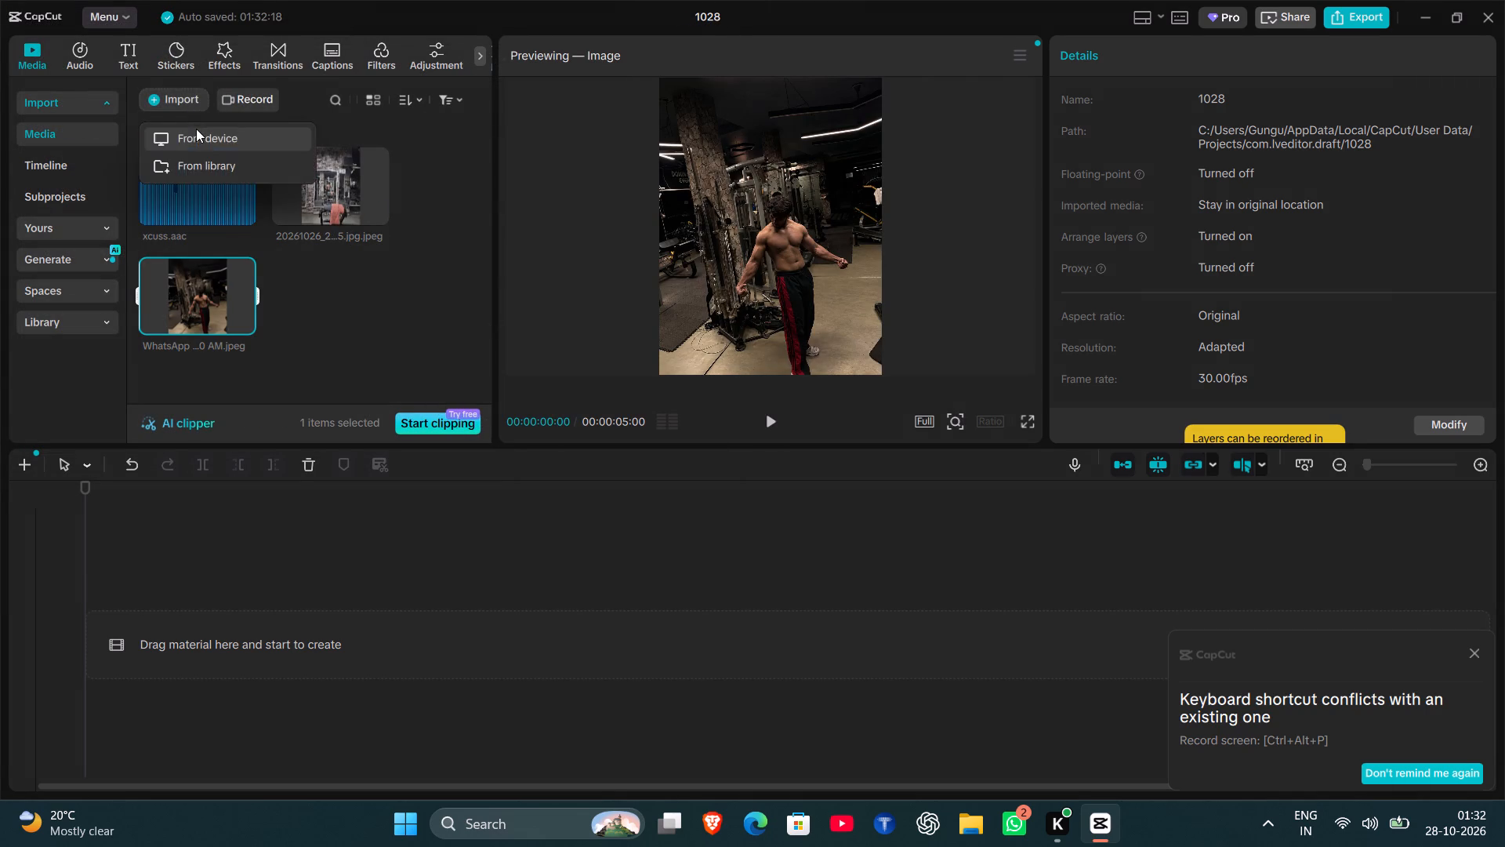
{"action": "left_click", "coordinate": [196, 129]}
{"action": "scroll", "coordinate": [230, 209], "scroll_direction": "down", "scroll_amount": 1}
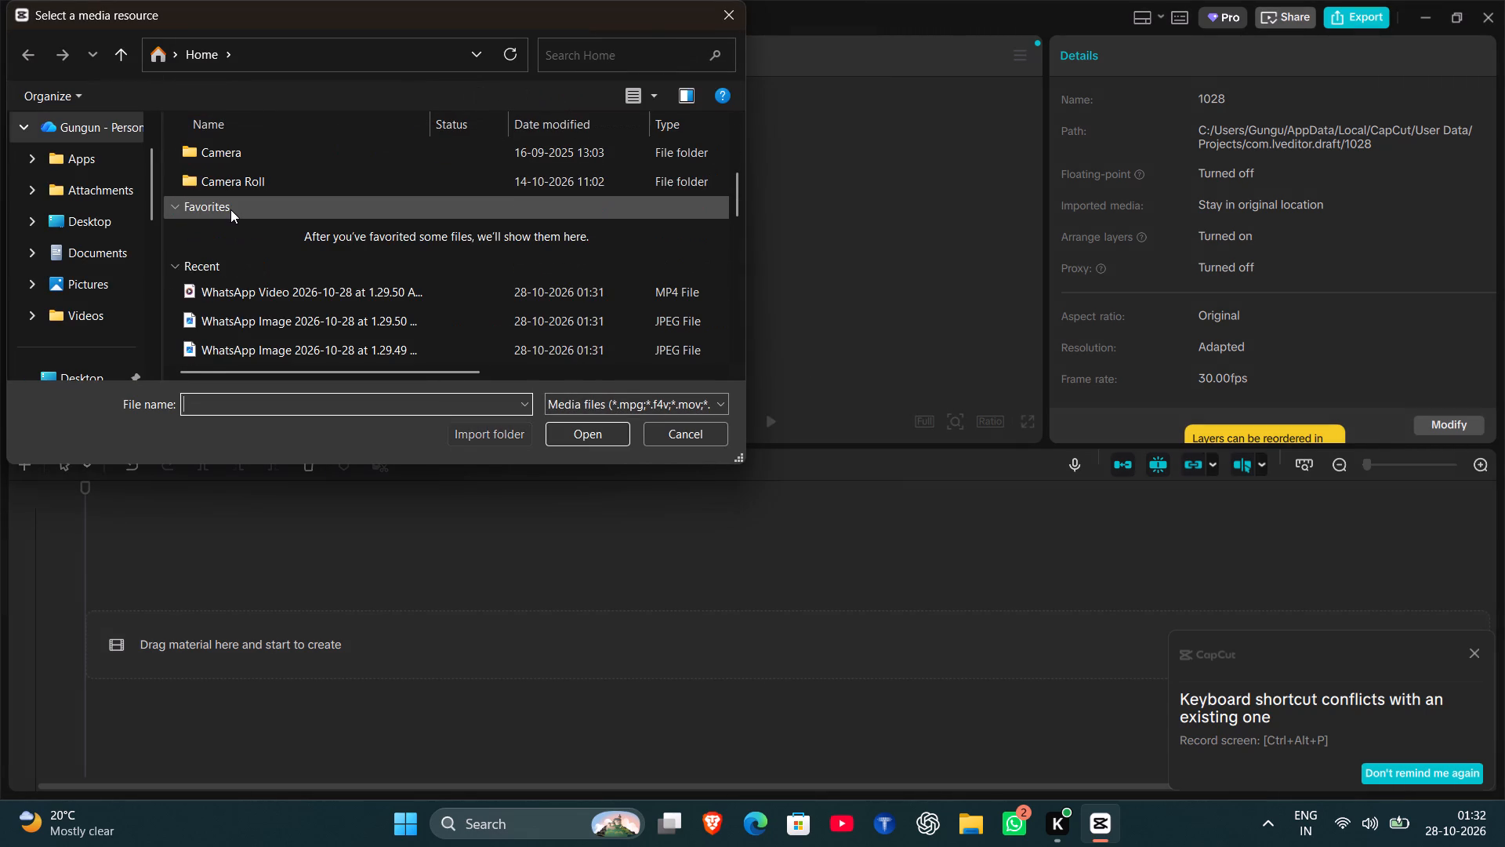
{"action": "double_click", "coordinate": [230, 209]}
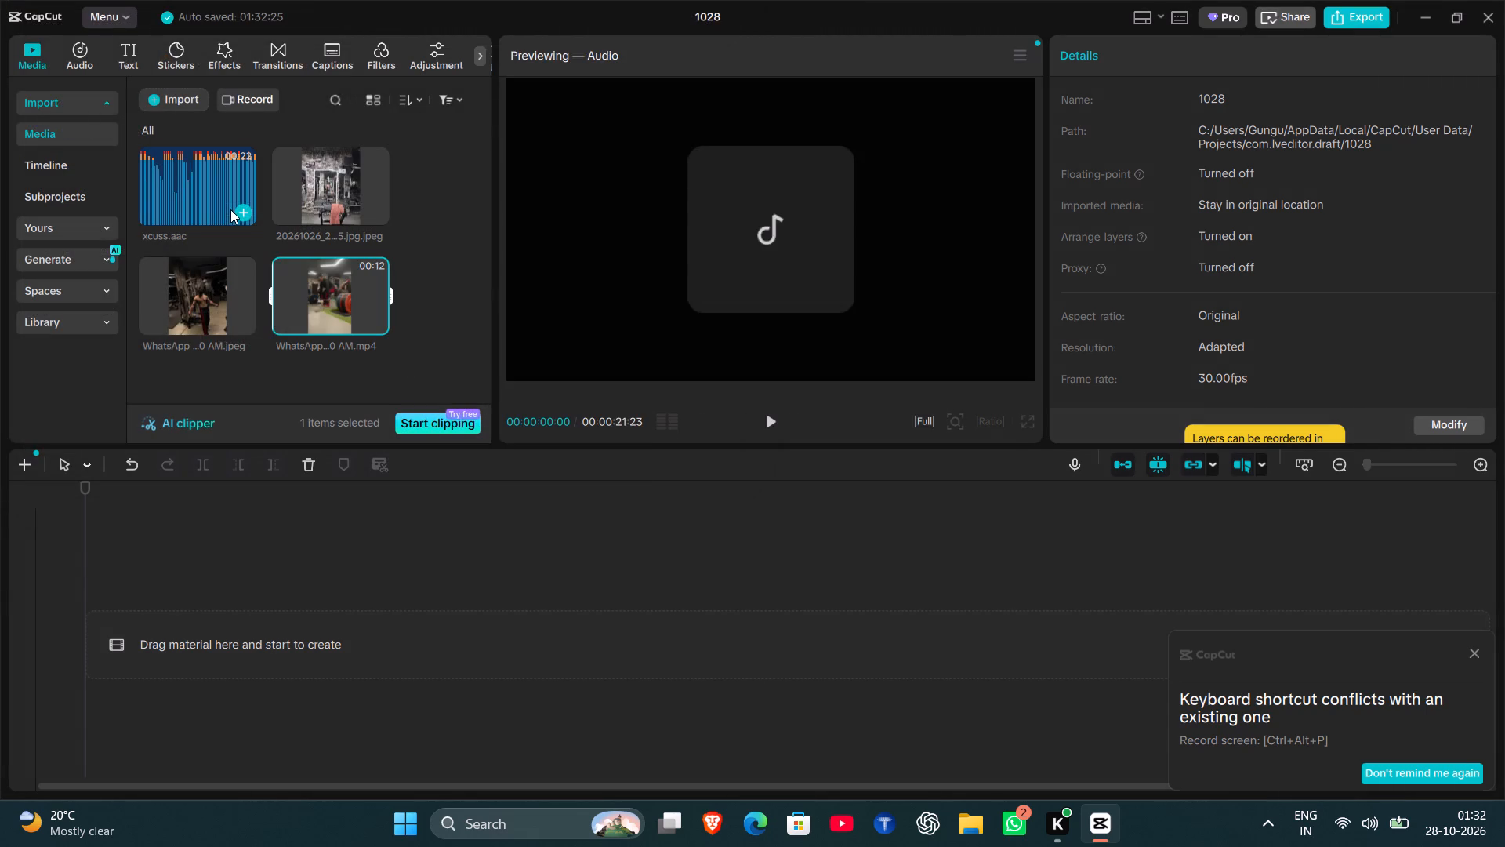
Import the photo WhatsApp Image 2026-10-28 at 1.29.49 AM from the device into the project media.
{"action": "left_click_drag", "start_coordinate": [198, 86], "coordinate": [187, 97]}
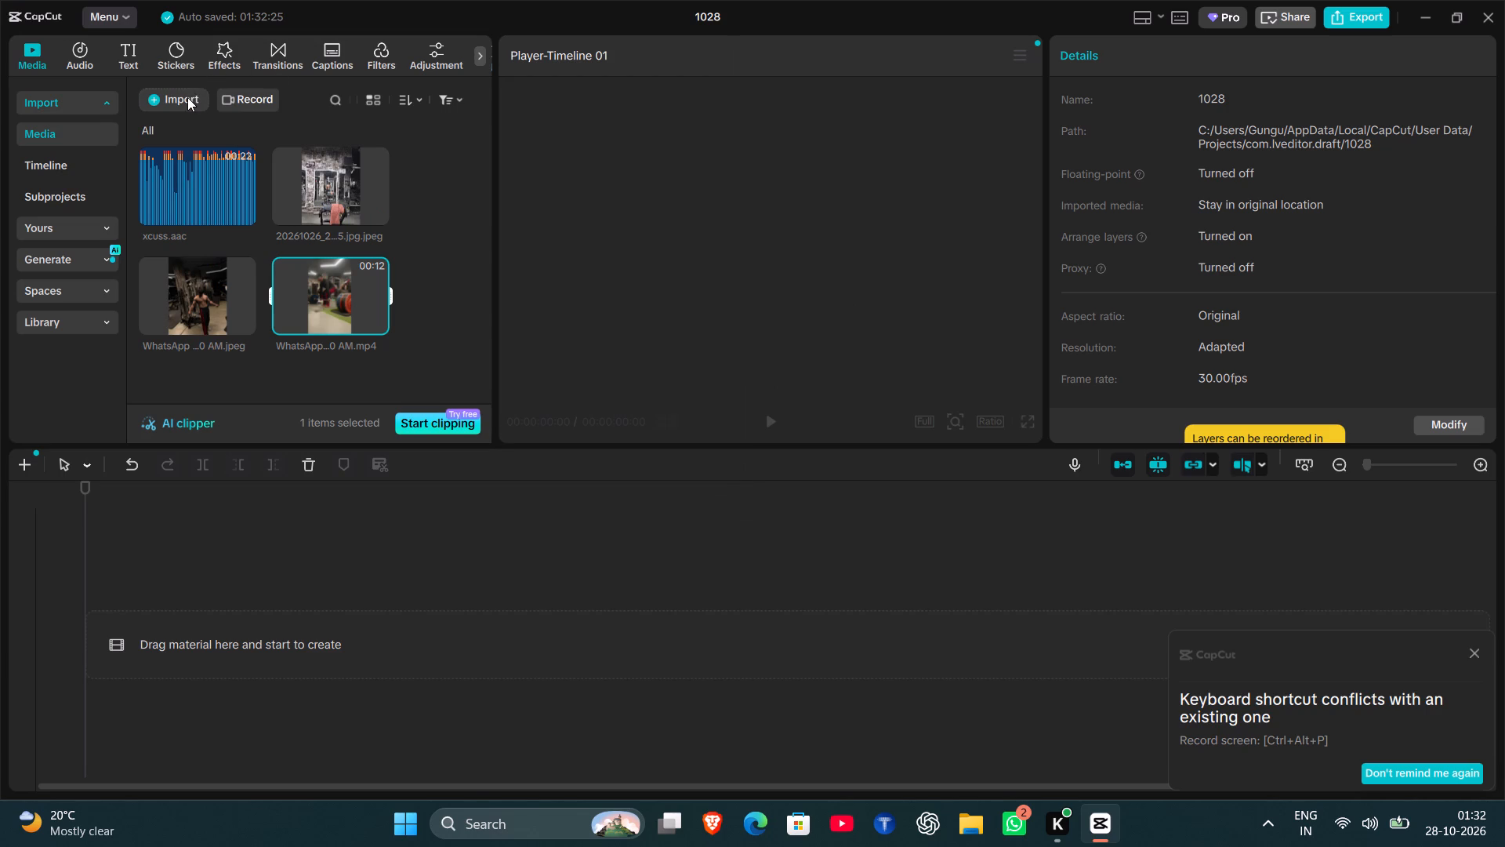
{"action": "left_click", "coordinate": [187, 97]}
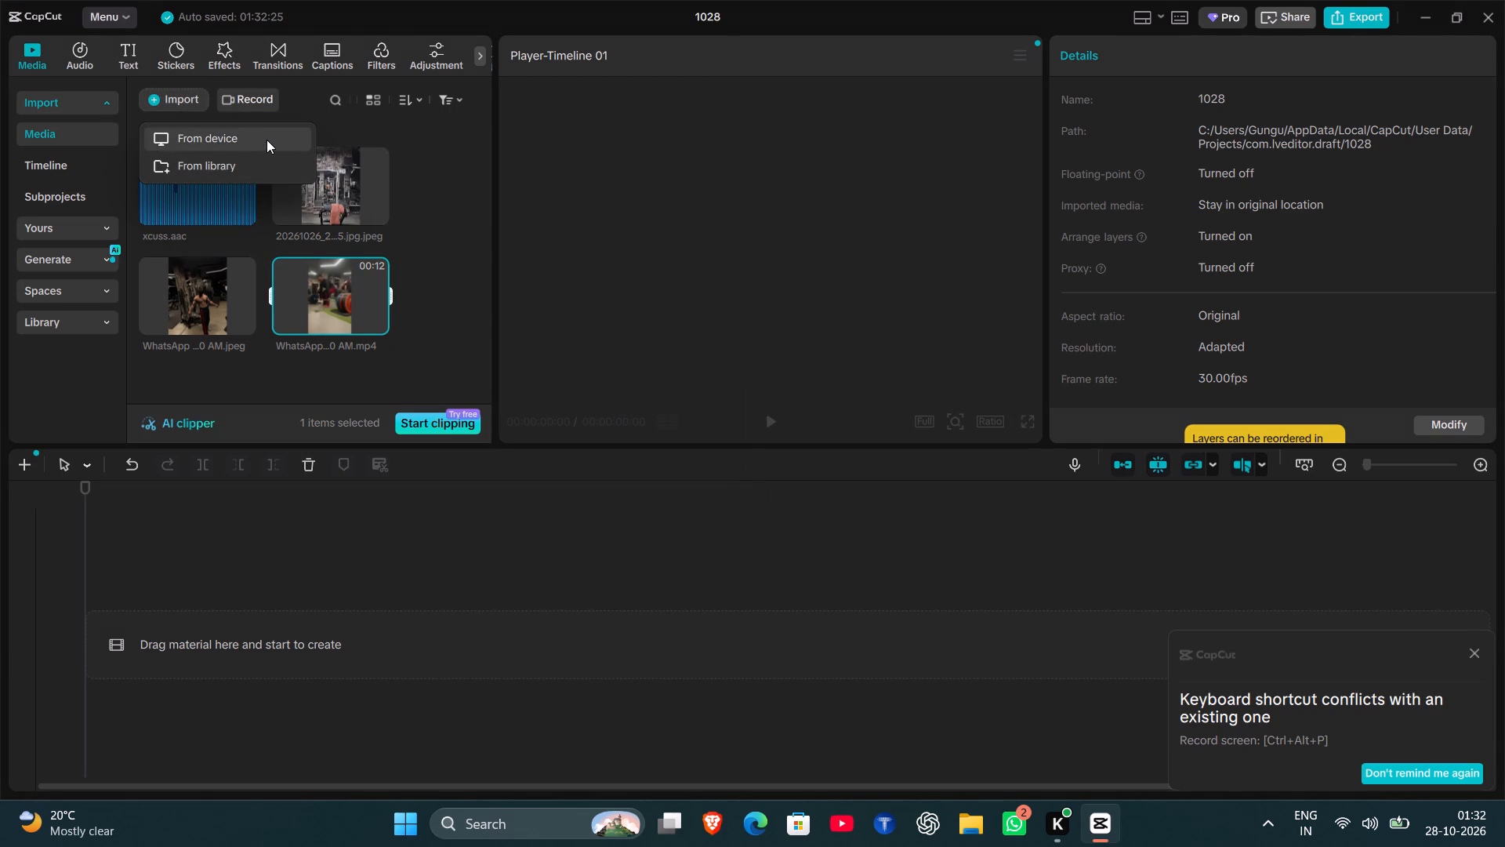
{"action": "left_click", "coordinate": [267, 140]}
{"action": "scroll", "coordinate": [321, 345], "scroll_direction": "down", "scroll_amount": 1}
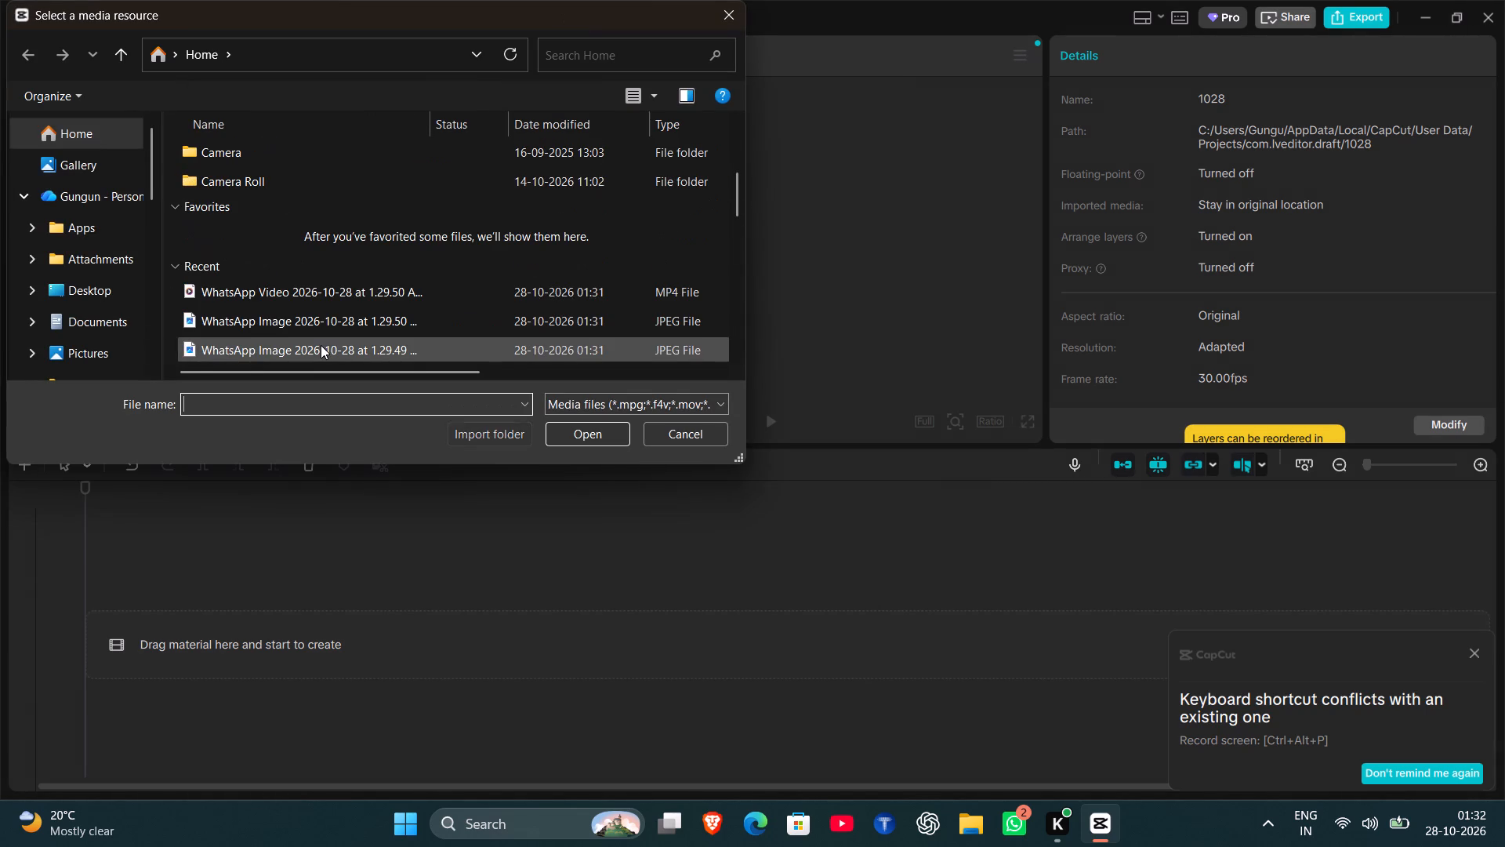
{"action": "double_click", "coordinate": [321, 345]}
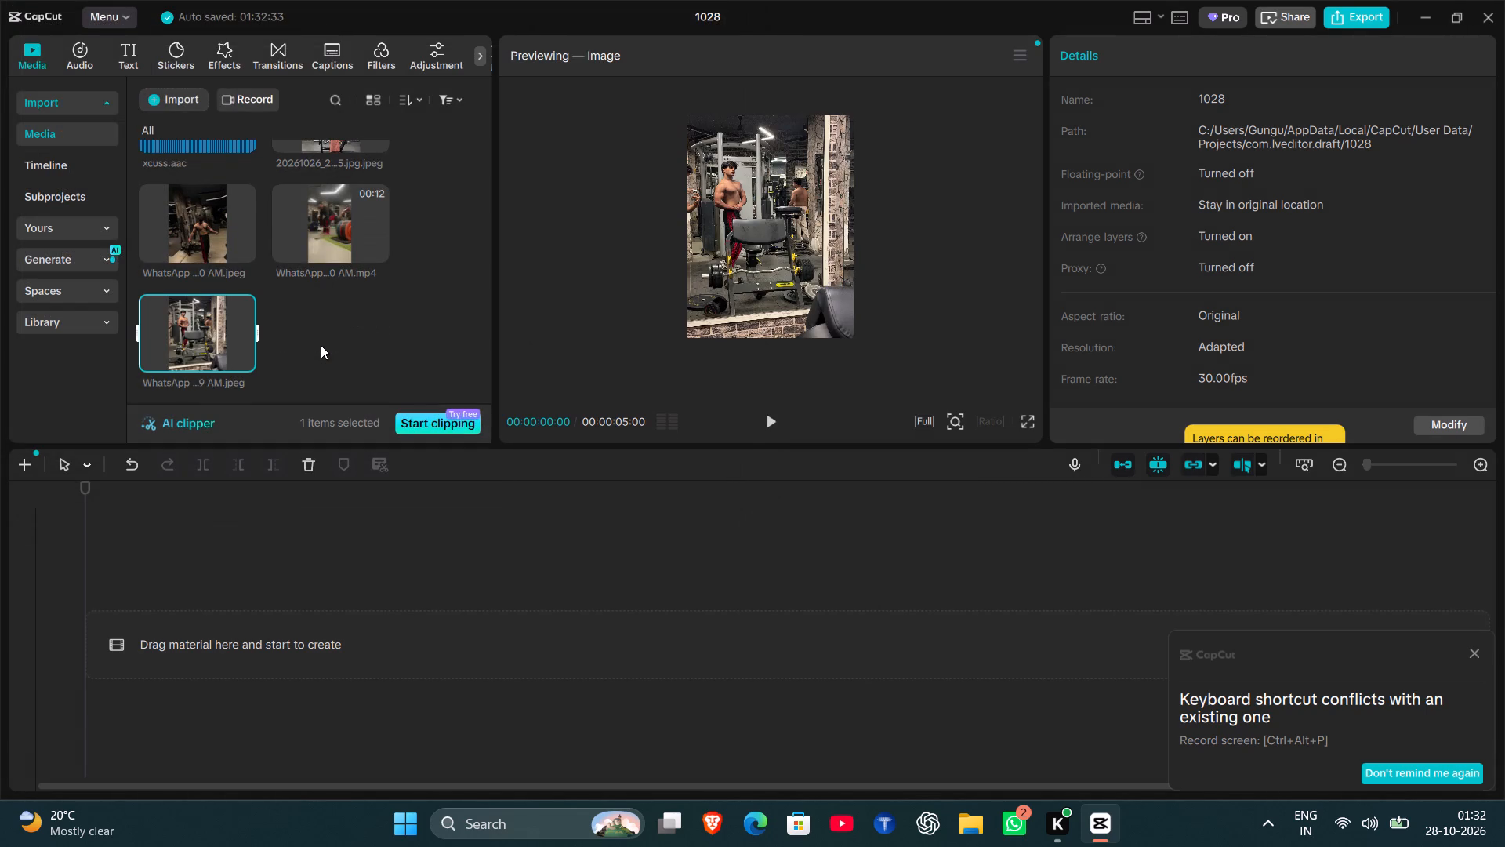
Import the clip WhatsApp Video 2026-10-28 at 1.29.49 AM from the device's recent files into the project media.
{"action": "left_click", "coordinate": [184, 95]}
{"action": "left_click", "coordinate": [257, 140]}
{"action": "scroll", "coordinate": [257, 140], "scroll_direction": "down", "scroll_amount": 1}
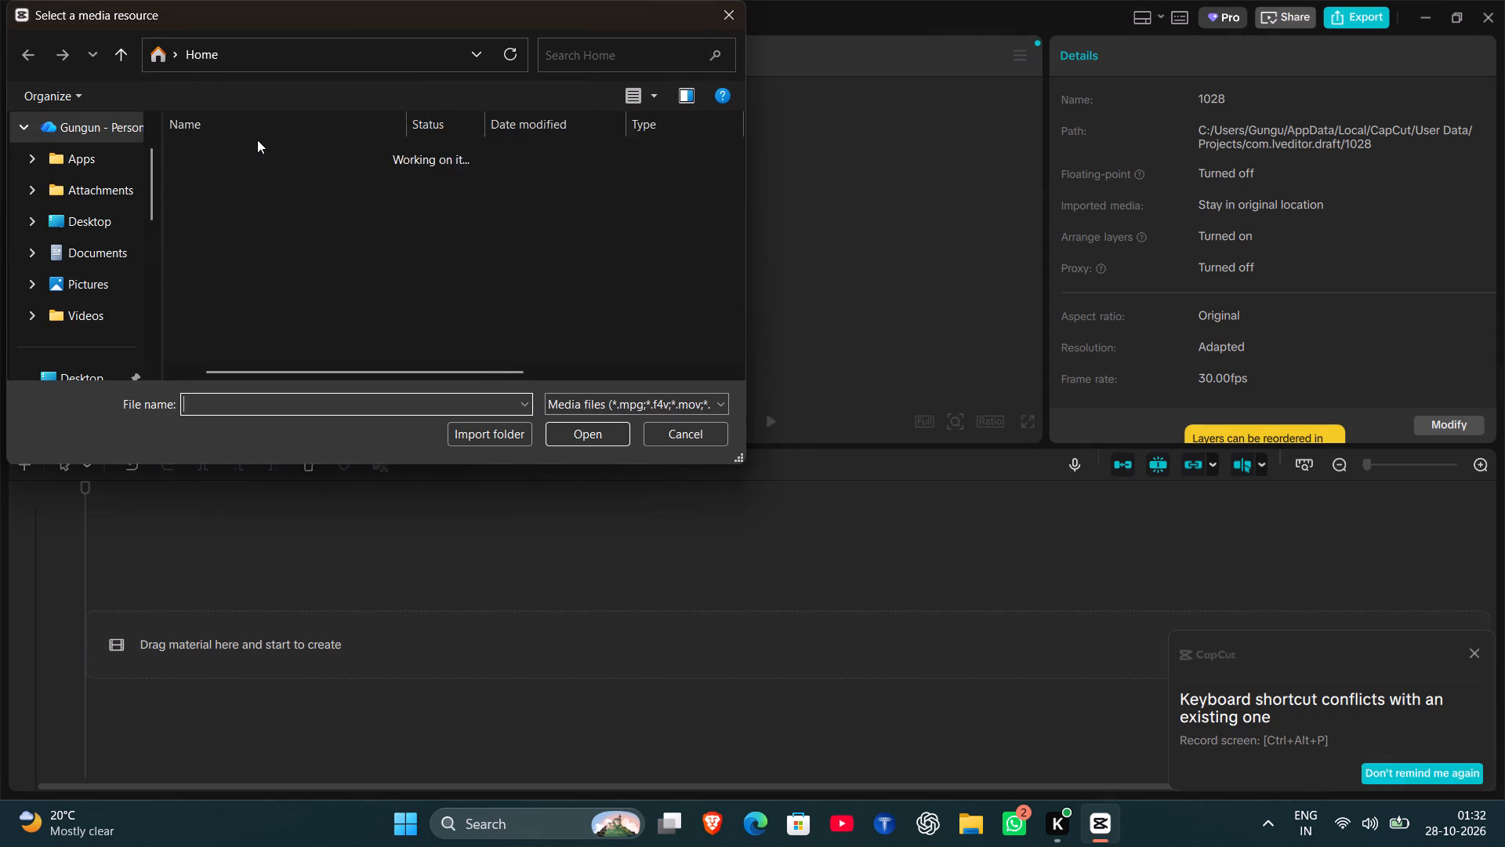
{"action": "scroll", "coordinate": [257, 140], "scroll_direction": "down", "scroll_amount": 1}
{"action": "scroll", "coordinate": [268, 226], "scroll_direction": "down", "scroll_amount": 2}
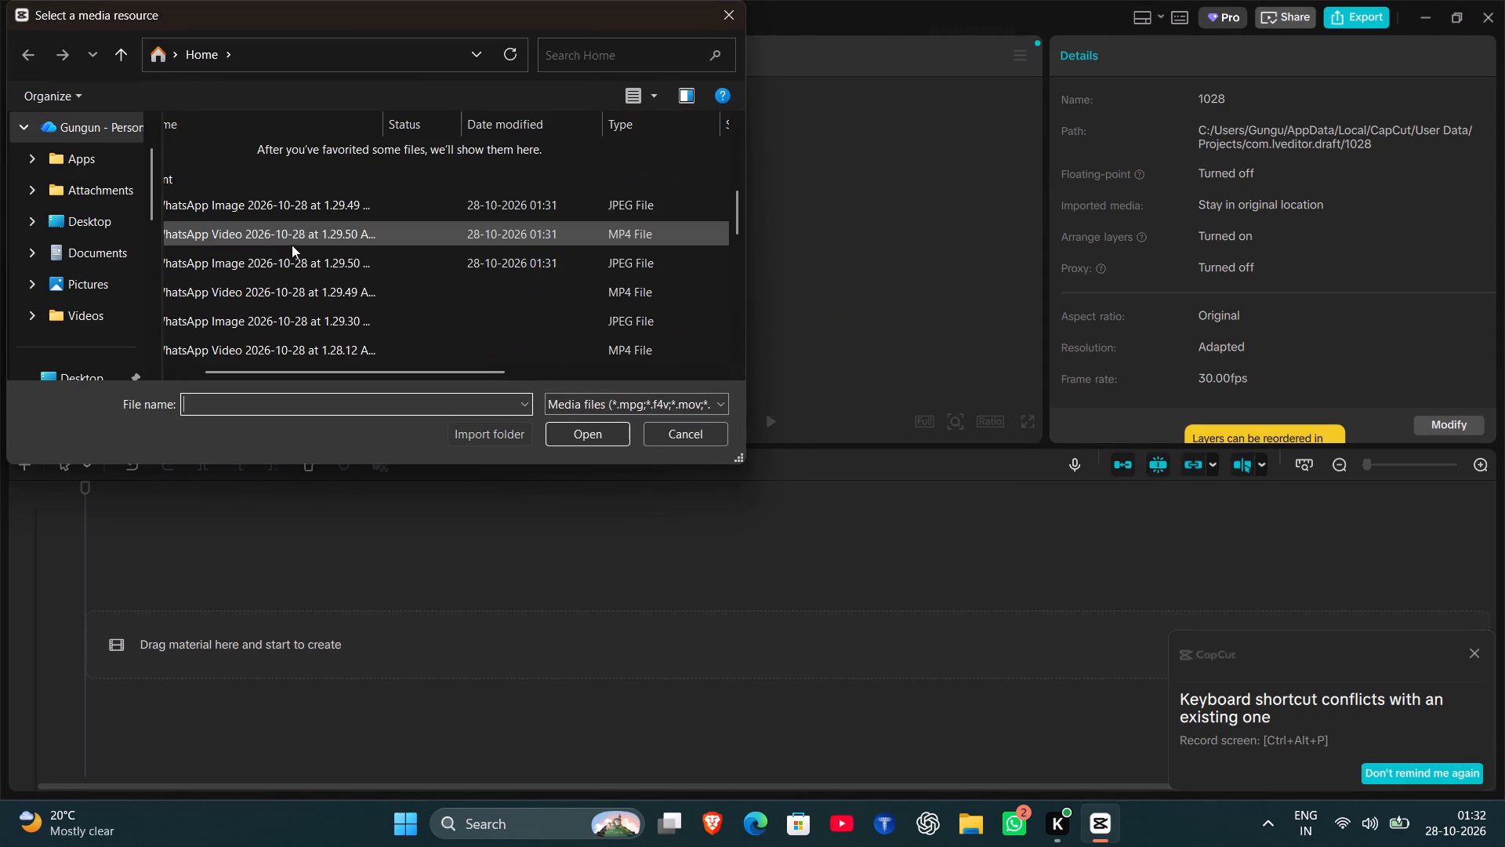
{"action": "scroll", "coordinate": [291, 247], "scroll_direction": "right", "scroll_amount": 3}
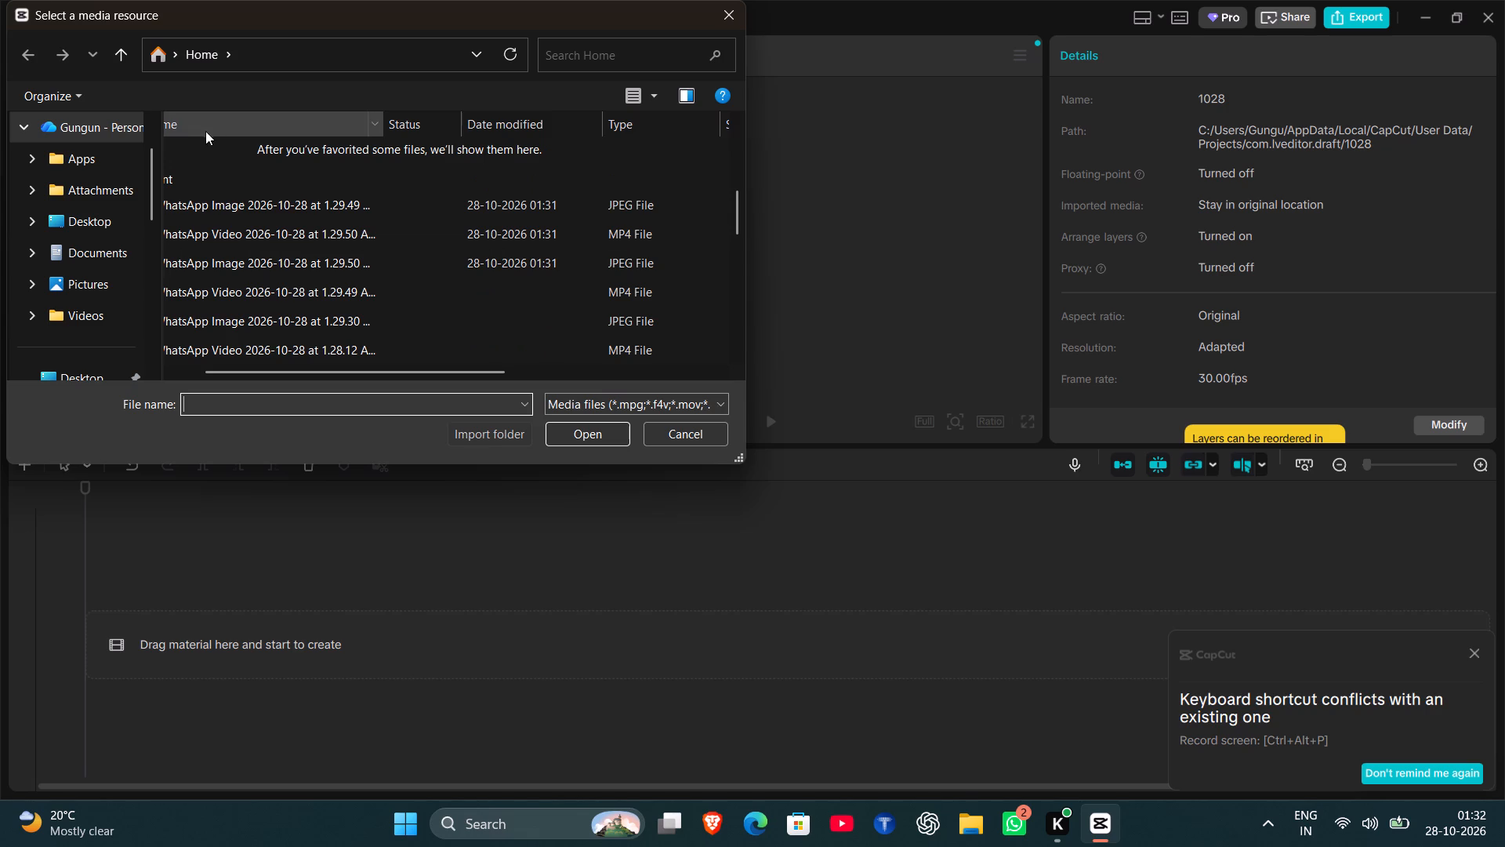
{"action": "scroll", "coordinate": [199, 148], "scroll_direction": "right", "scroll_amount": 6}
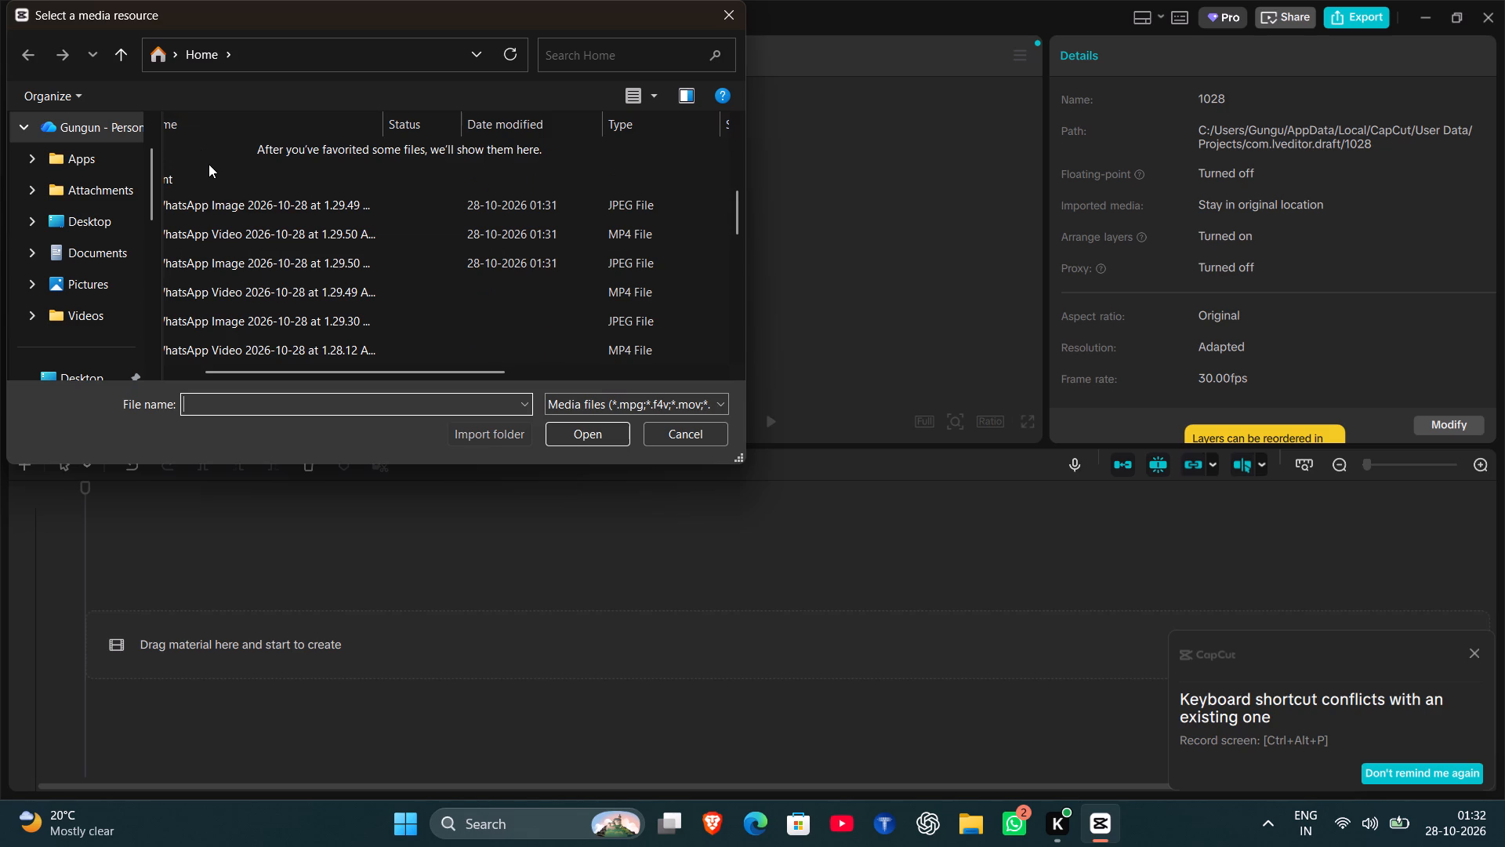
{"action": "scroll", "coordinate": [209, 164], "scroll_direction": "right", "scroll_amount": 2}
{"action": "double_click", "coordinate": [194, 291]}
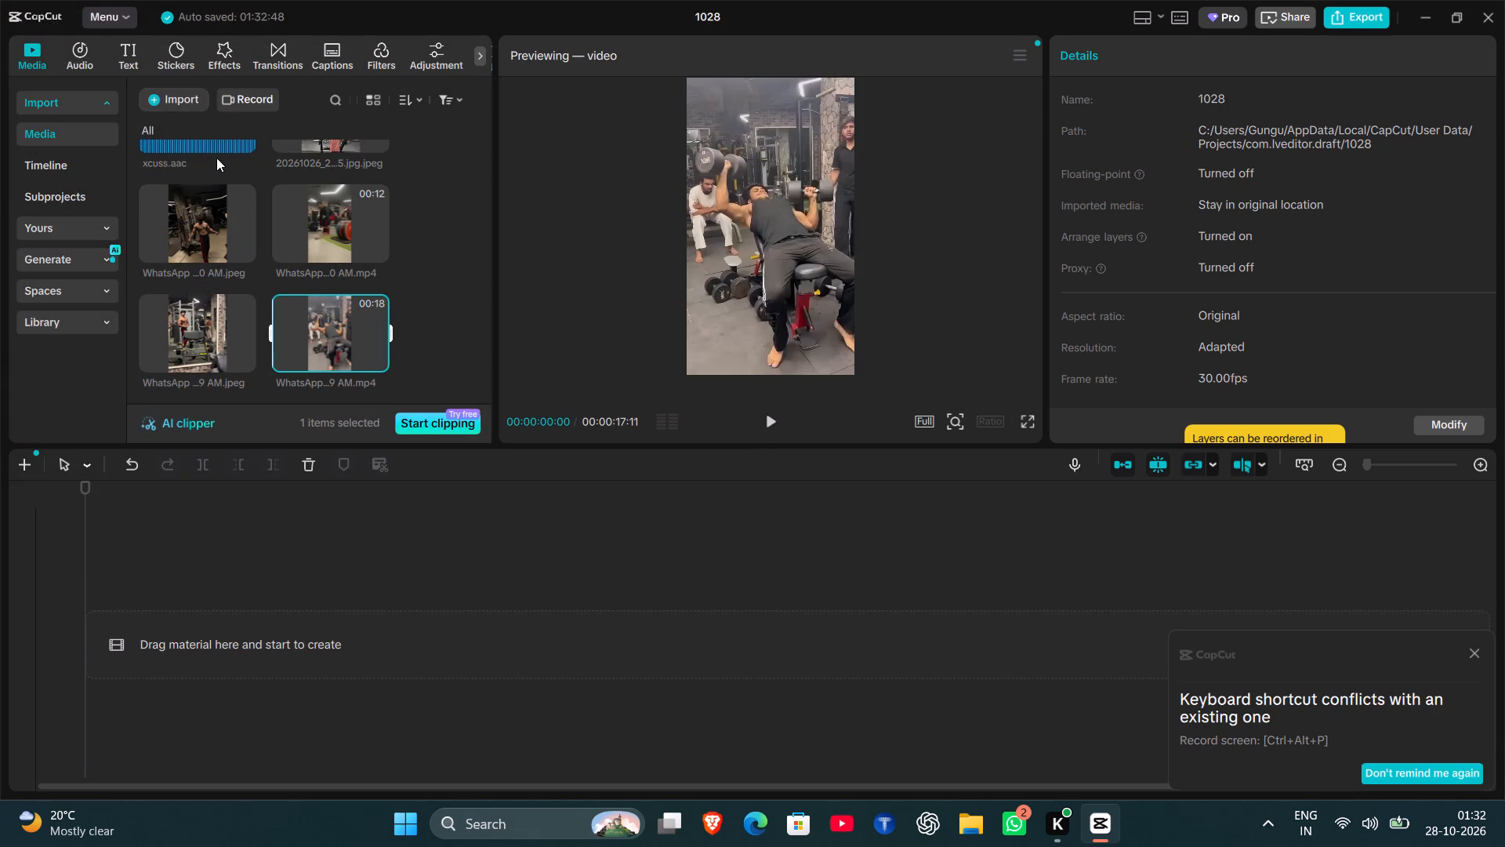
Import the first-listed of the two WhatsApp Video 2026-10-28 at 1.28.12 AM clips from the device's recent files.
{"action": "scroll", "coordinate": [209, 197], "scroll_direction": "down", "scroll_amount": 1}
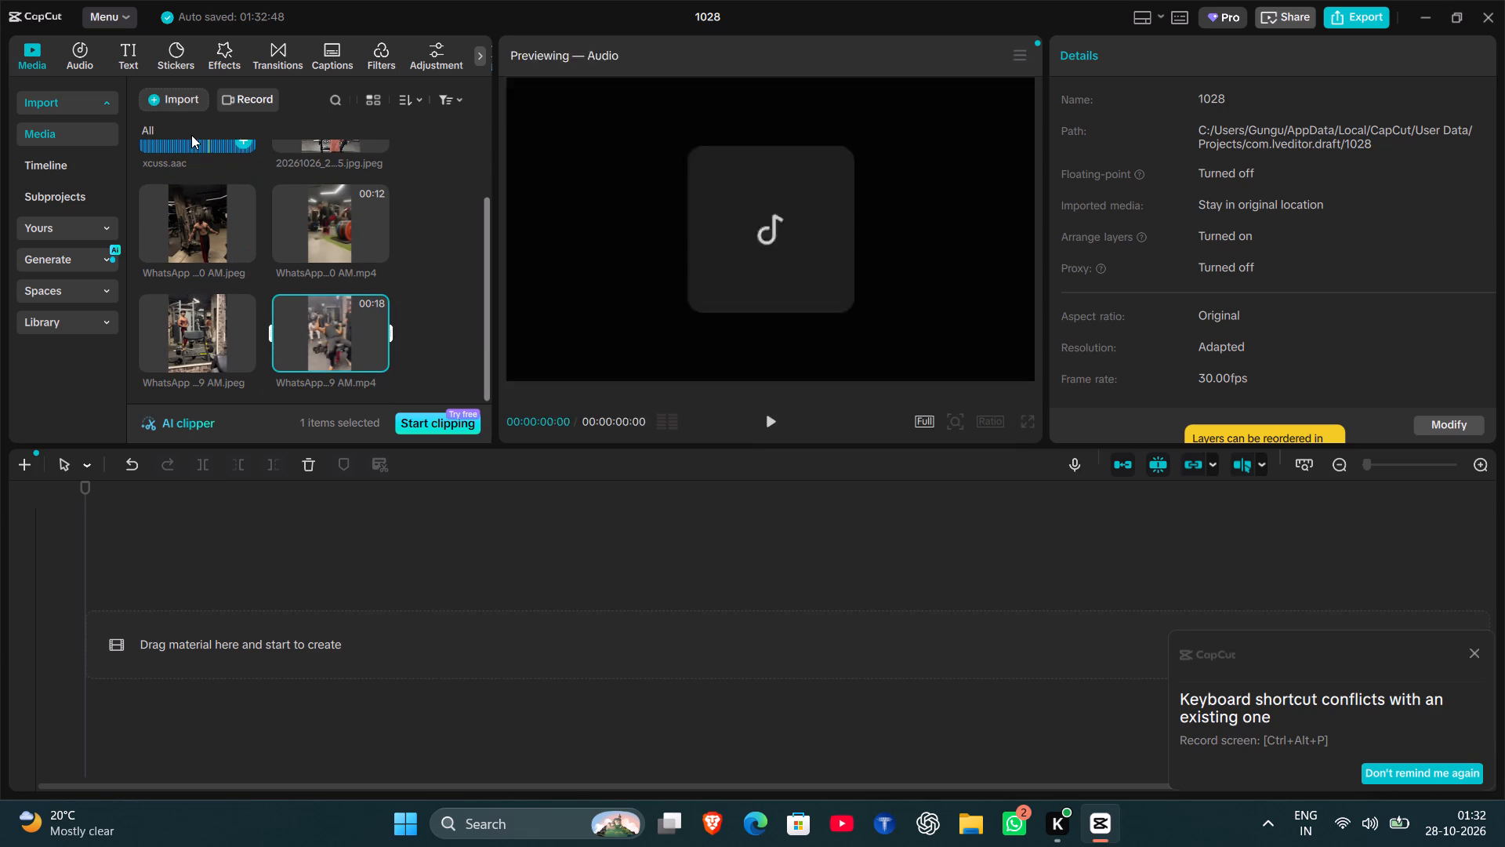
{"action": "left_click", "coordinate": [184, 104]}
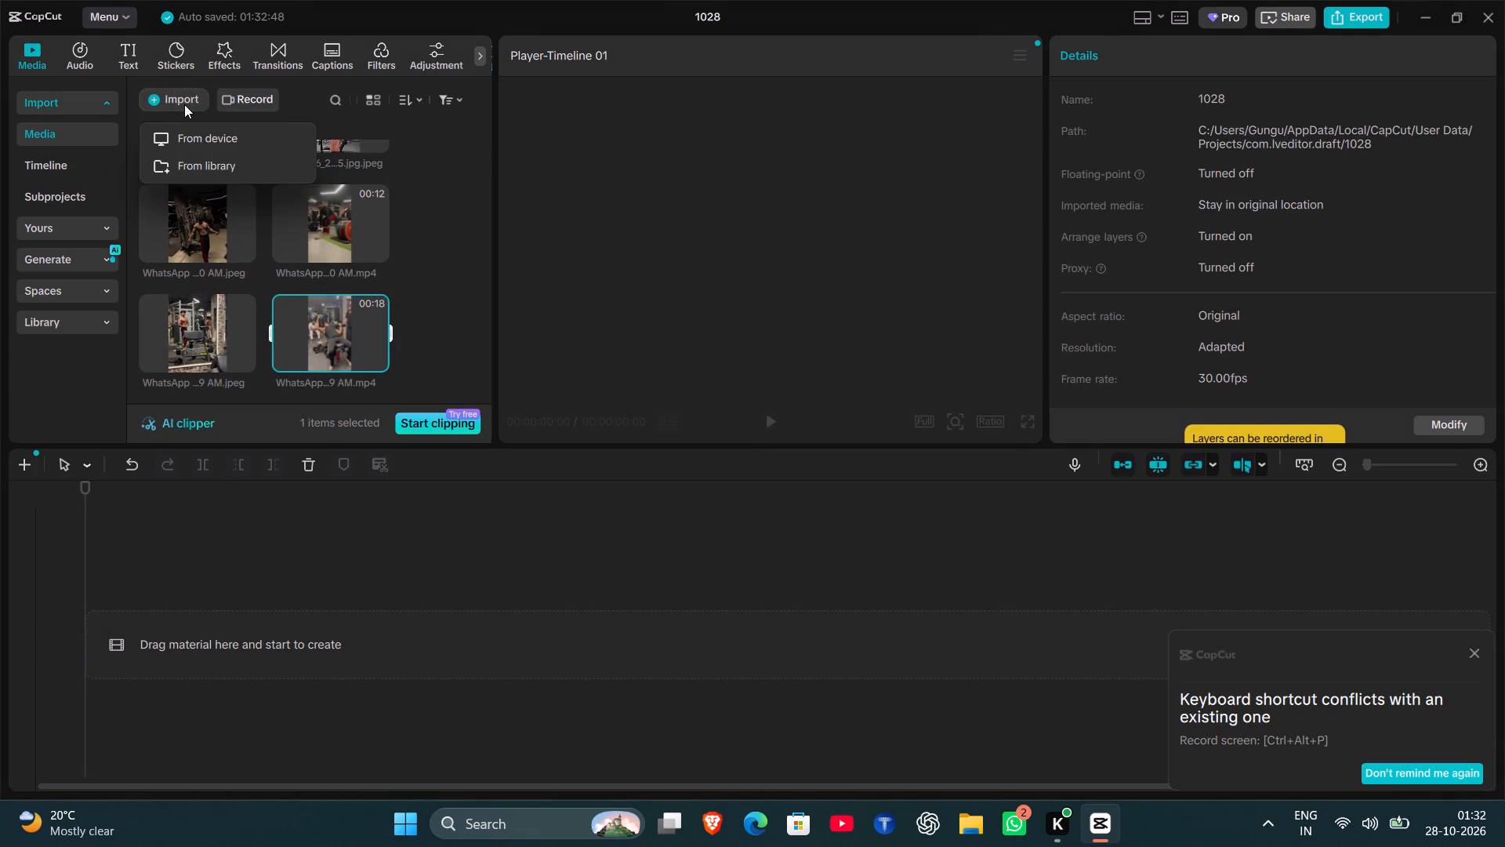
{"action": "left_click", "coordinate": [191, 144]}
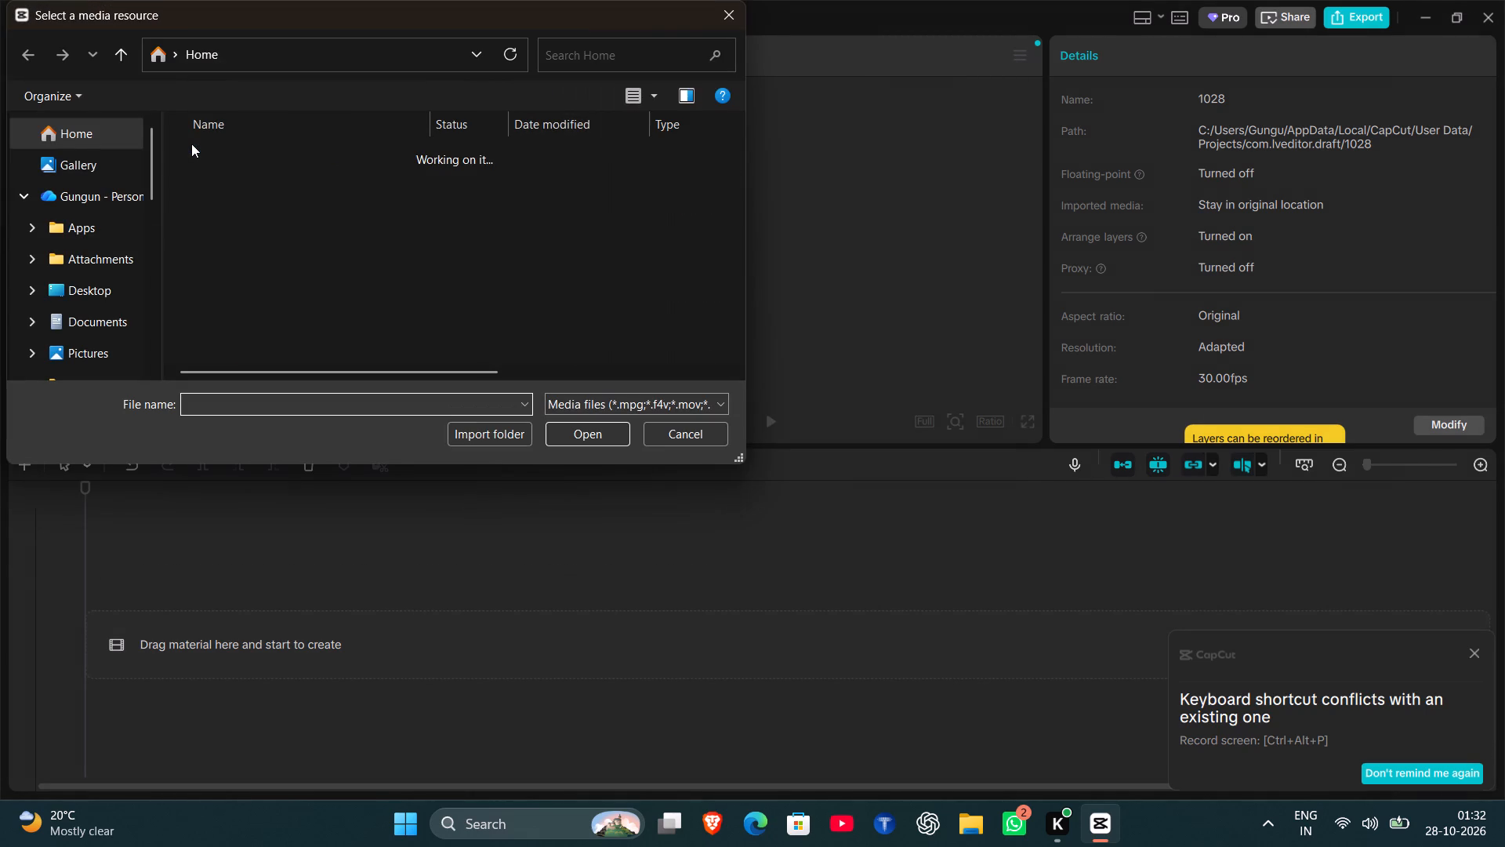
{"action": "scroll", "coordinate": [198, 234], "scroll_direction": "down", "scroll_amount": 1}
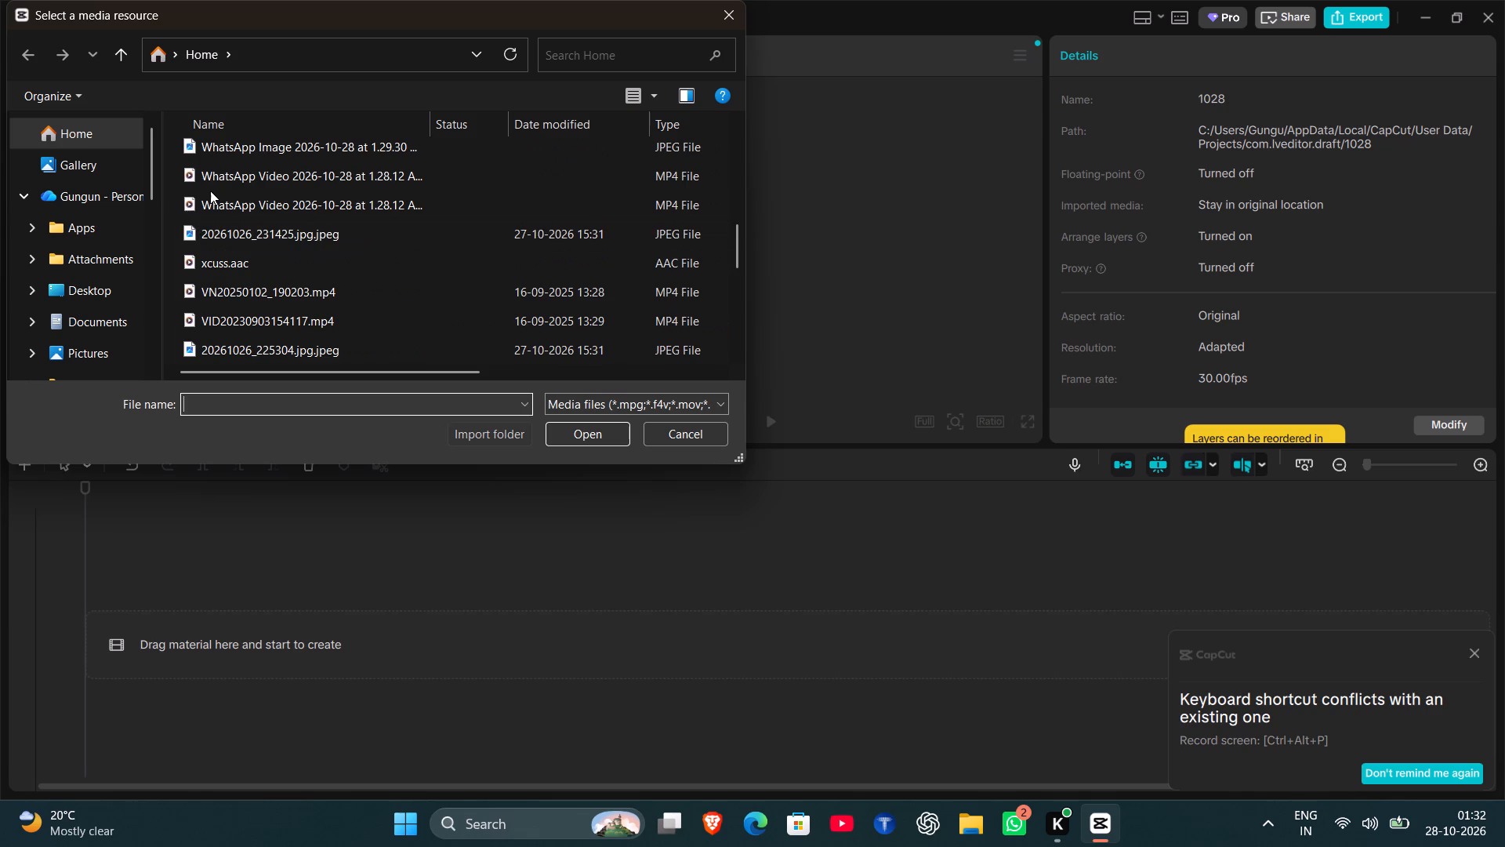
{"action": "scroll", "coordinate": [210, 191], "scroll_direction": "up", "scroll_amount": 1}
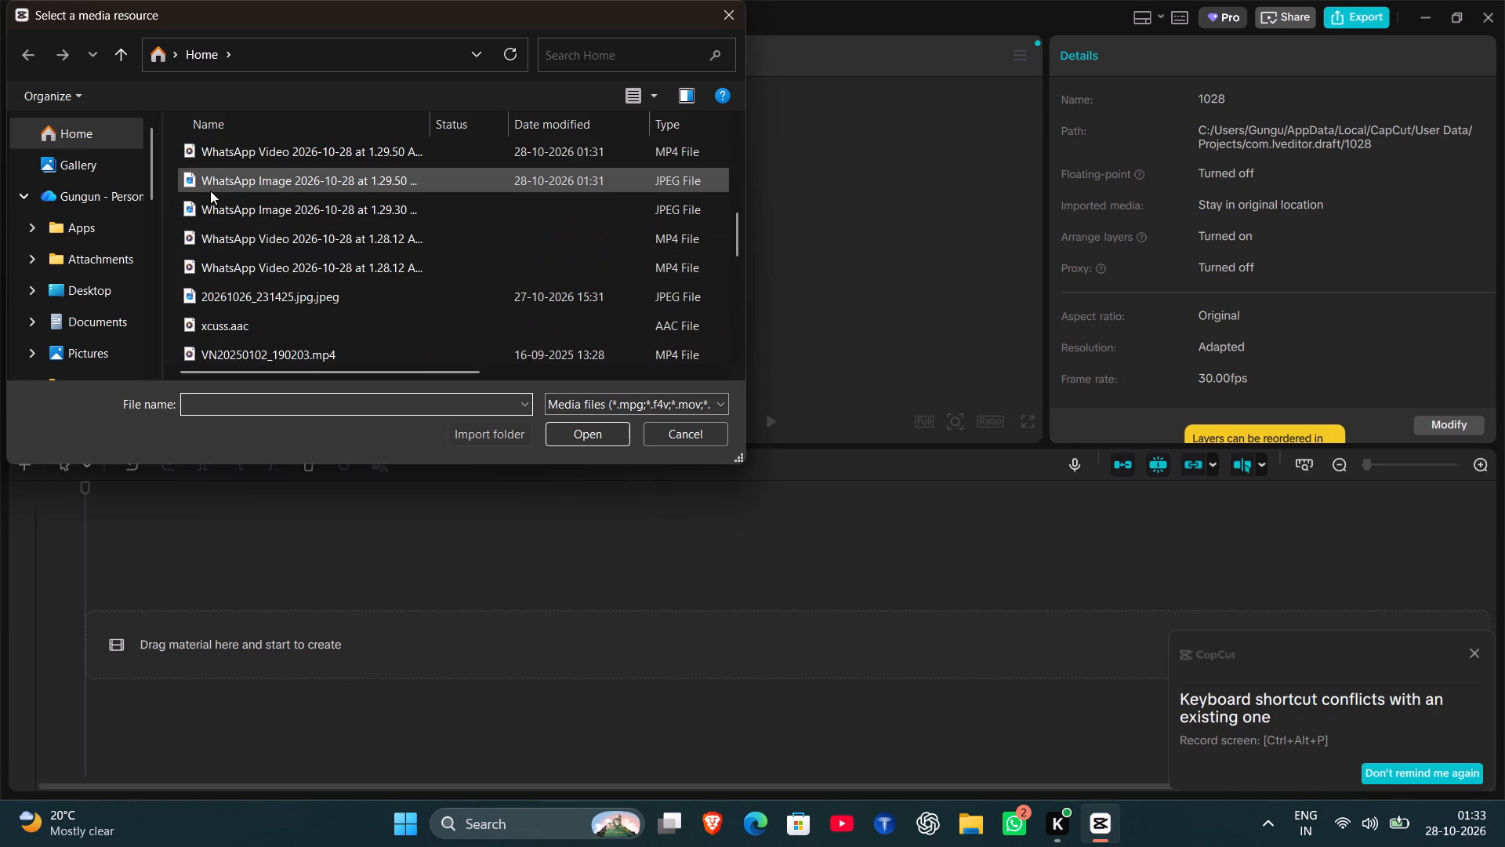
{"action": "double_click", "coordinate": [215, 241]}
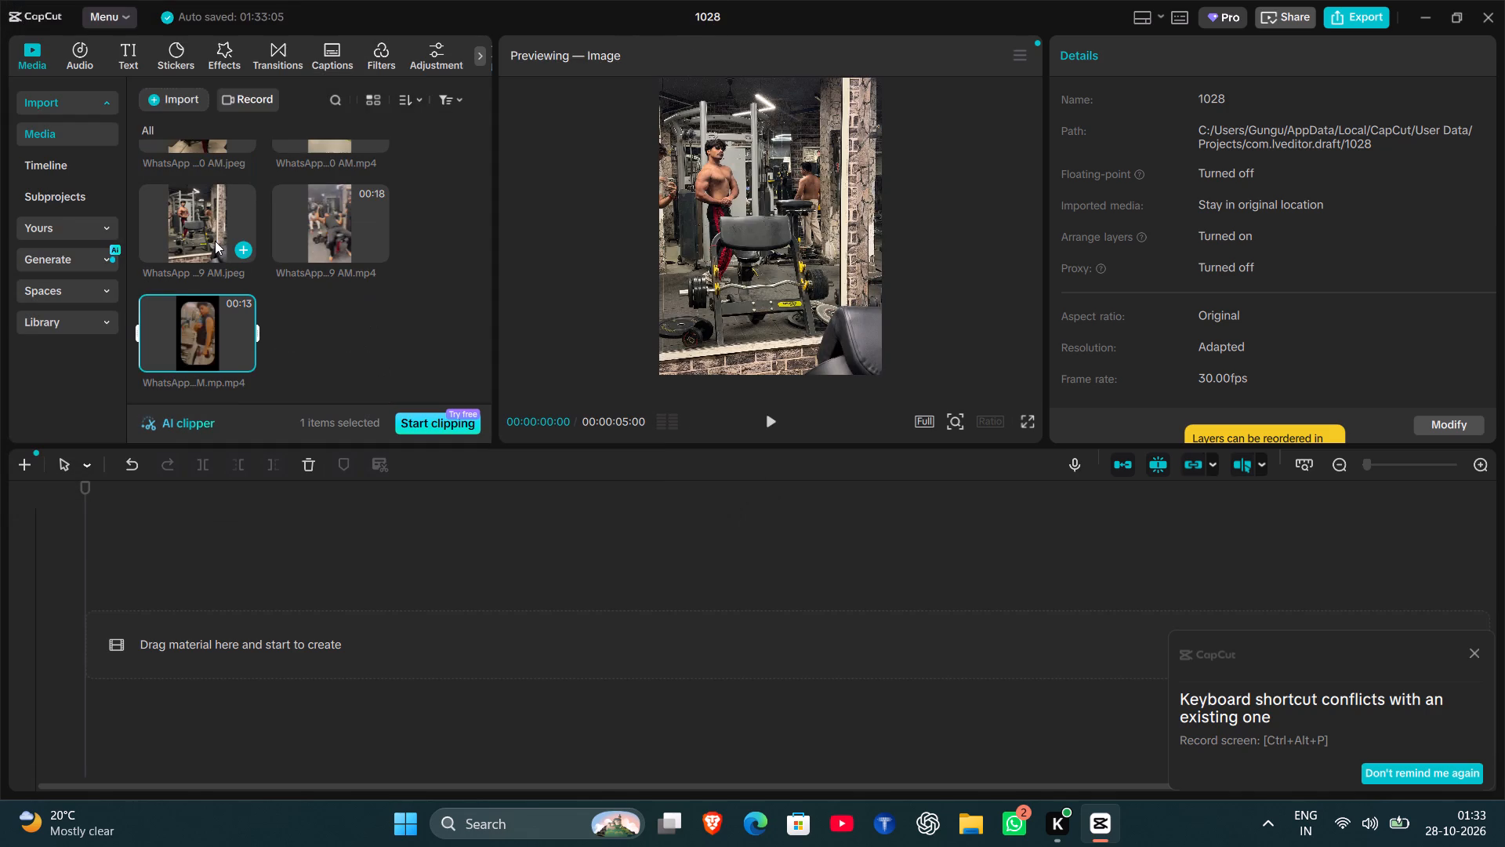
Open the device file selection to import another media file into the project.
{"action": "left_click", "coordinate": [195, 107]}
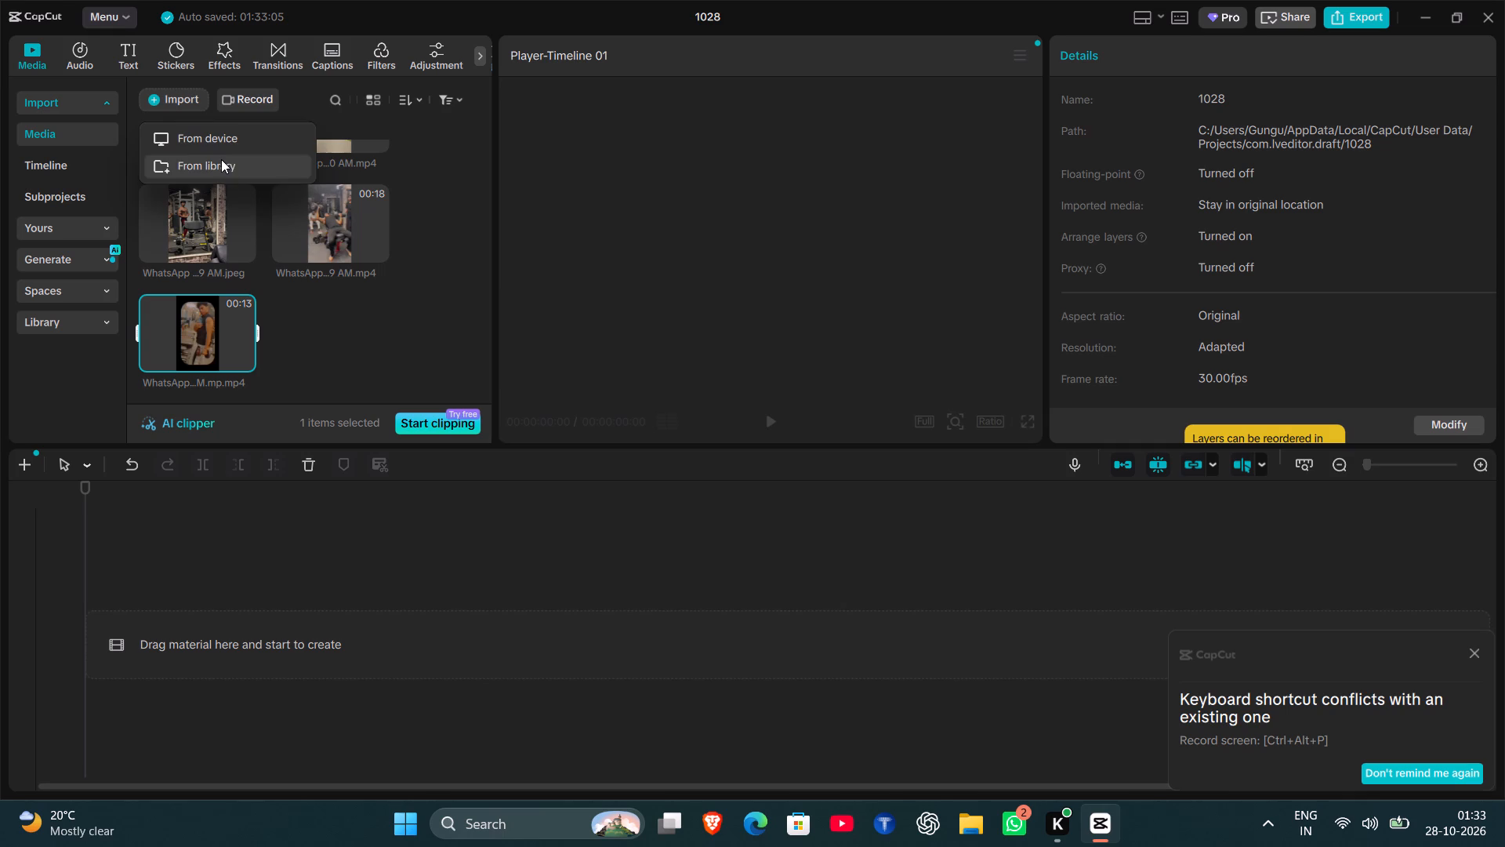
{"action": "left_click", "coordinate": [237, 140]}
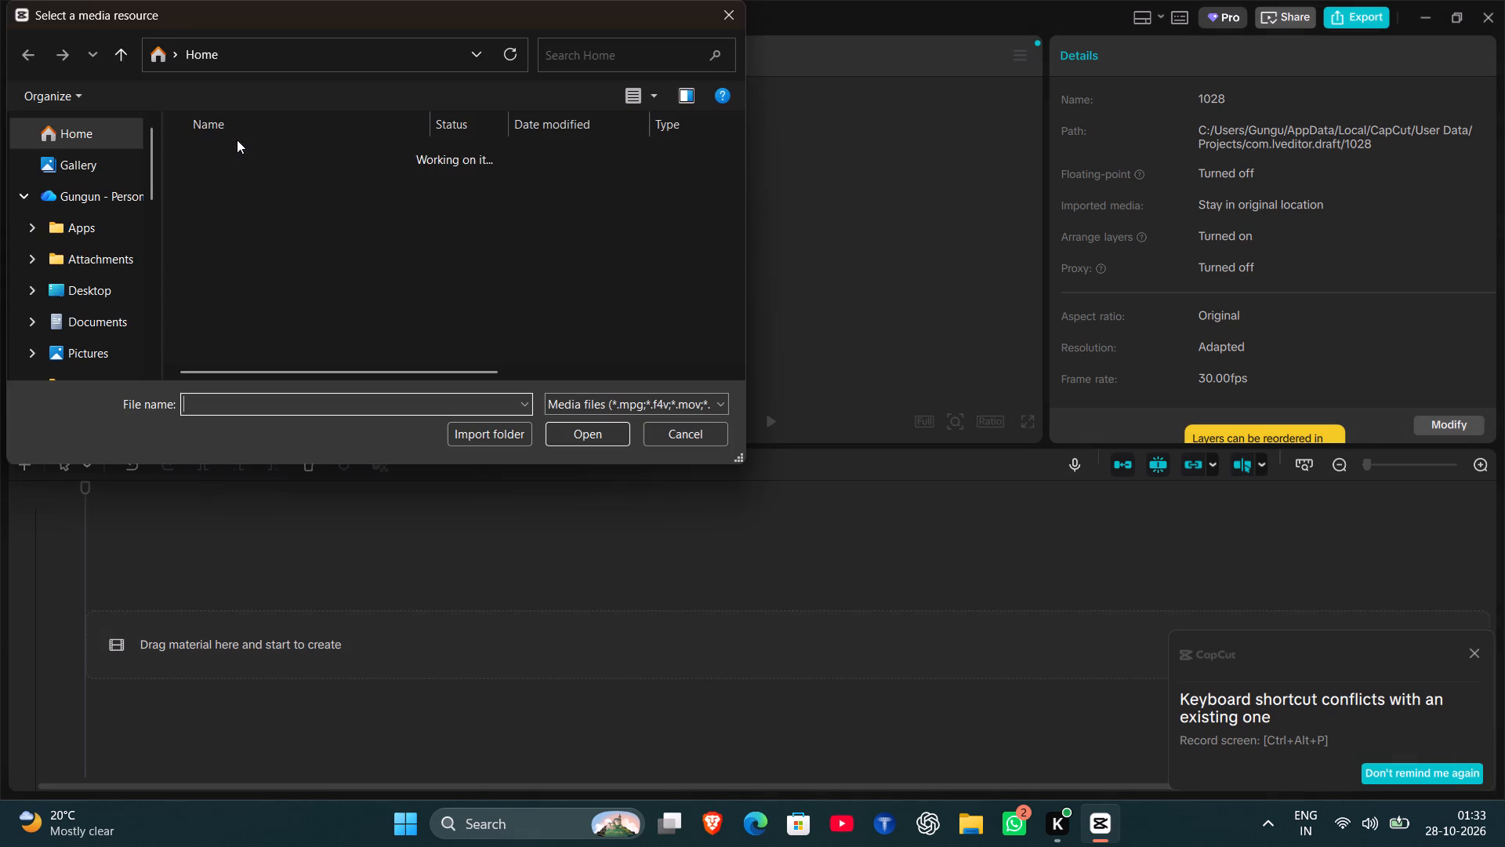
Import the image WhatsApp Image 2026-10-28 at 1.29.30 AM.jpeg from the recent files into the project.
{"action": "scroll", "coordinate": [234, 222], "scroll_direction": "down", "scroll_amount": 2}
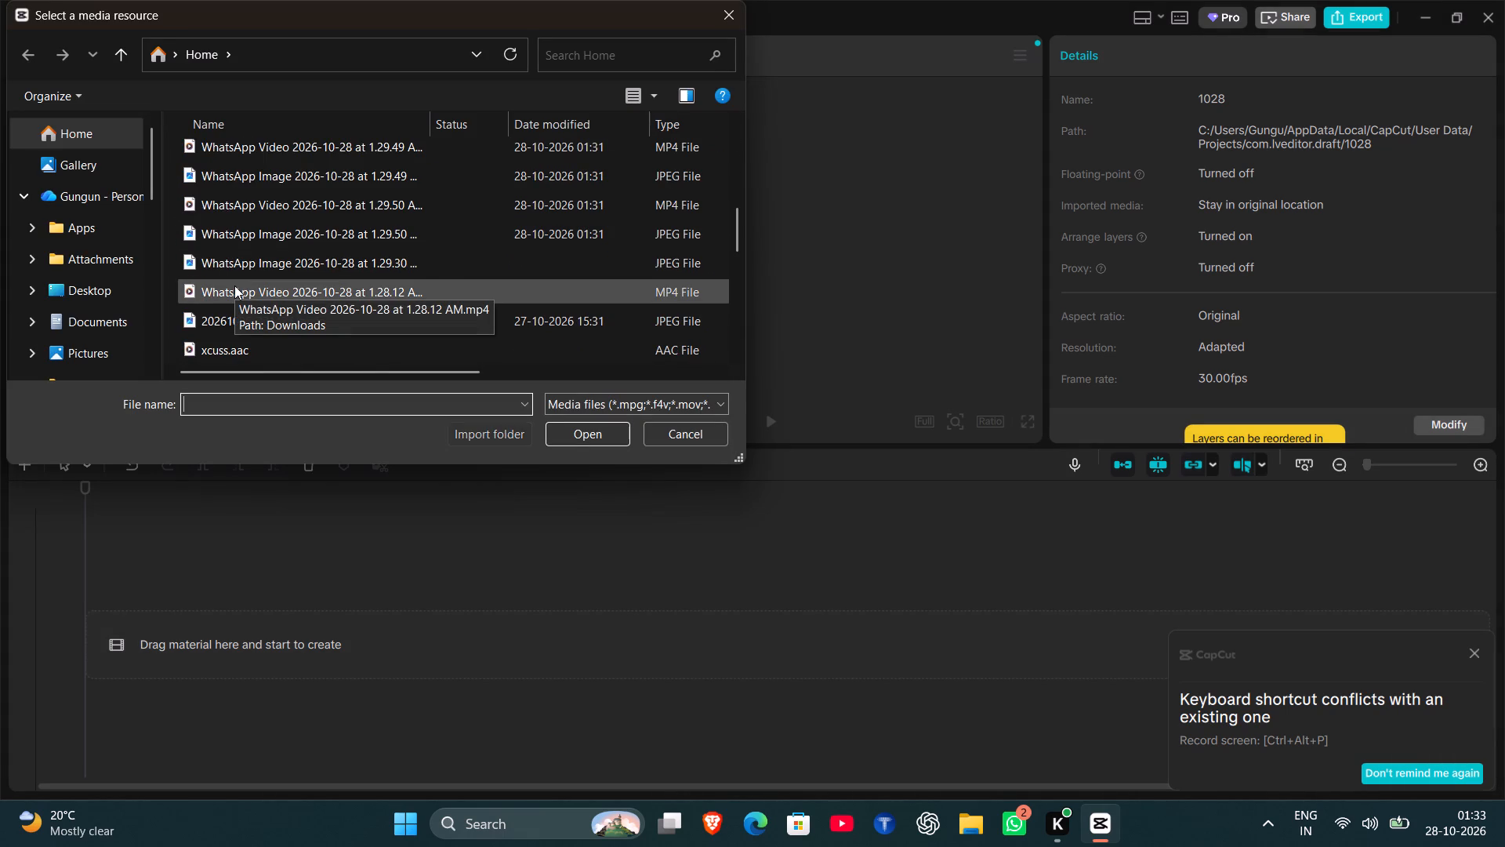
{"action": "scroll", "coordinate": [234, 241], "scroll_direction": "up", "scroll_amount": 3}
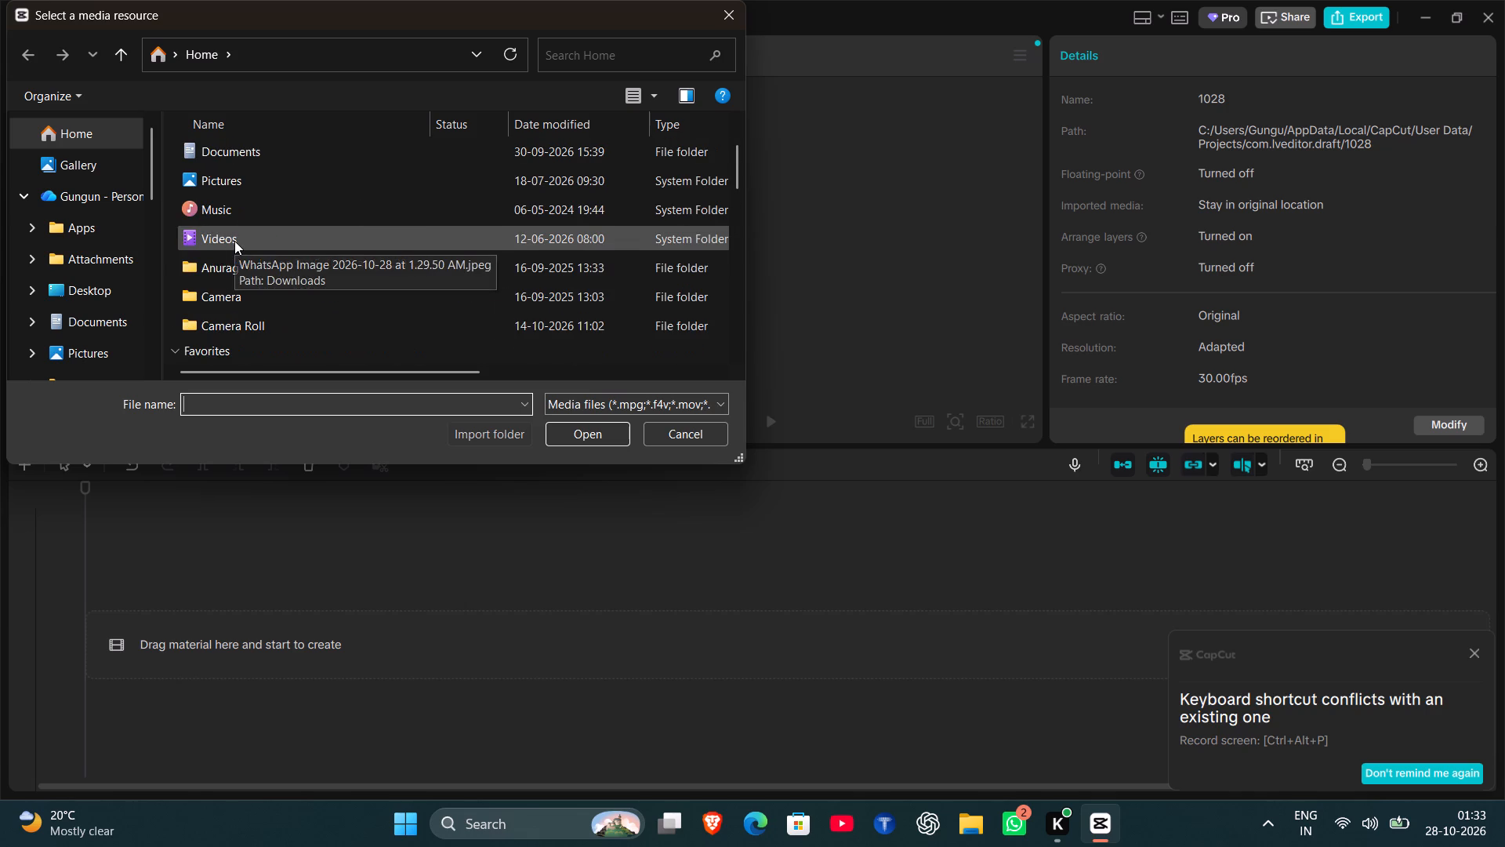
{"action": "scroll", "coordinate": [234, 241], "scroll_direction": "up", "scroll_amount": 1}
{"action": "scroll", "coordinate": [234, 241], "scroll_direction": "down", "scroll_amount": 2}
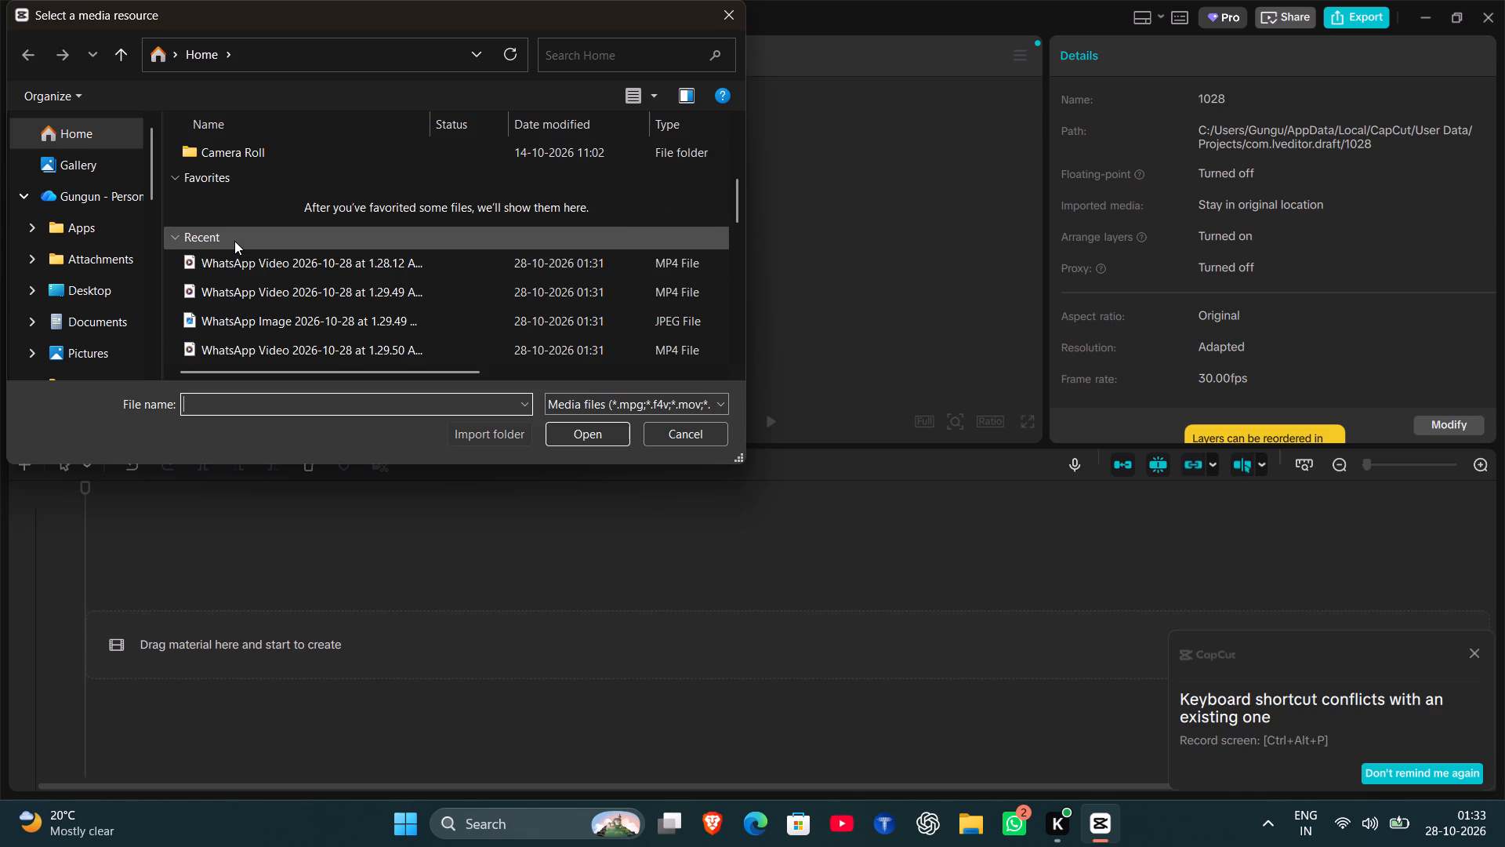
{"action": "scroll", "coordinate": [234, 241], "scroll_direction": "down", "scroll_amount": 2}
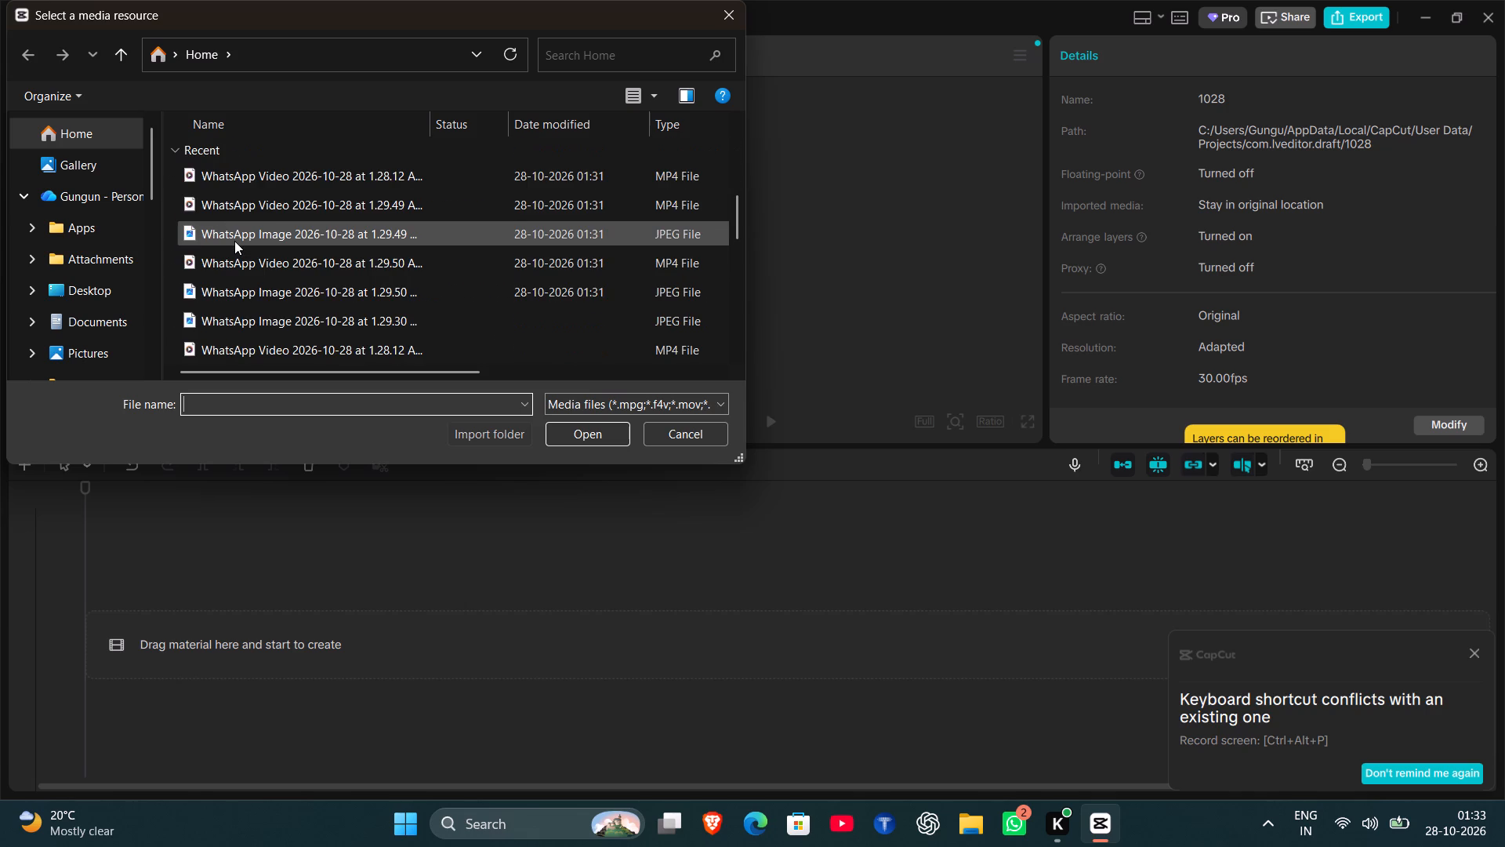
{"action": "scroll", "coordinate": [234, 241], "scroll_direction": "down", "scroll_amount": 1}
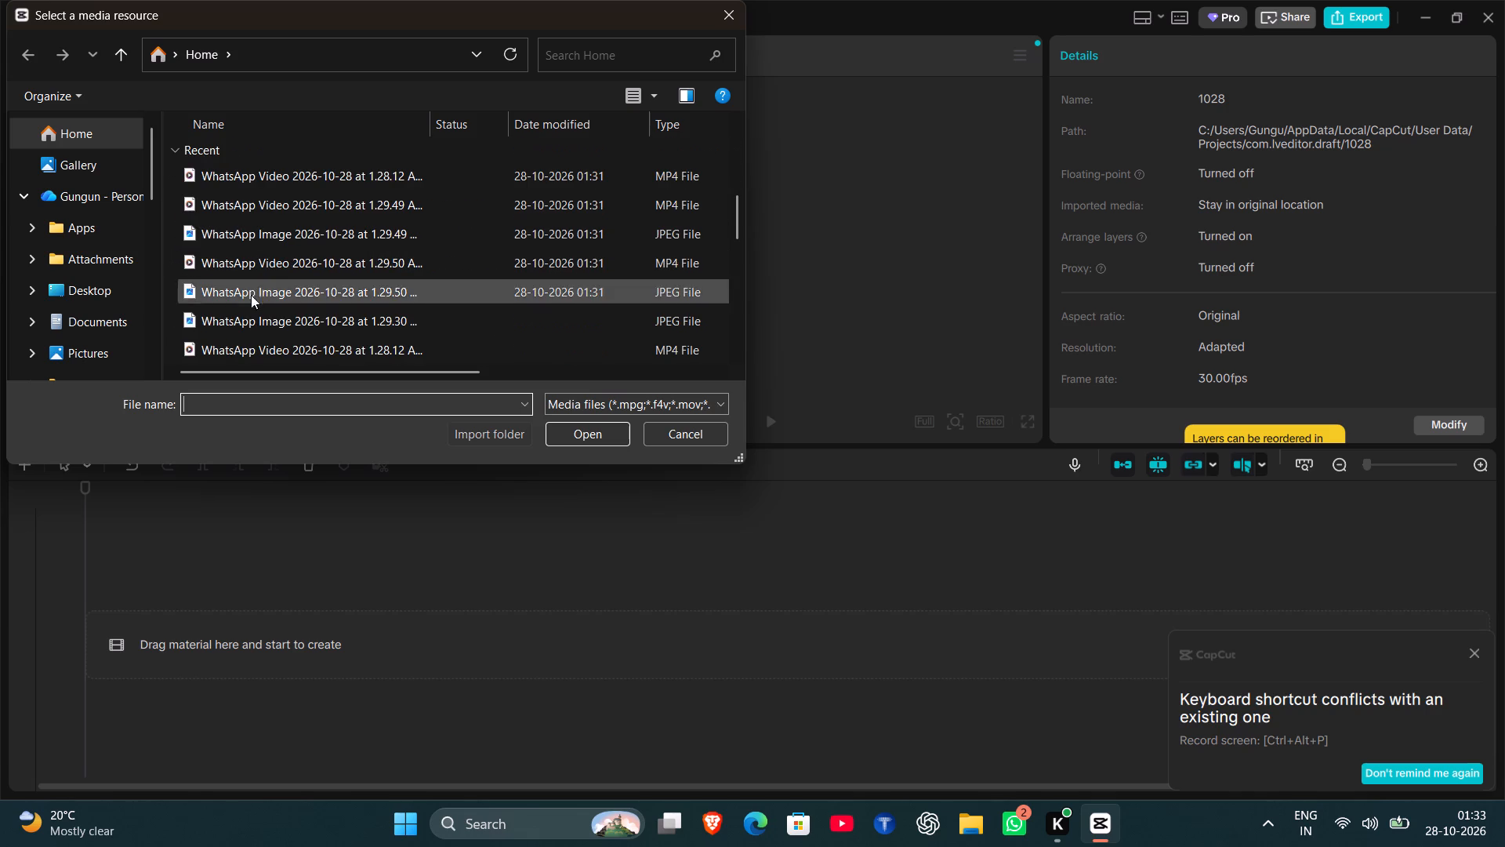
{"action": "double_click", "coordinate": [248, 325]}
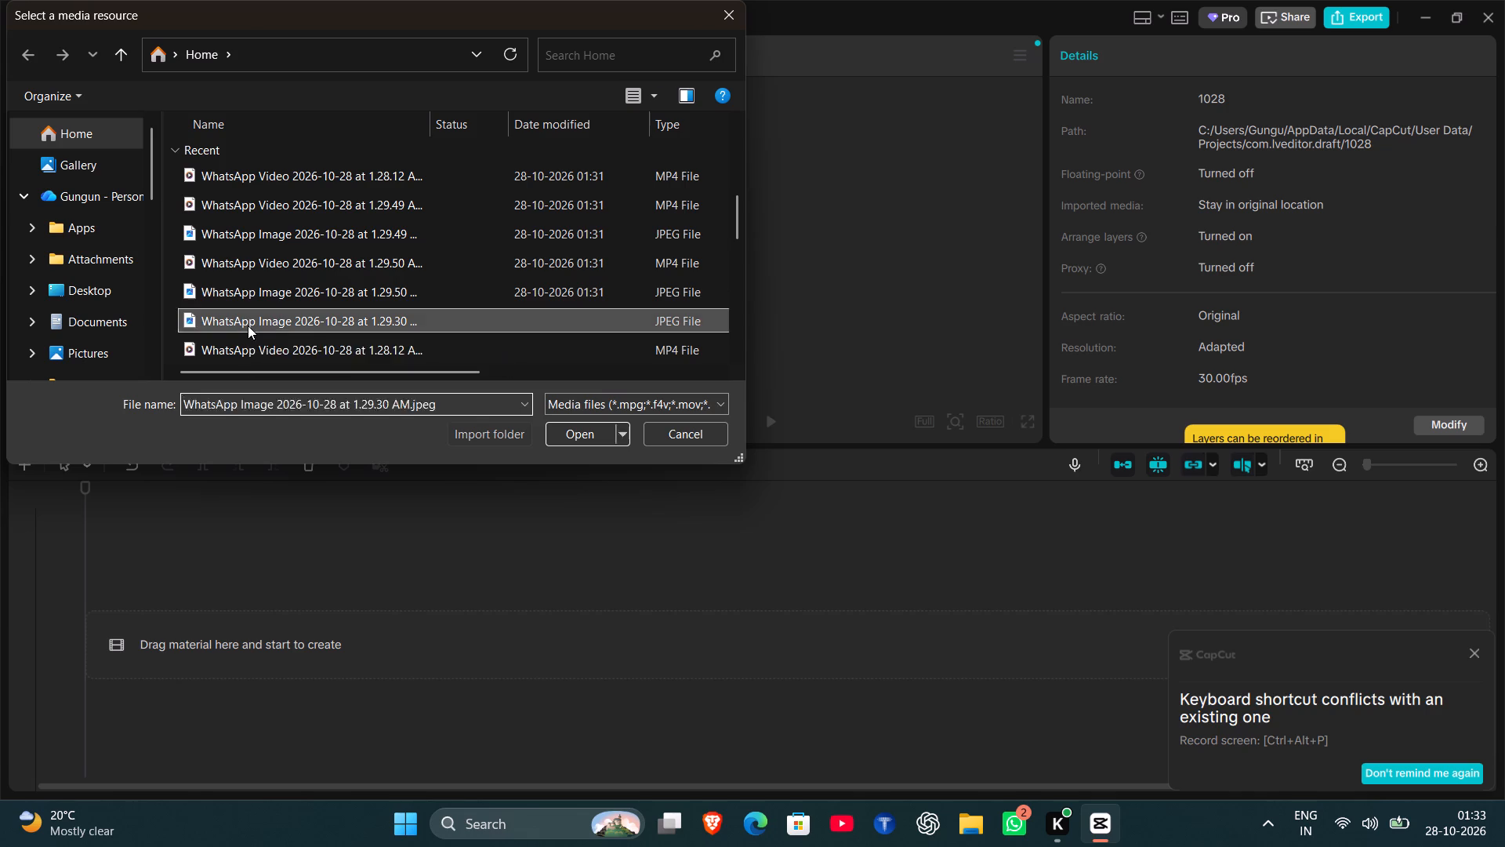
Look through the imported images, videos and audio in the project's media to check which clips are available.
{"action": "scroll", "coordinate": [248, 325], "scroll_direction": "up", "scroll_amount": 2}
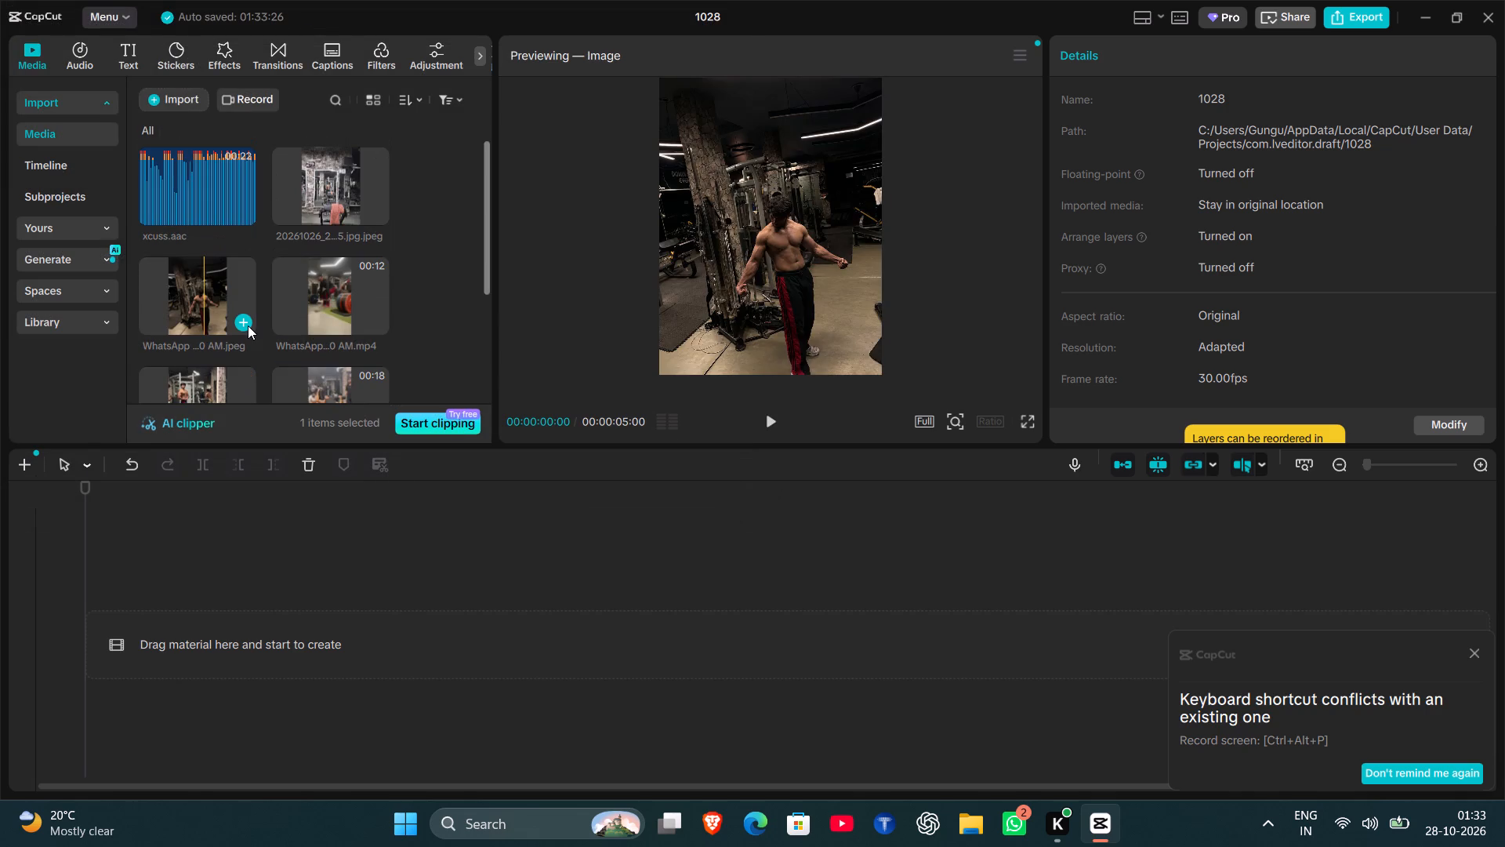
{"action": "scroll", "coordinate": [248, 325], "scroll_direction": "down", "scroll_amount": 2}
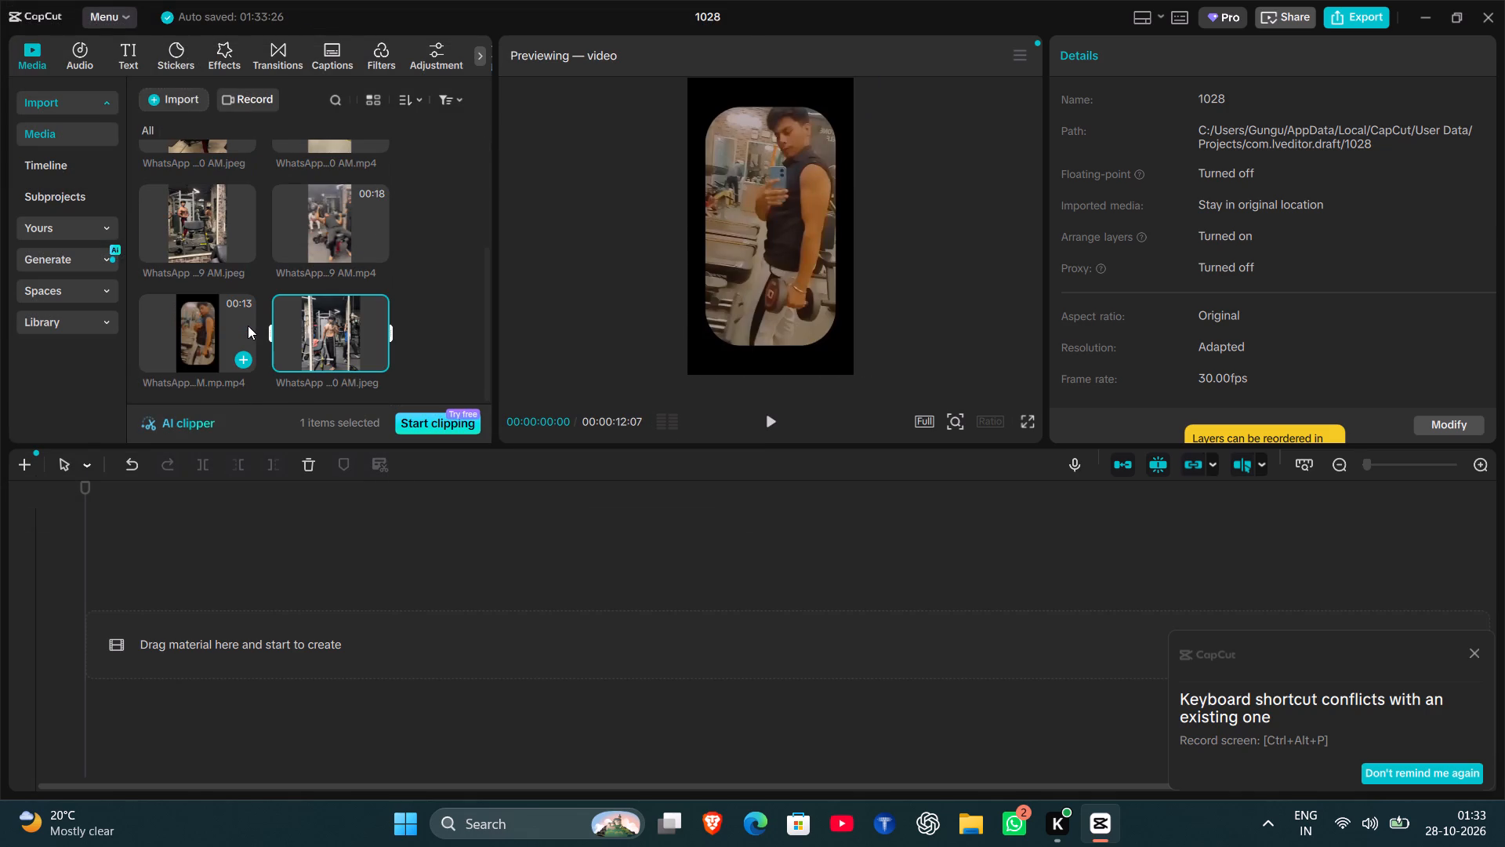
{"action": "scroll", "coordinate": [248, 325], "scroll_direction": "down", "scroll_amount": 1}
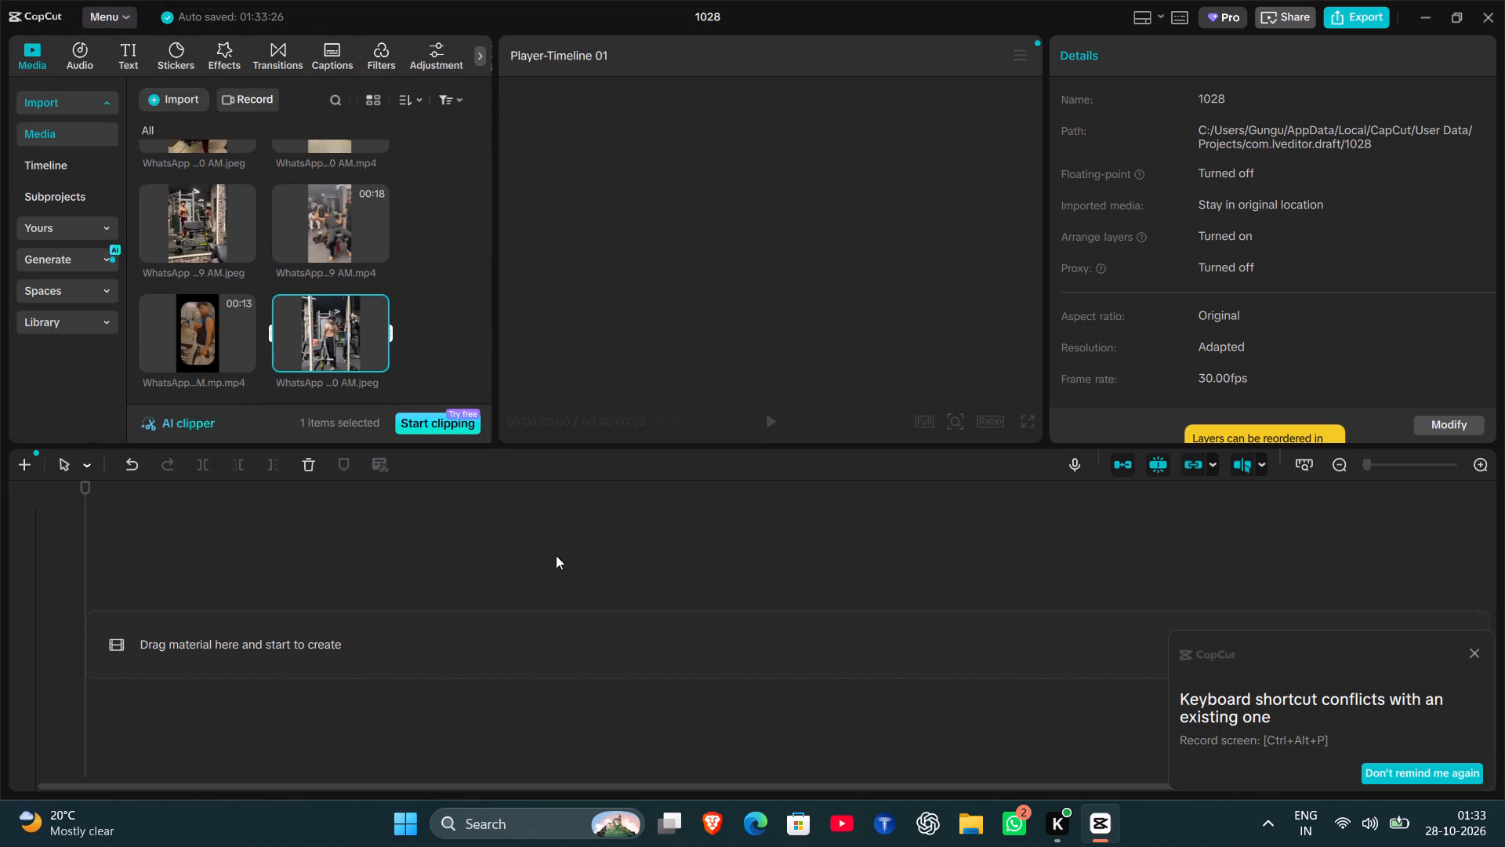
{"action": "scroll", "coordinate": [502, 559], "scroll_direction": "up", "scroll_amount": 5}
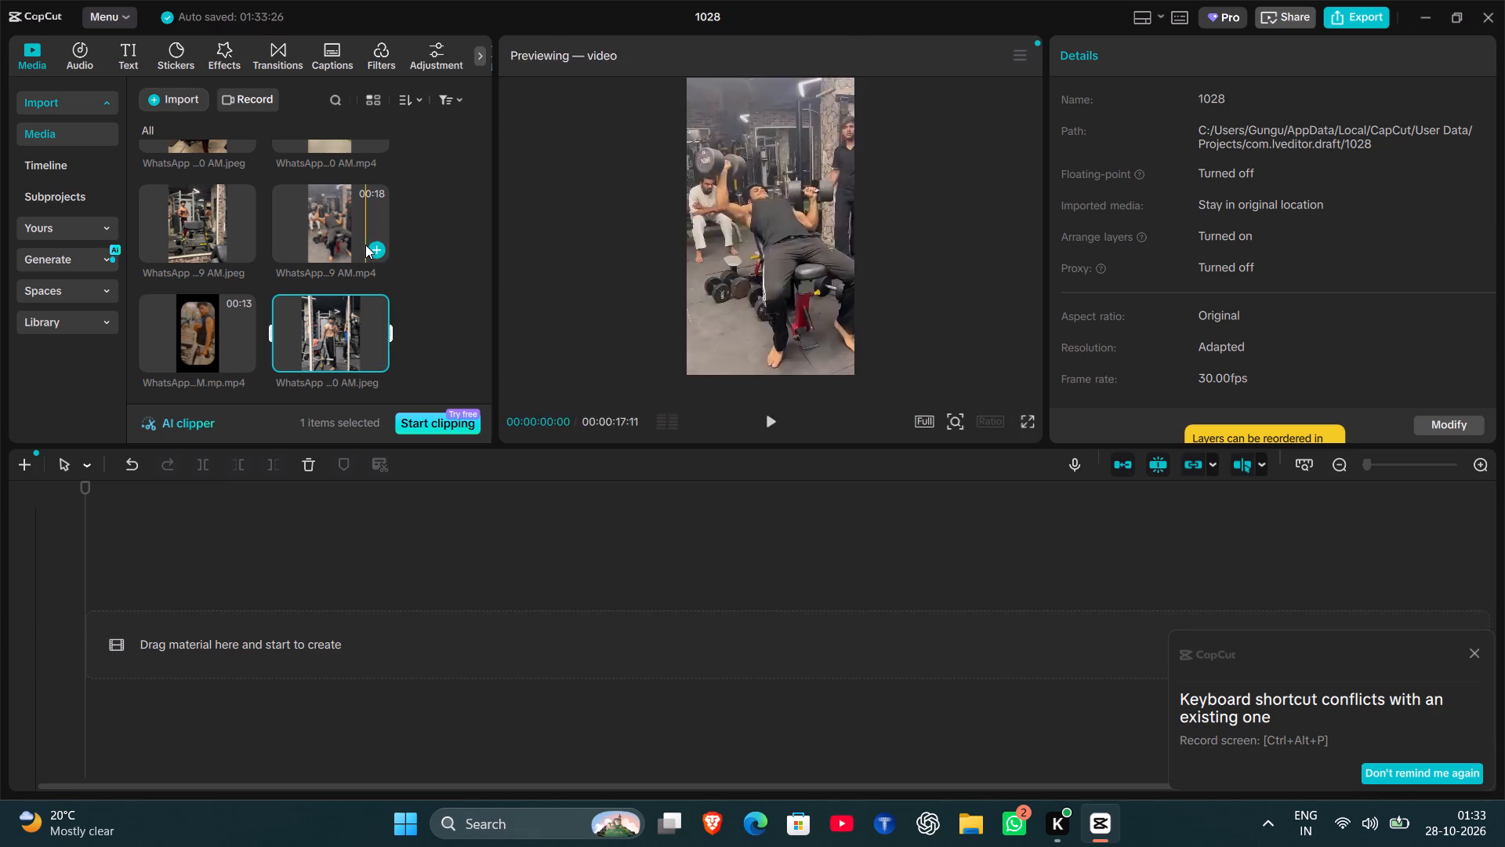
{"action": "scroll", "coordinate": [365, 245], "scroll_direction": "up", "scroll_amount": 5}
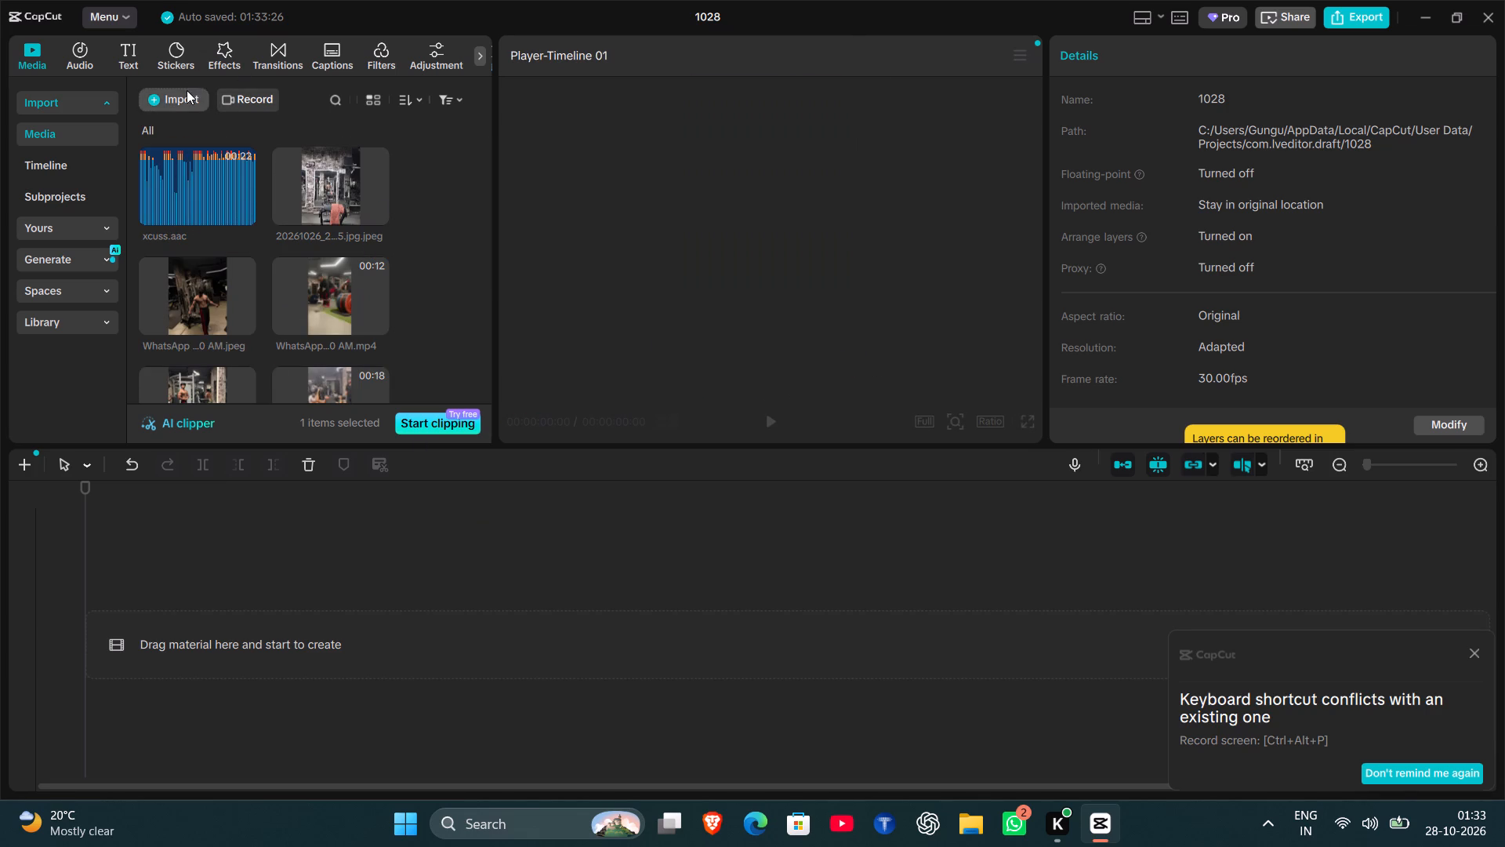
Import the video VID20230903154117.mp4 from the Anurag folder inside Videos.
{"action": "left_click", "coordinate": [187, 90]}
{"action": "left_click", "coordinate": [186, 144]}
{"action": "scroll", "coordinate": [80, 276], "scroll_direction": "down", "scroll_amount": 1}
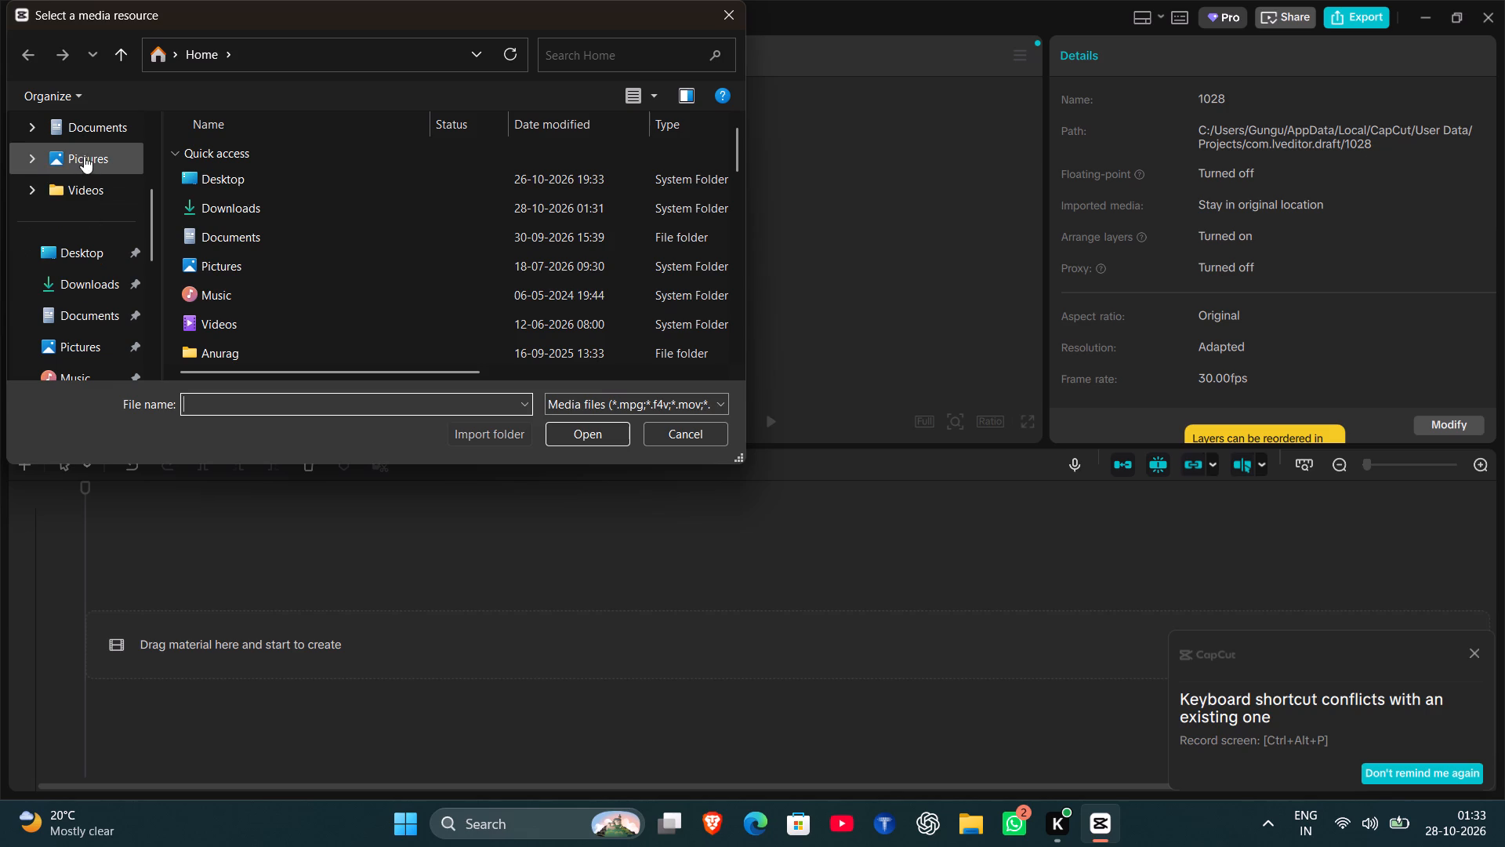
{"action": "scroll", "coordinate": [93, 352], "scroll_direction": "down", "scroll_amount": 1}
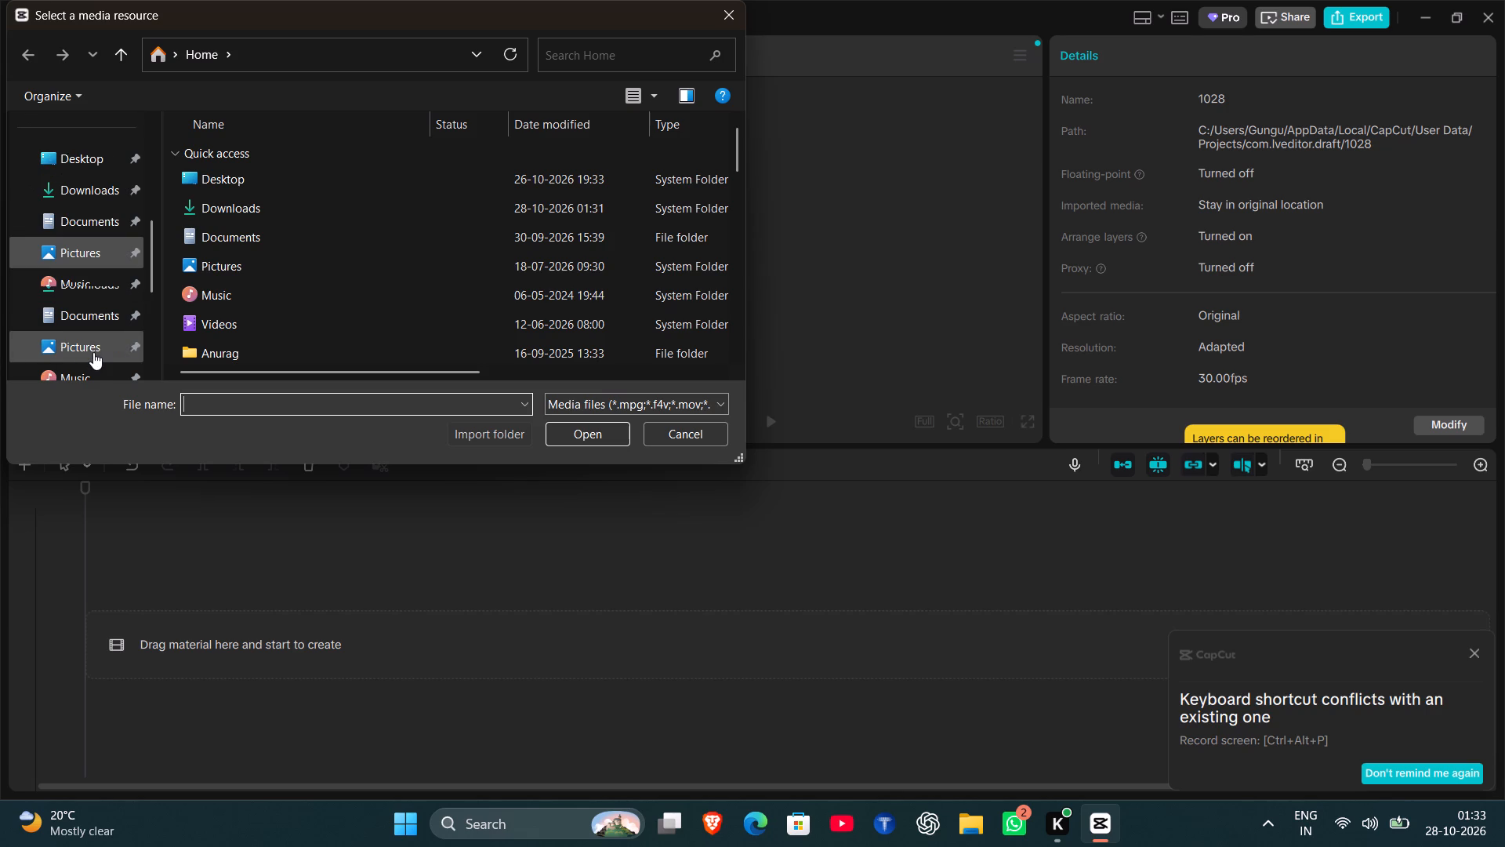
{"action": "scroll", "coordinate": [93, 352], "scroll_direction": "down", "scroll_amount": 1}
{"action": "left_click", "coordinate": [93, 318]}
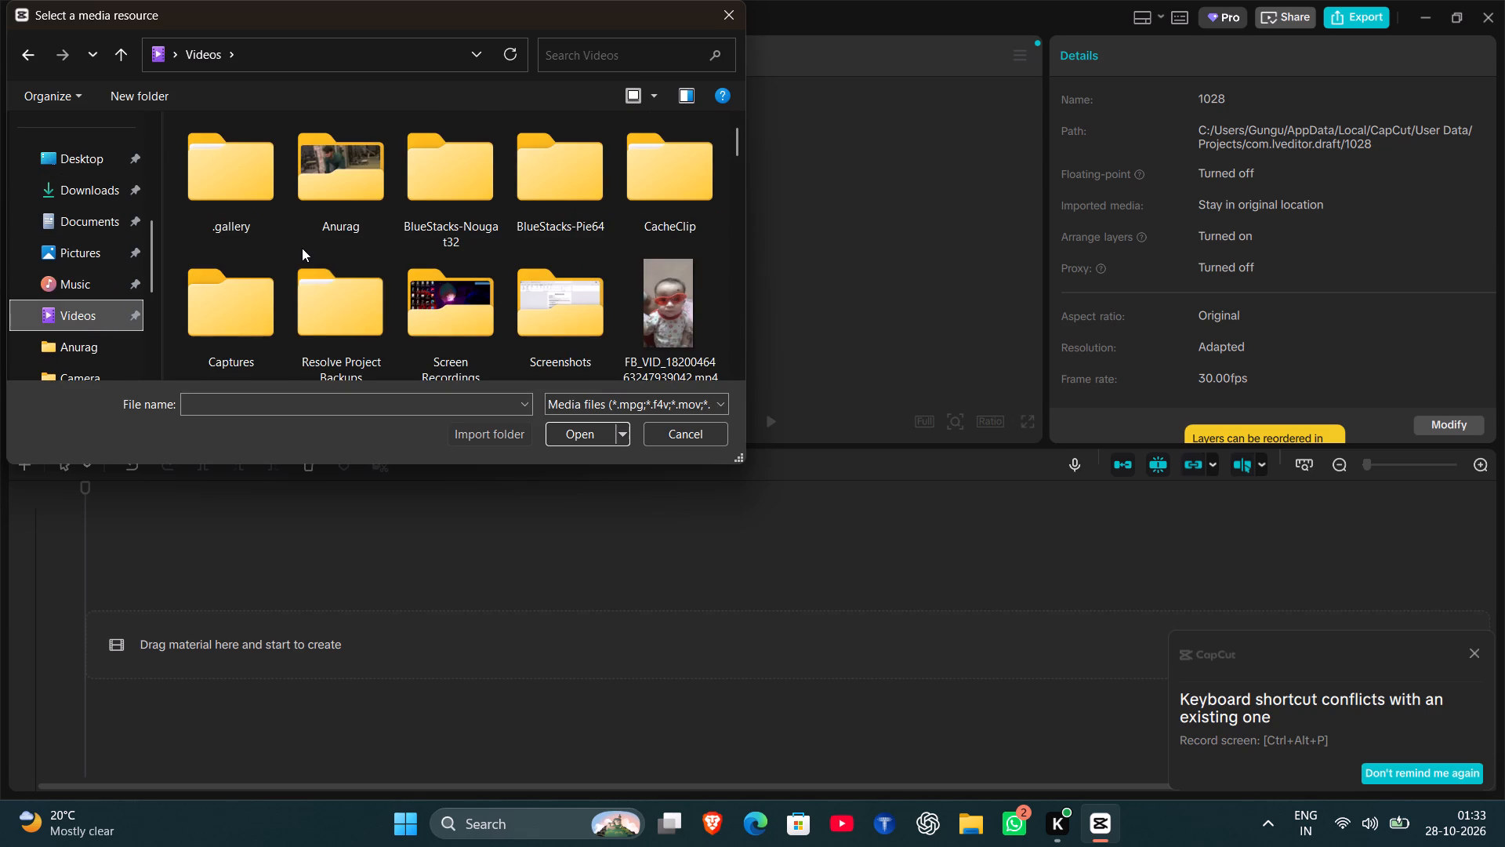
{"action": "left_click_drag", "start_coordinate": [314, 242], "coordinate": [335, 219]}
{"action": "double_click", "coordinate": [335, 219]}
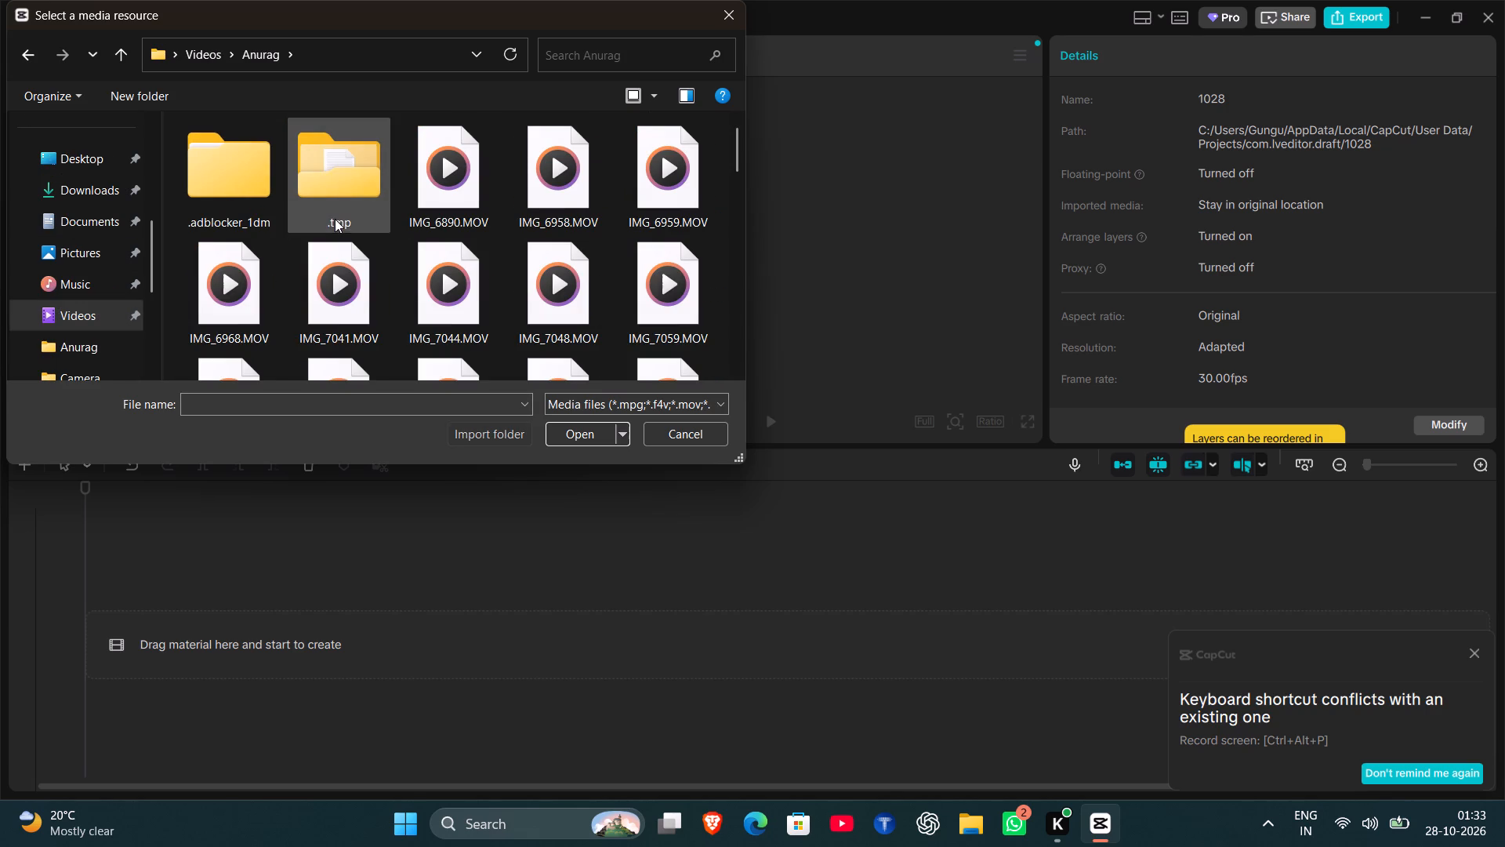
{"action": "scroll", "coordinate": [421, 215], "scroll_direction": "down", "scroll_amount": 2}
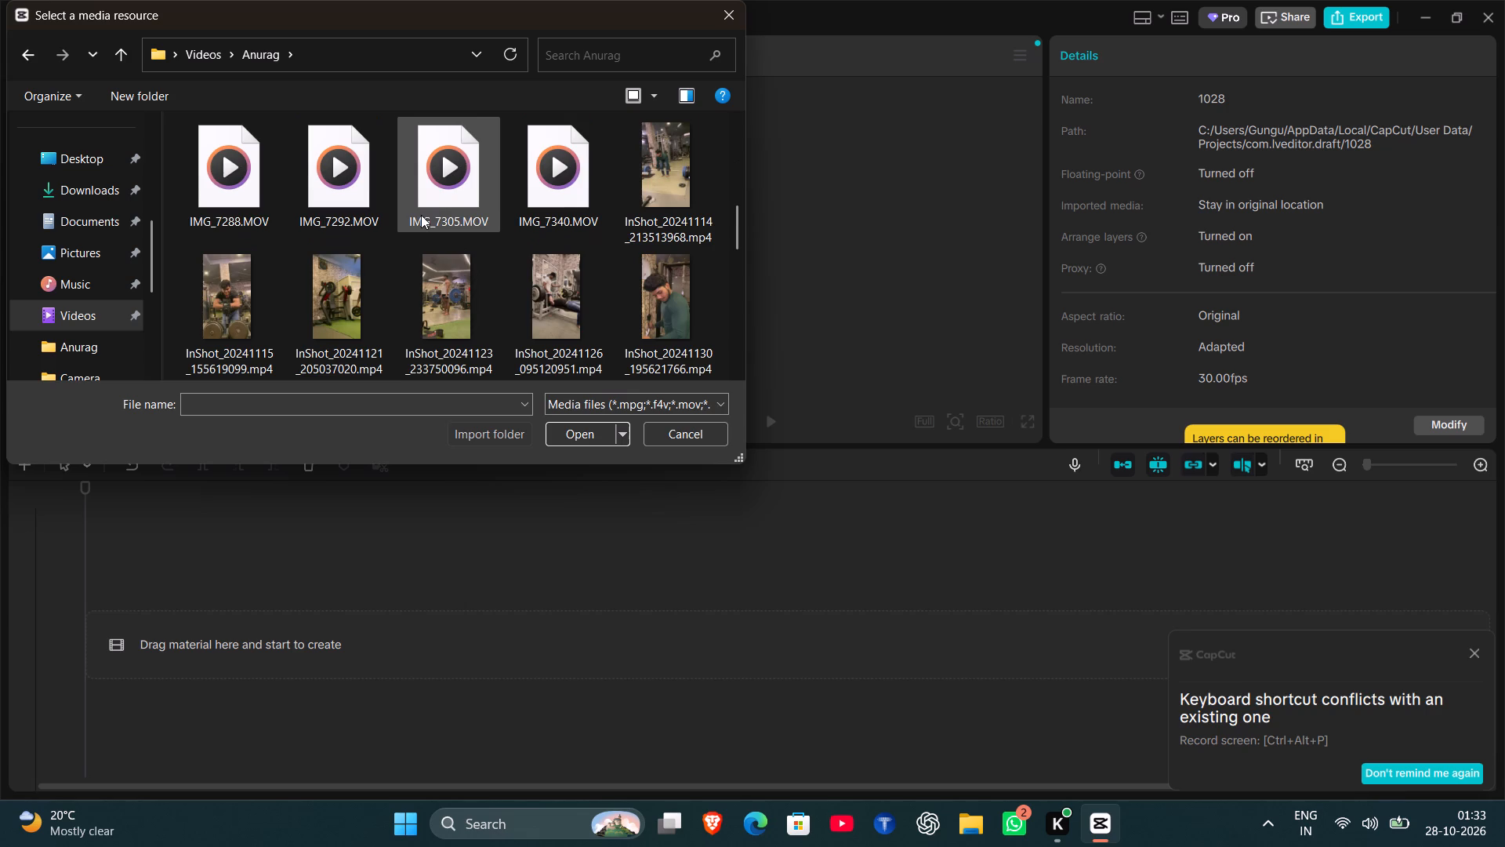
{"action": "scroll", "coordinate": [421, 215], "scroll_direction": "down", "scroll_amount": 1}
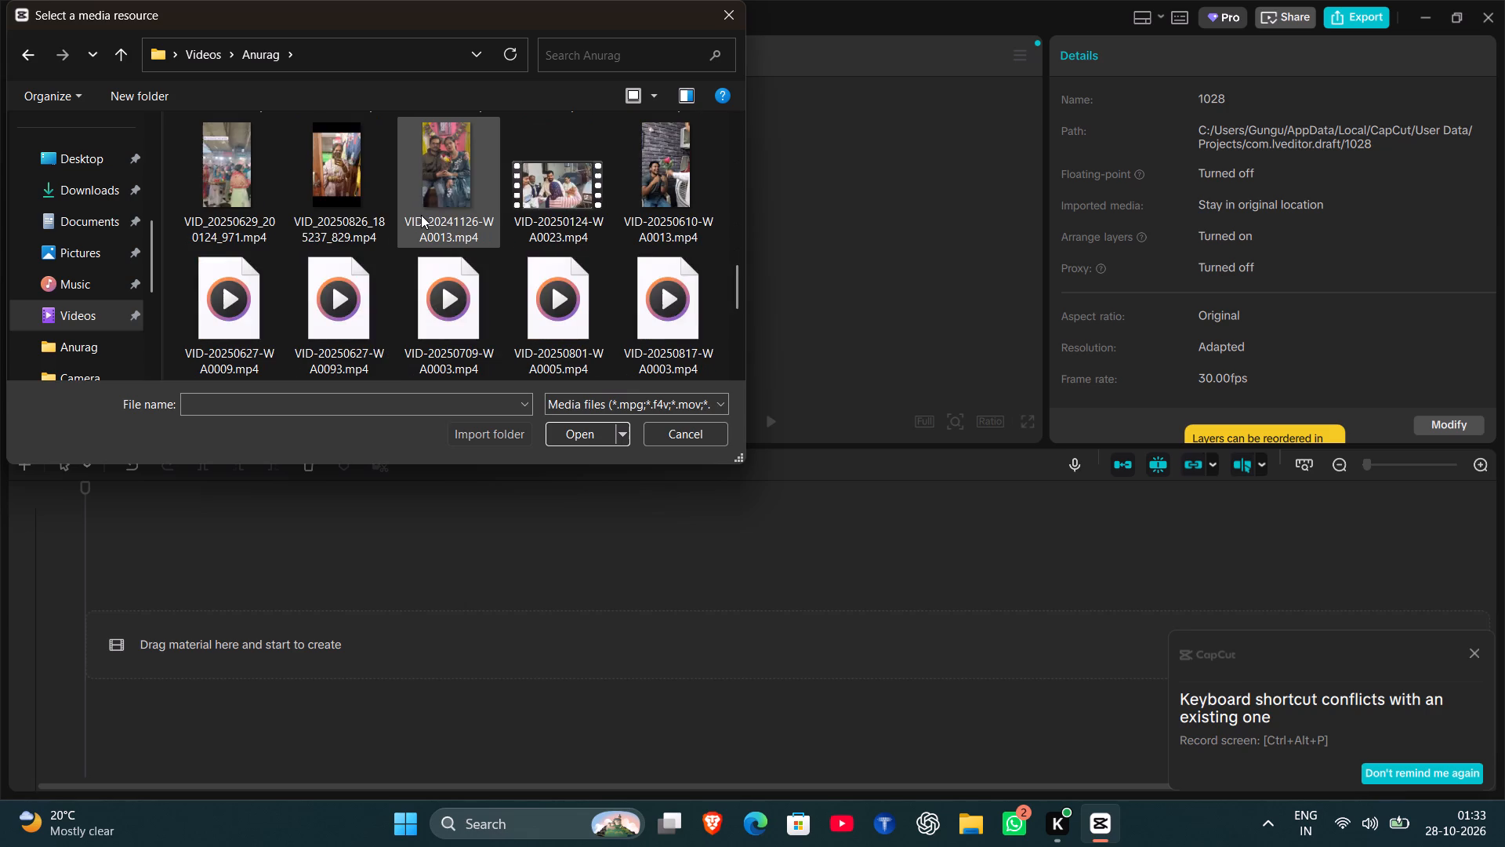
{"action": "scroll", "coordinate": [421, 215], "scroll_direction": "down", "scroll_amount": 1}
{"action": "double_click", "coordinate": [364, 173]}
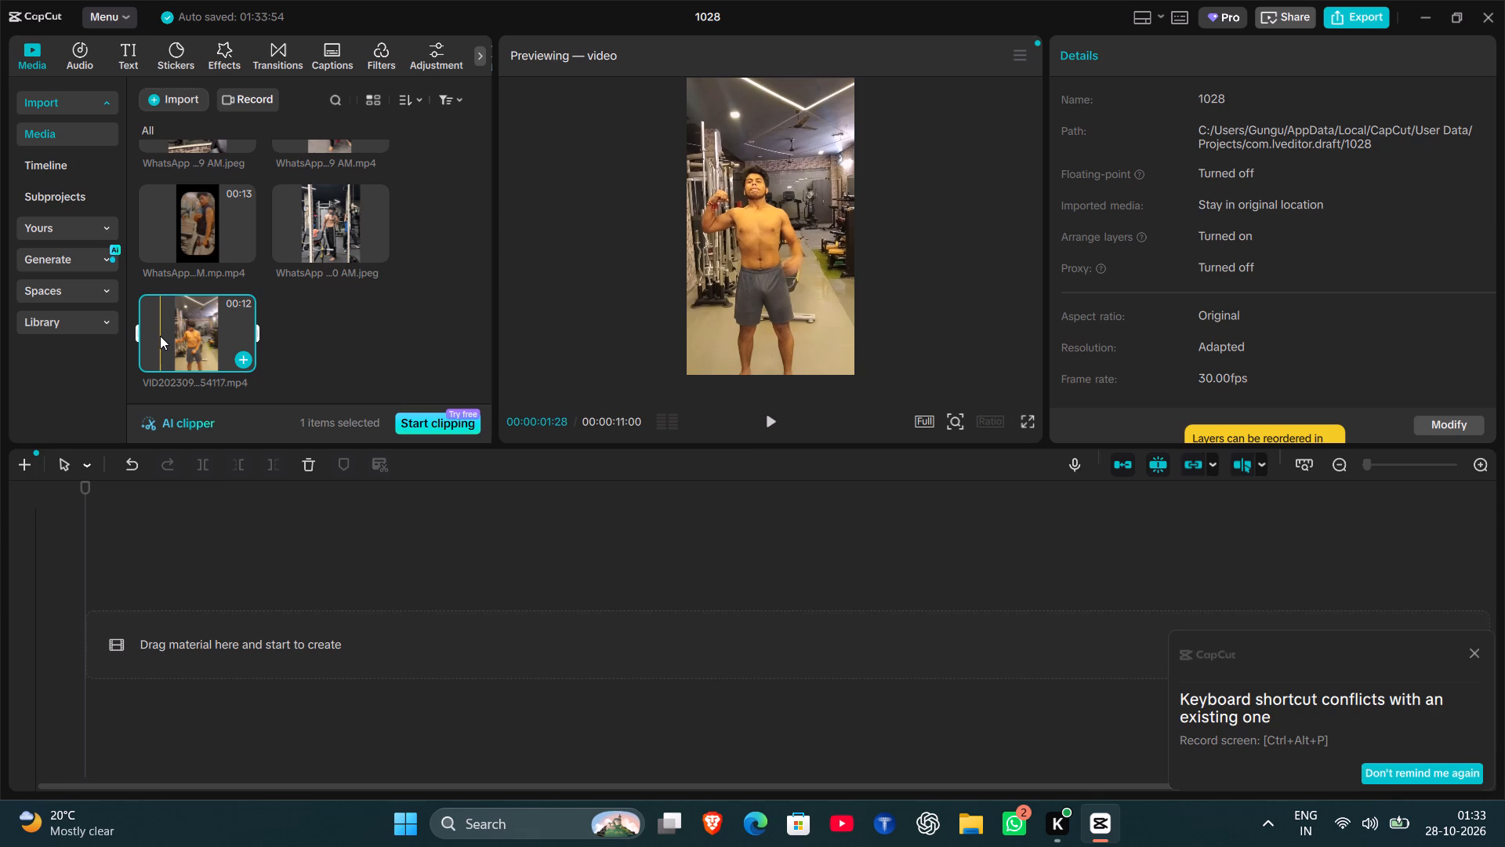
Place VID20230903154117.mp4 at the start of the empty timeline.
{"action": "left_click_drag", "start_coordinate": [160, 336], "coordinate": [206, 631]}
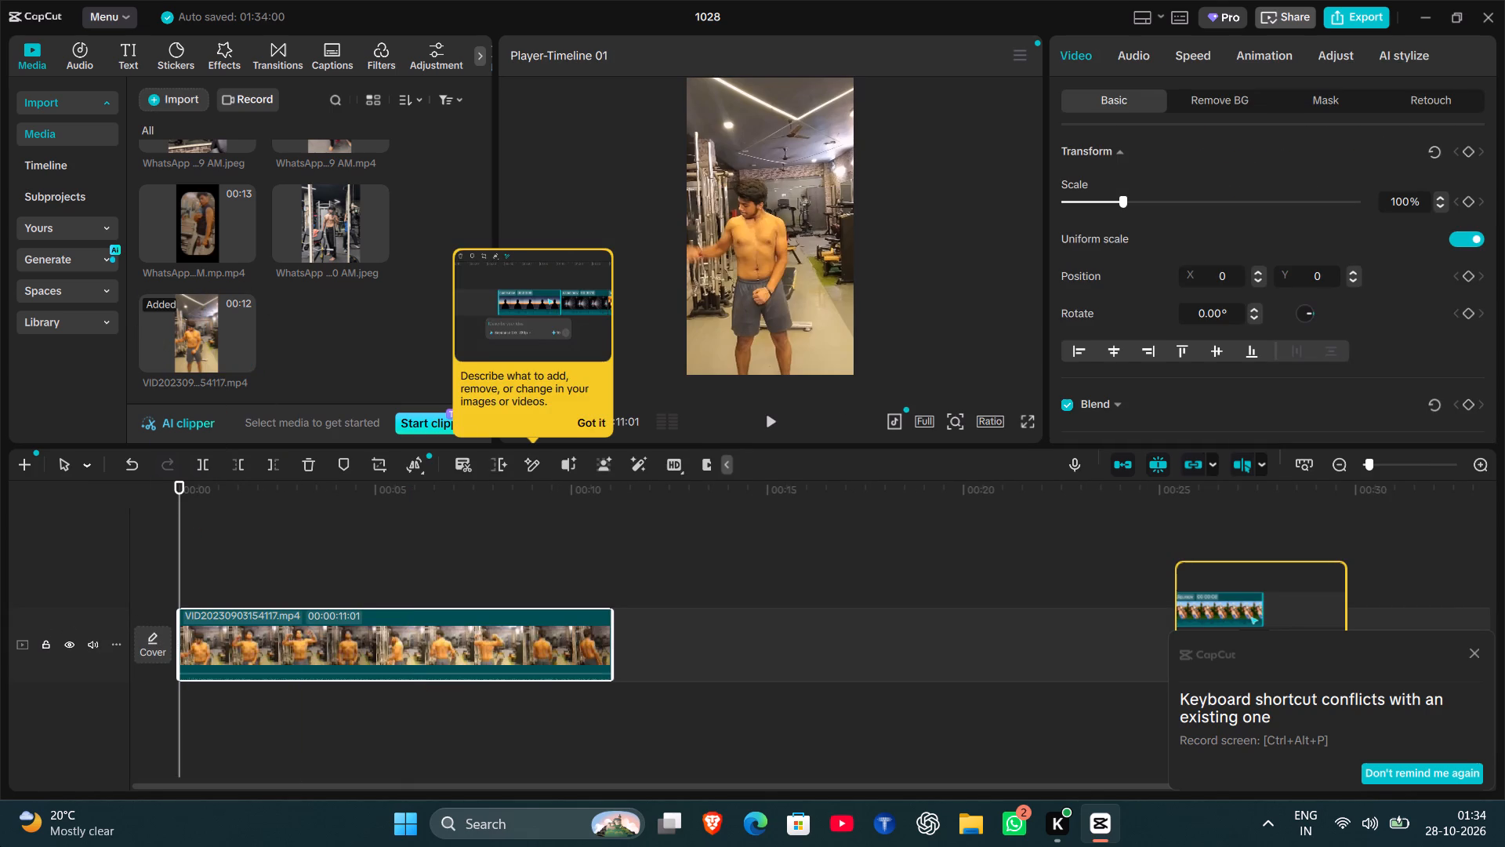
Play the start of the clip, stop after about 22 frames, and split it there.
{"action": "key", "text": "space"}
{"action": "key", "text": "space"}
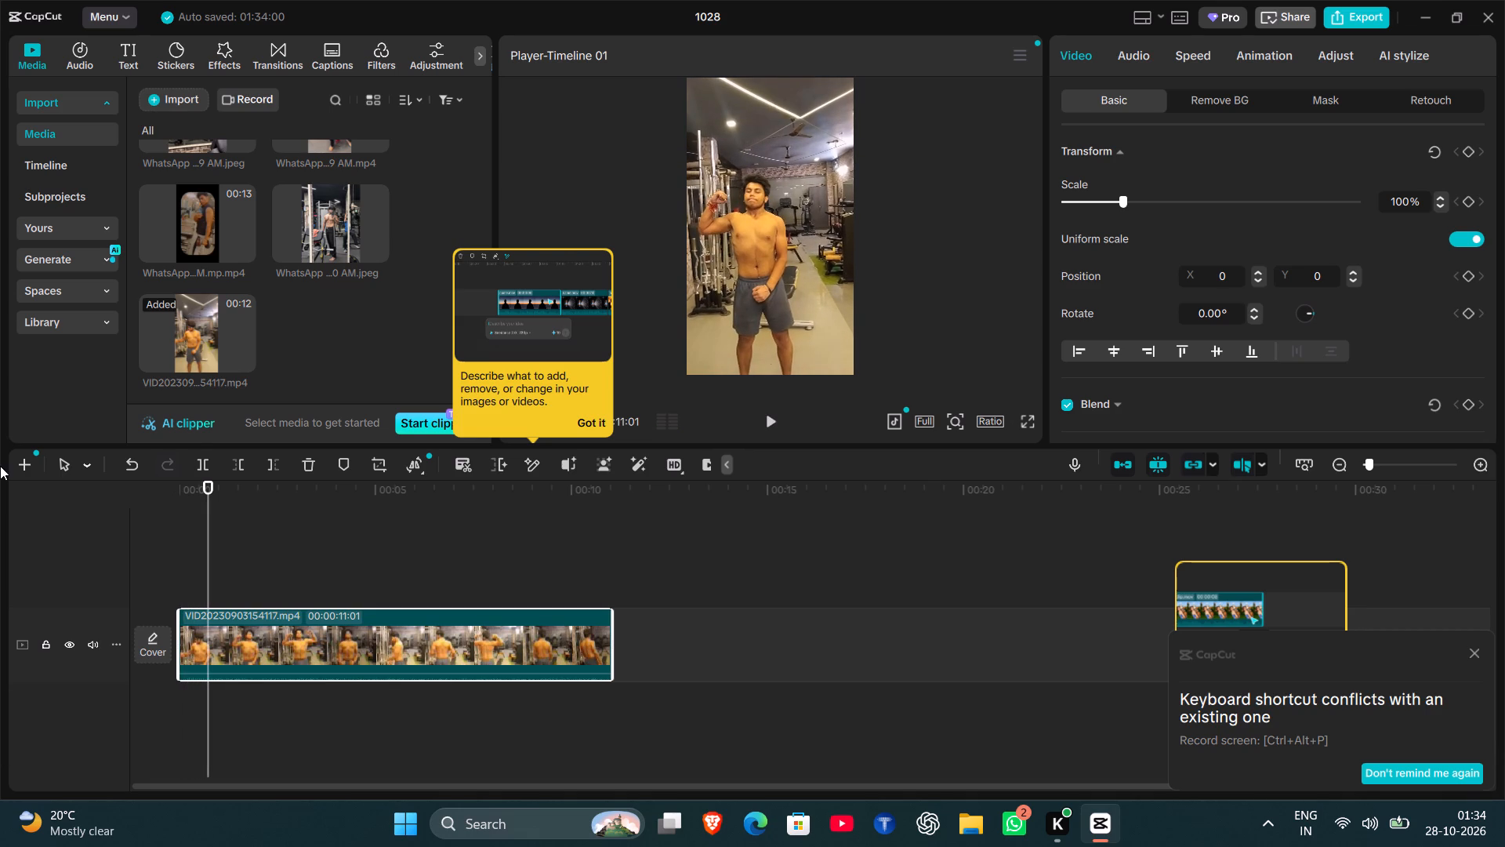
{"action": "left_click", "coordinate": [191, 460]}
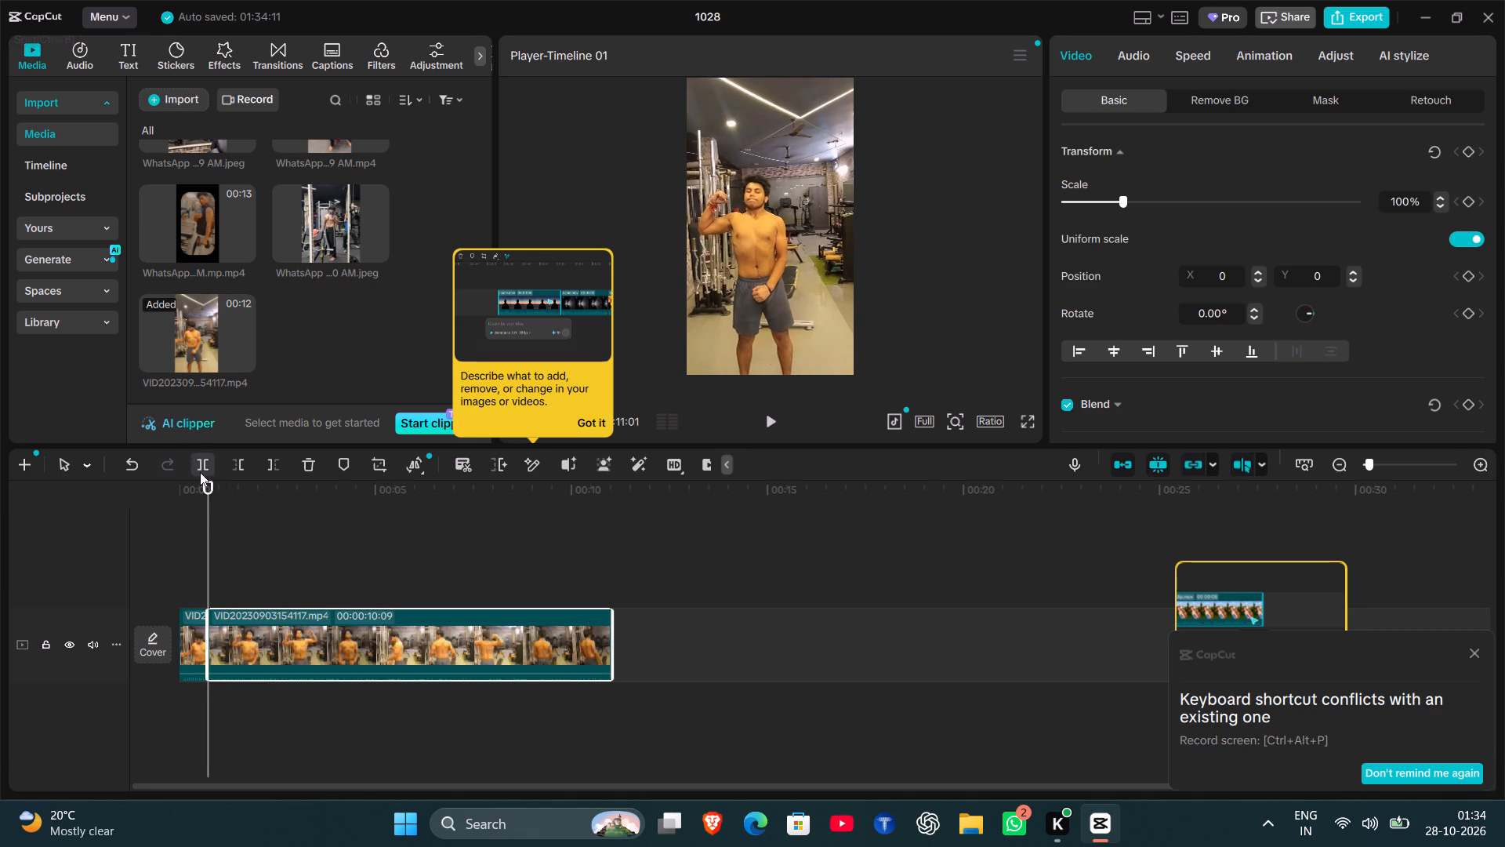
Split the clip again at about 00:00:01:28 and delete the section between the two cuts.
{"action": "left_click", "coordinate": [256, 547]}
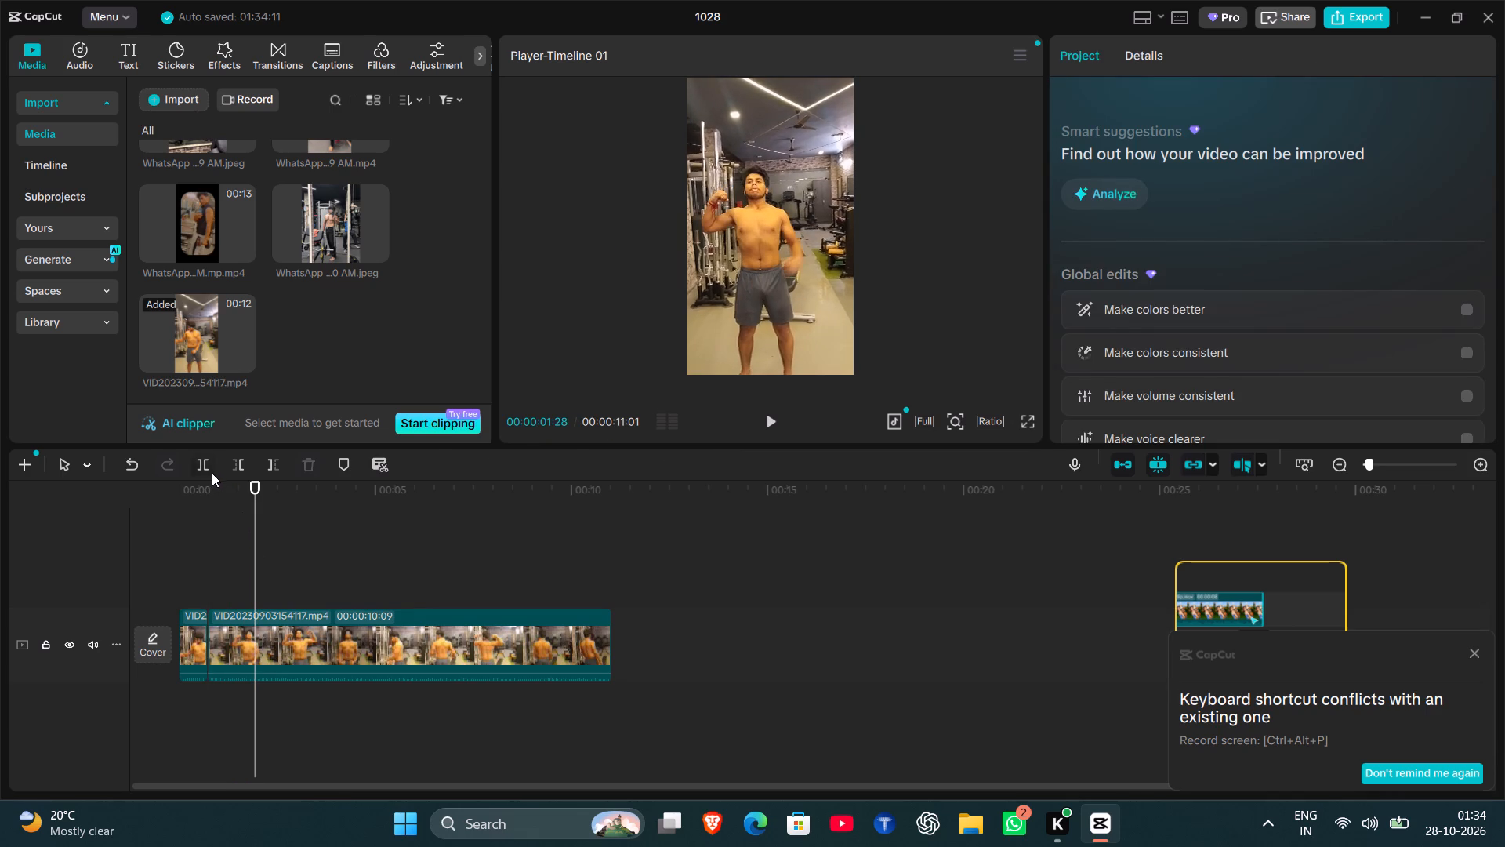
{"action": "left_click", "coordinate": [209, 471]}
{"action": "left_click", "coordinate": [230, 637]}
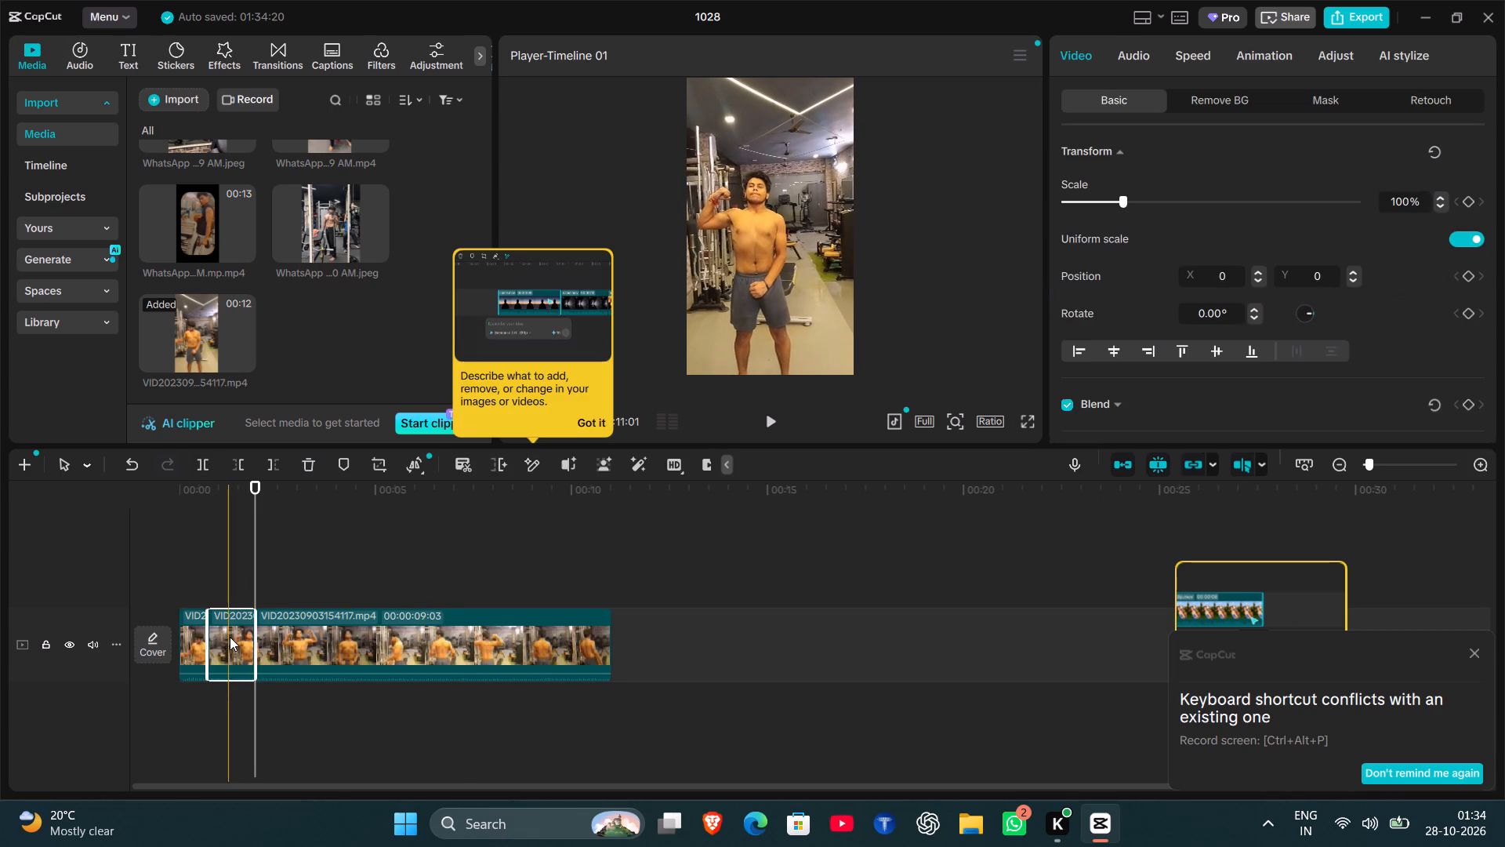
{"action": "left_click", "coordinate": [303, 466]}
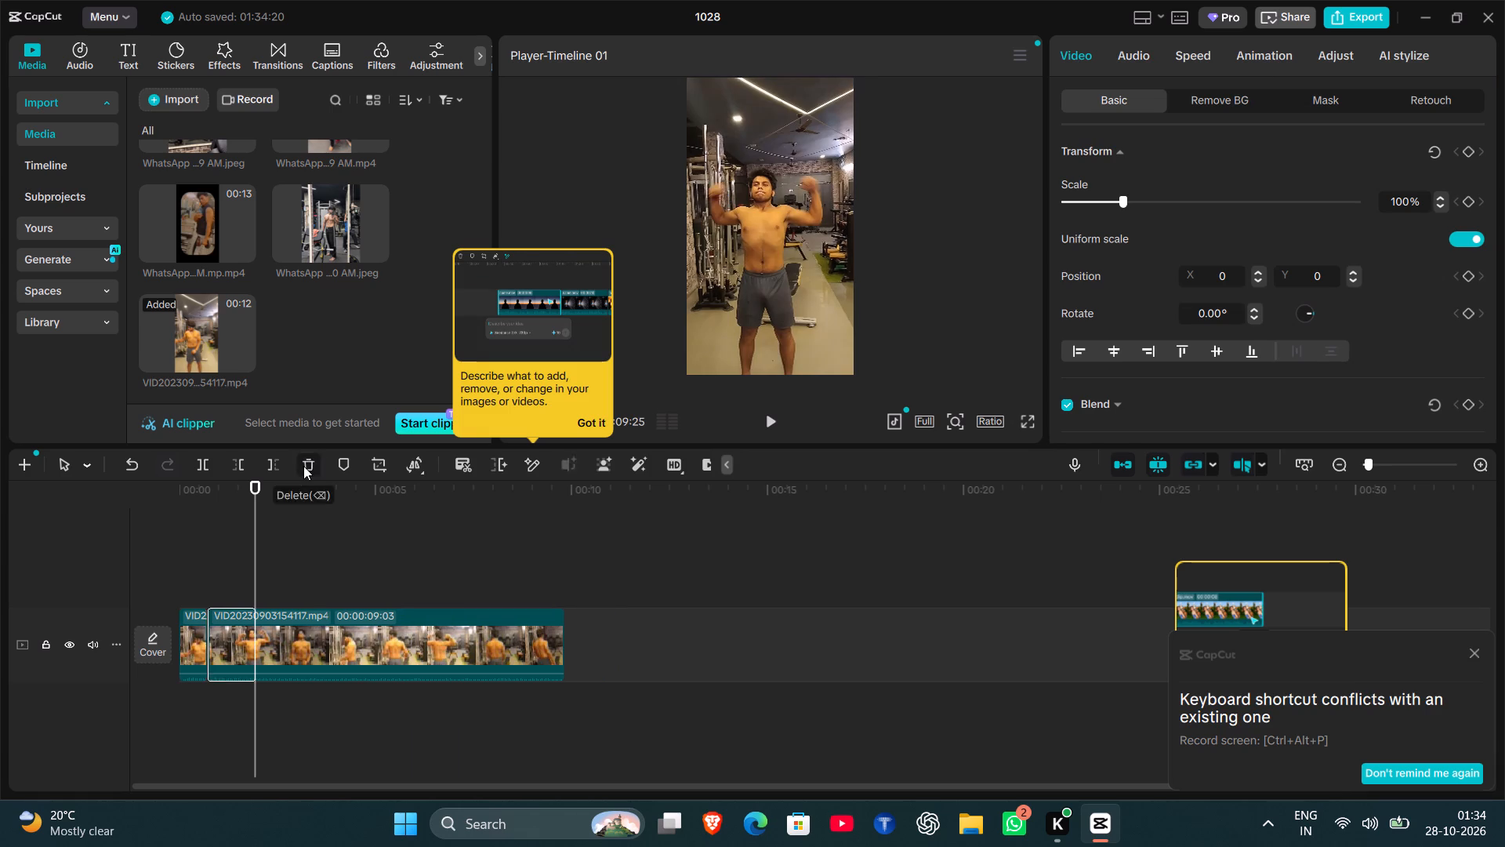
Split the second clip at about 00:00:01:07 and select the long section after the cut.
{"action": "left_click", "coordinate": [228, 543]}
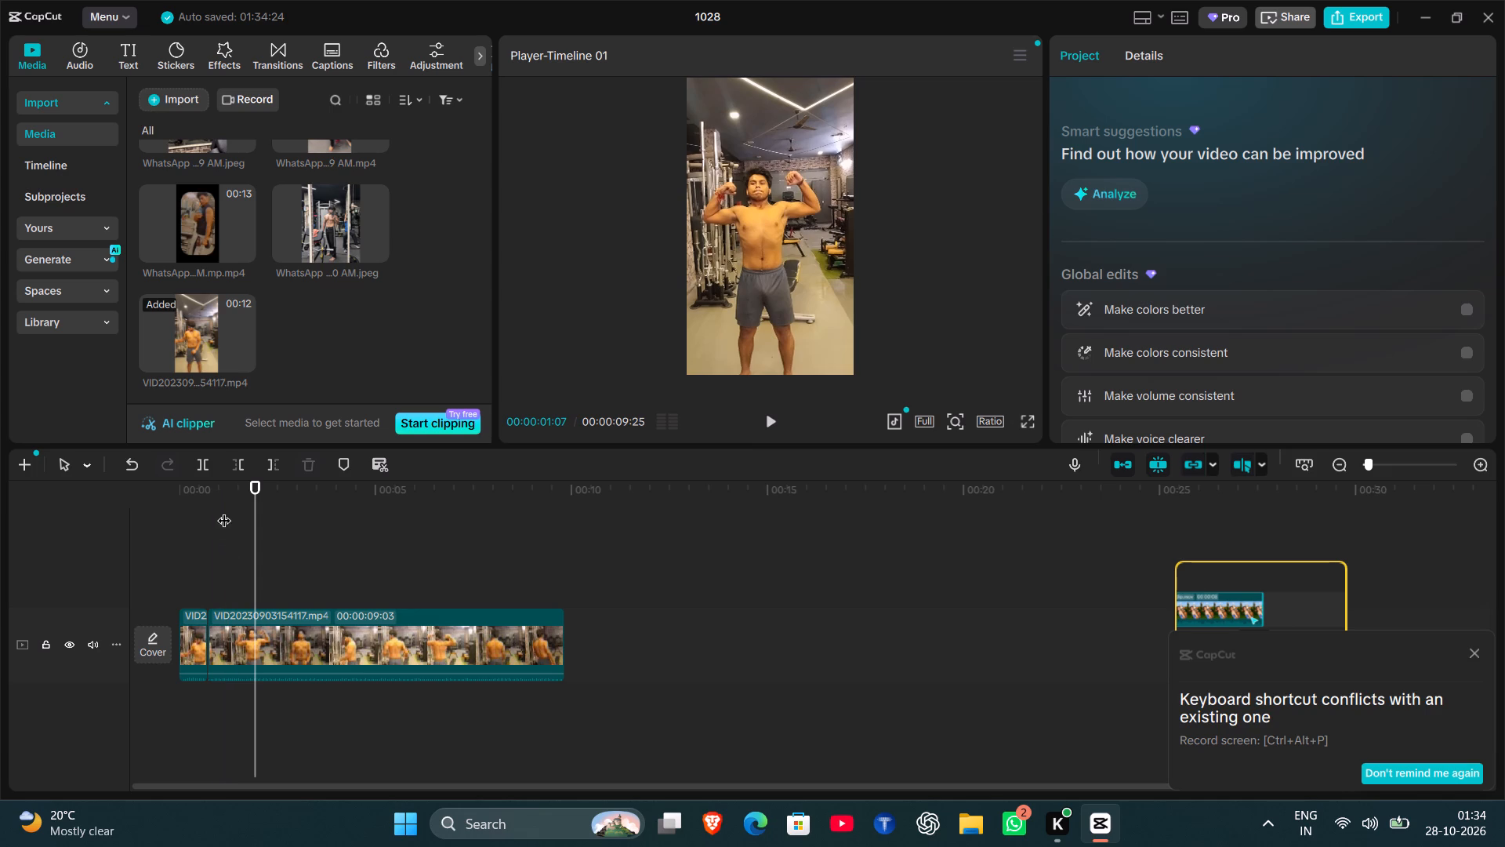
{"action": "left_click", "coordinate": [212, 463]}
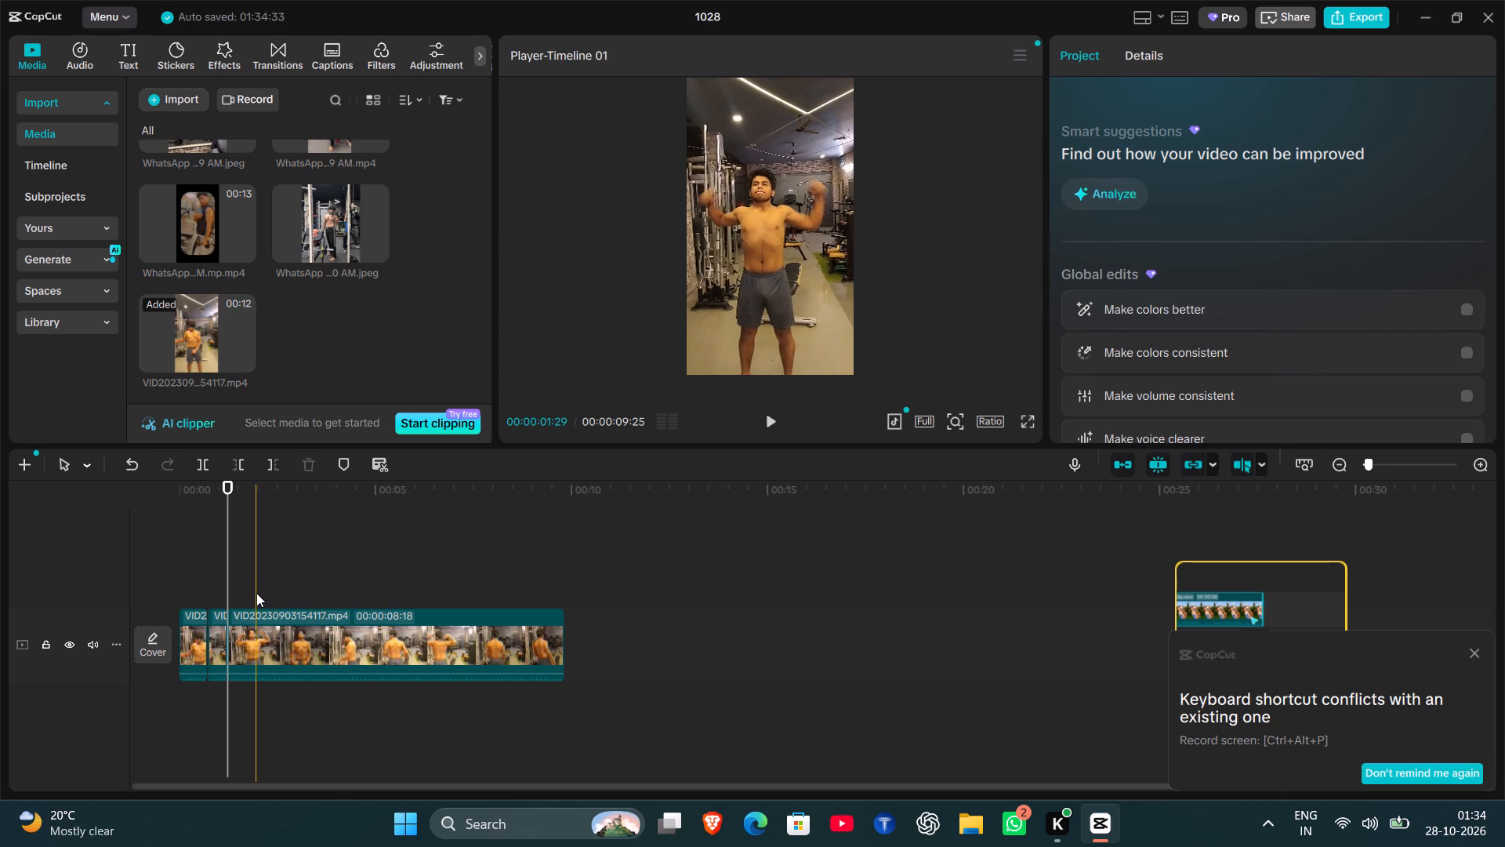
{"action": "left_click", "coordinate": [252, 626]}
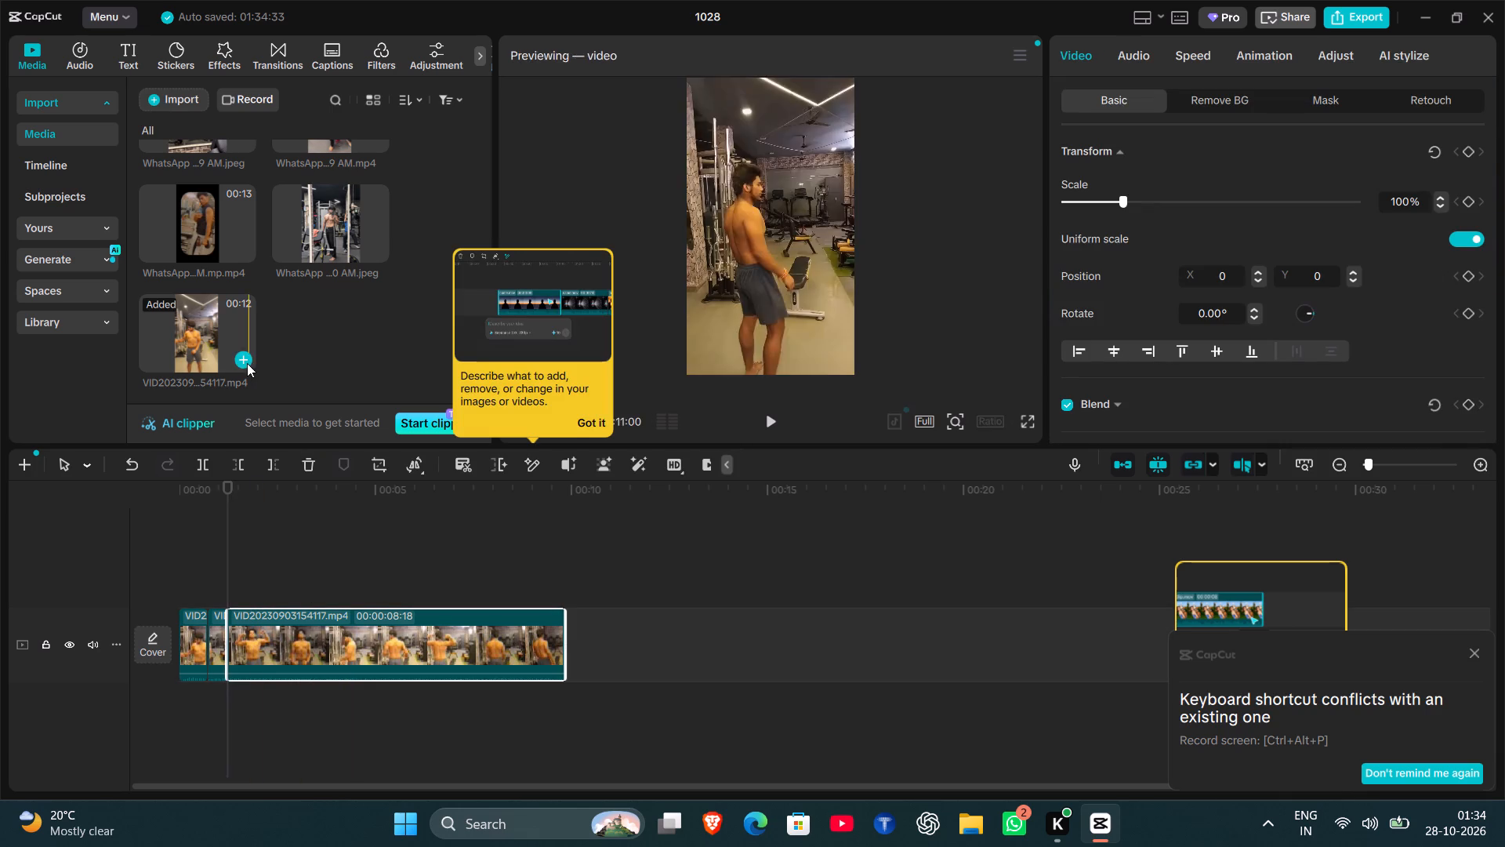
Delete the selected long section after the cut at 00:00:01:07.
{"action": "left_click", "coordinate": [303, 467]}
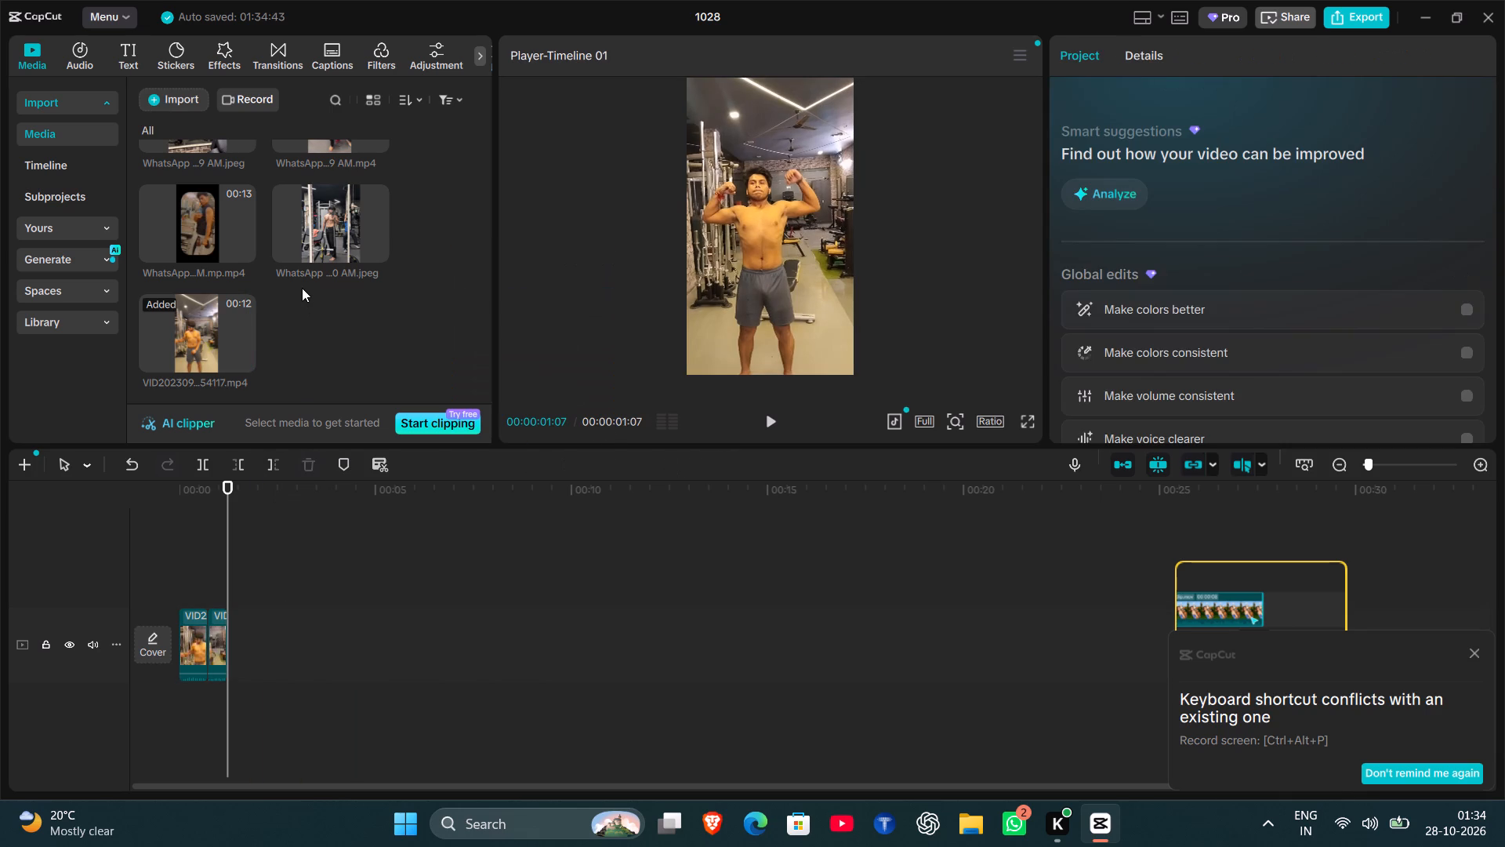
Add the 13-second WhatsApp Video 2026-10-28 at 1.28.12 AM.mp.mp4 to the timeline after the two short clips.
{"action": "left_click", "coordinate": [243, 258]}
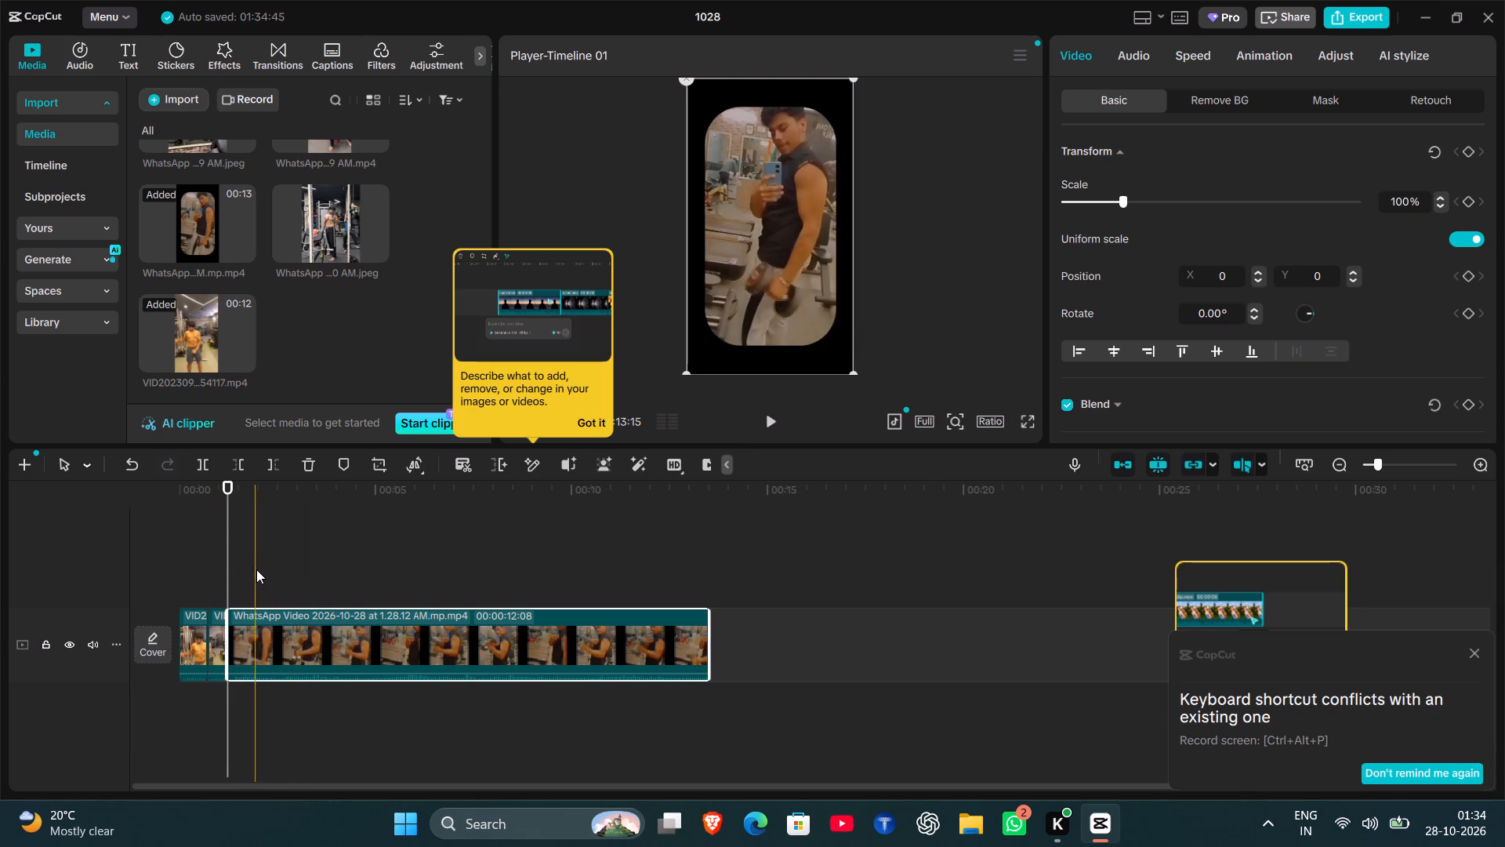
Split the WhatsApp video clip at 00:00:03:07 and delete the section after the cut.
{"action": "left_click", "coordinate": [306, 574]}
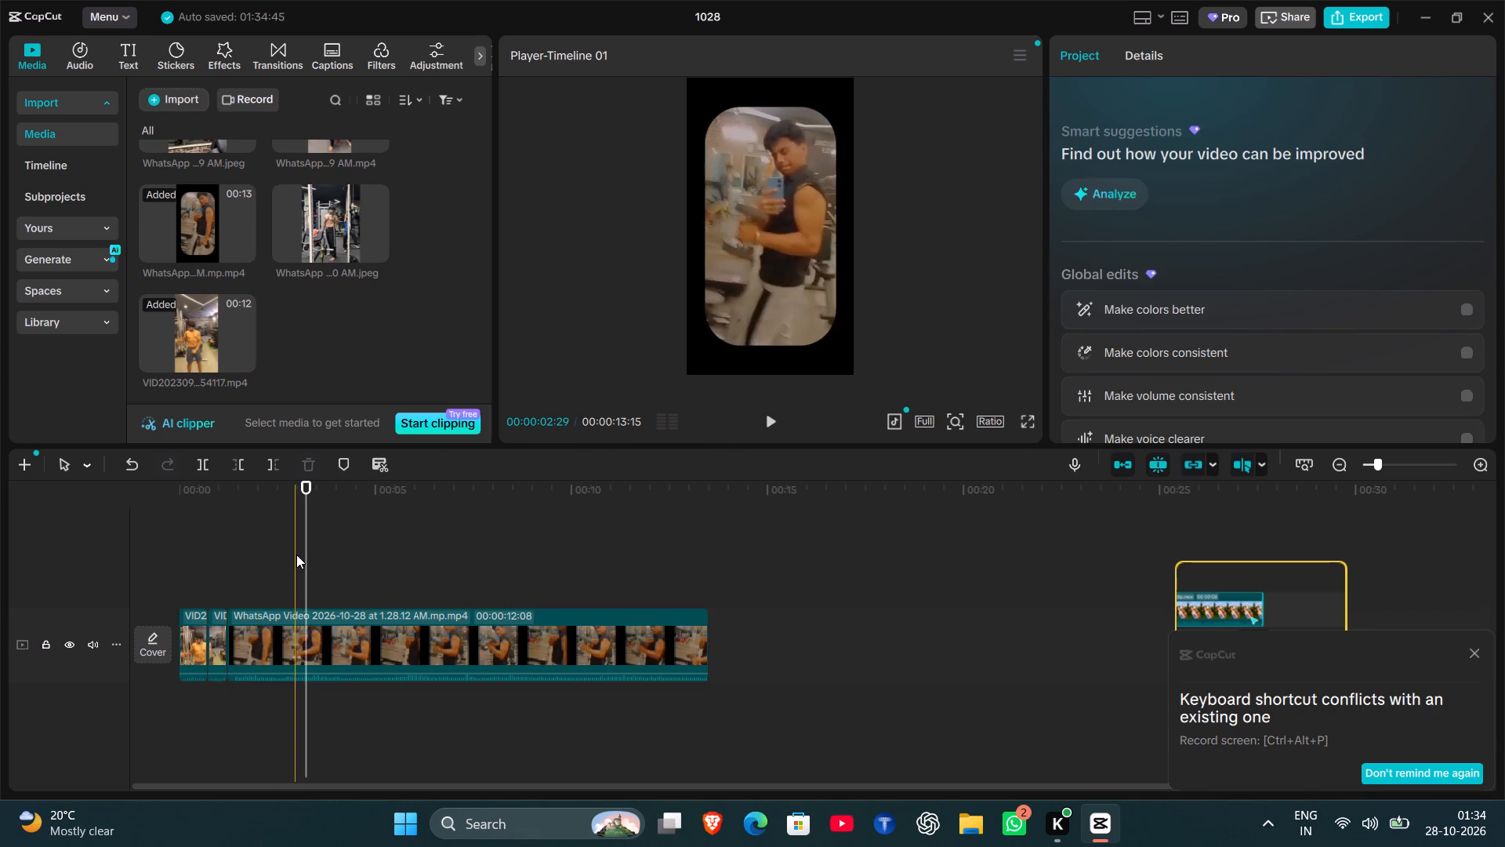
{"action": "left_click", "coordinate": [208, 462]}
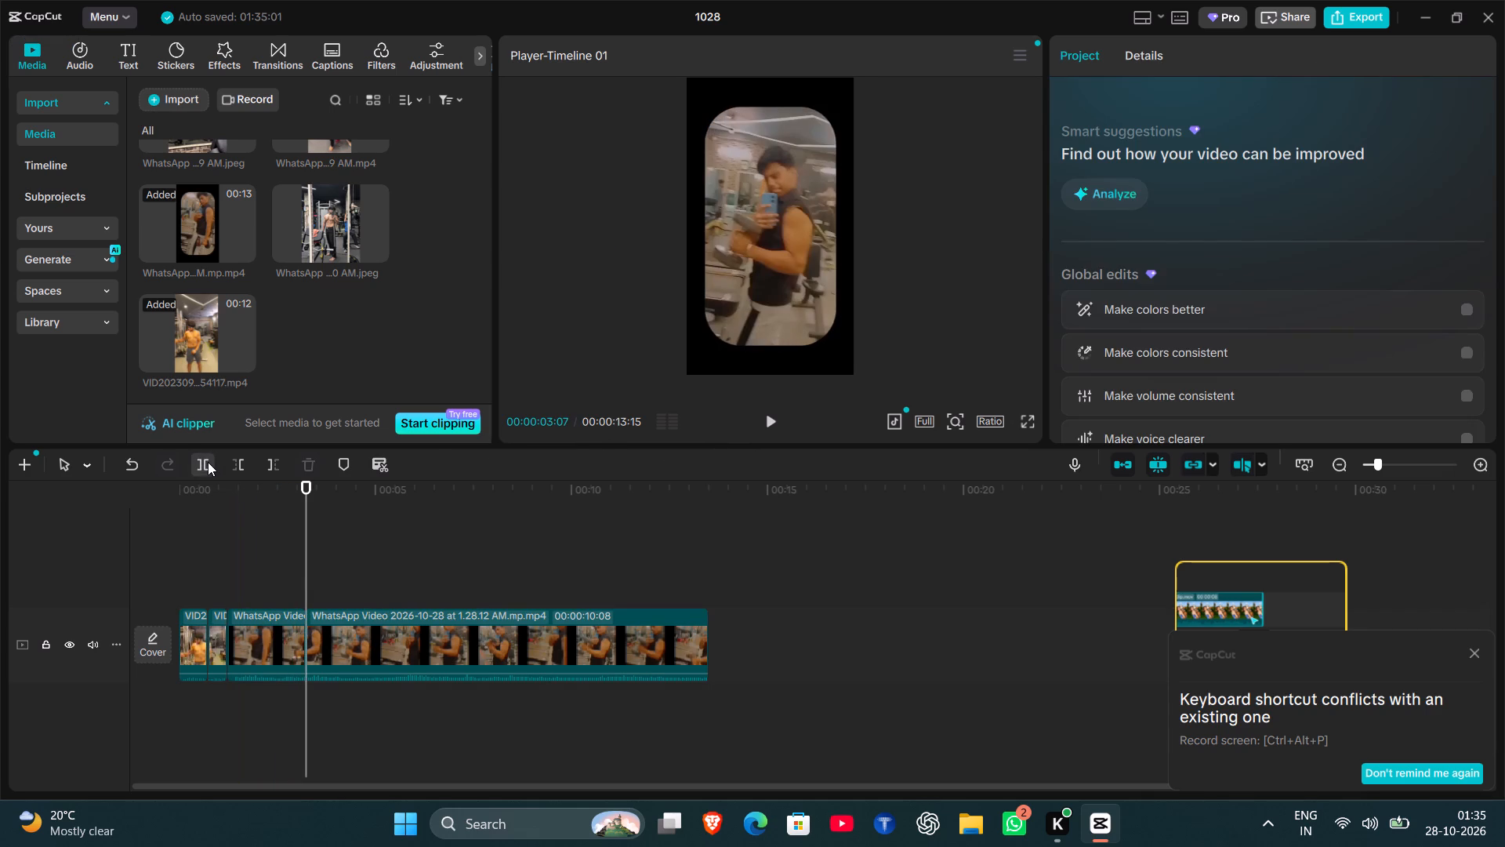
{"action": "left_click", "coordinate": [361, 644]}
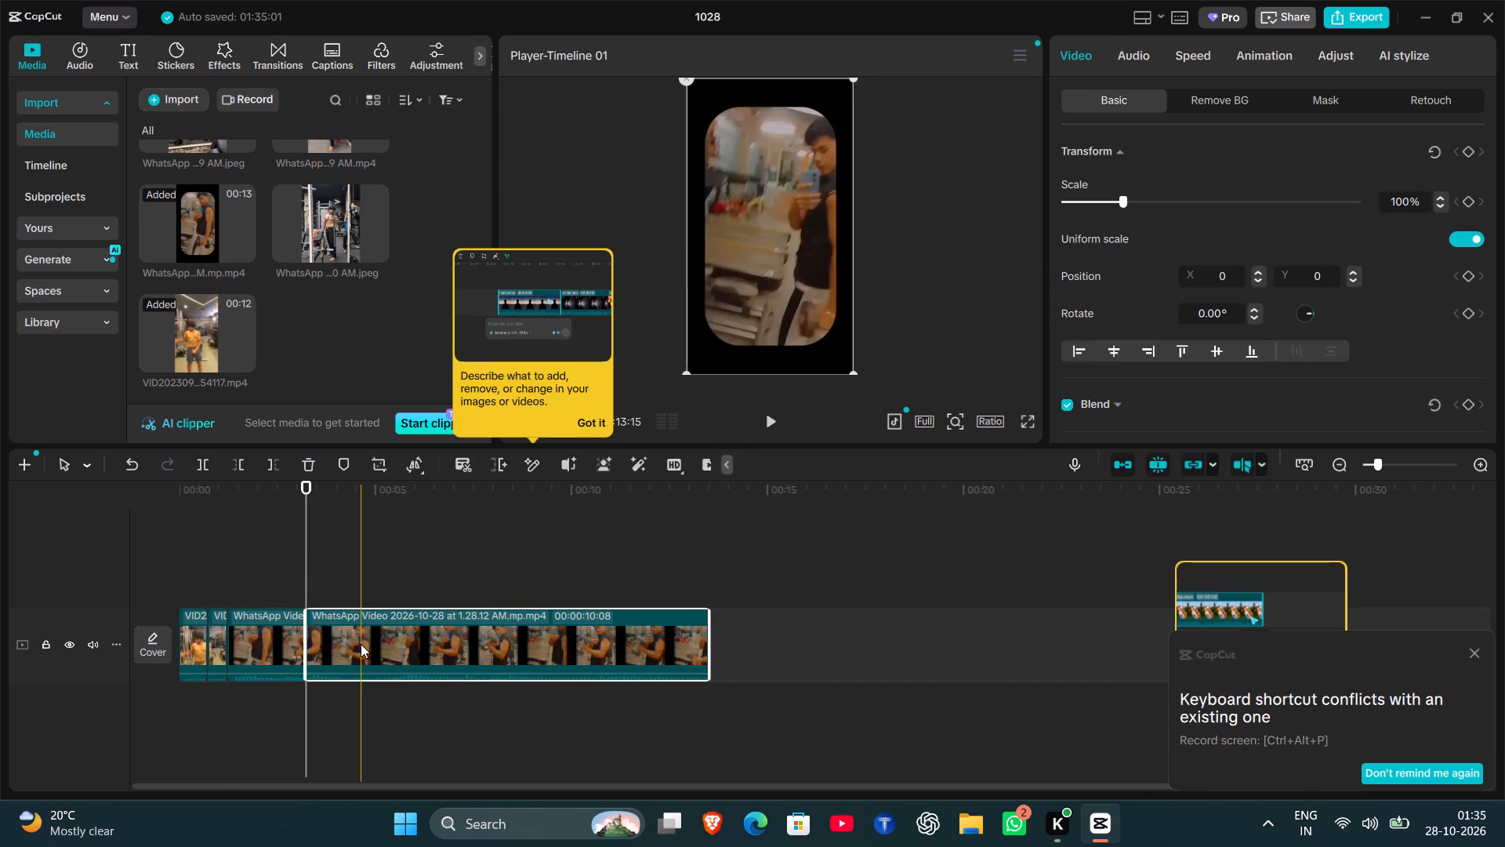
{"action": "left_click", "coordinate": [309, 471]}
{"action": "left_click", "coordinate": [170, 540]}
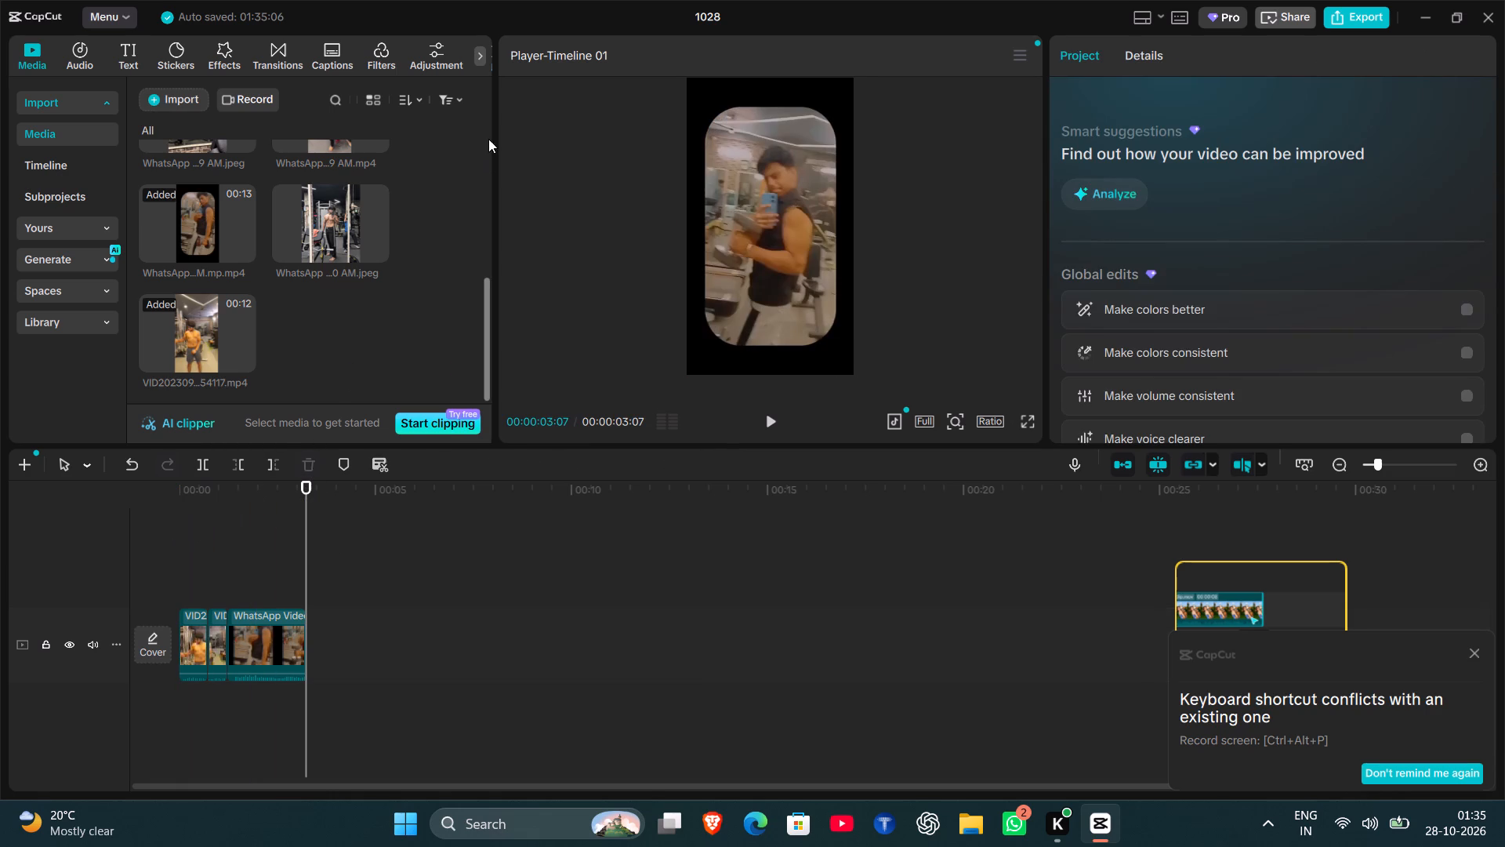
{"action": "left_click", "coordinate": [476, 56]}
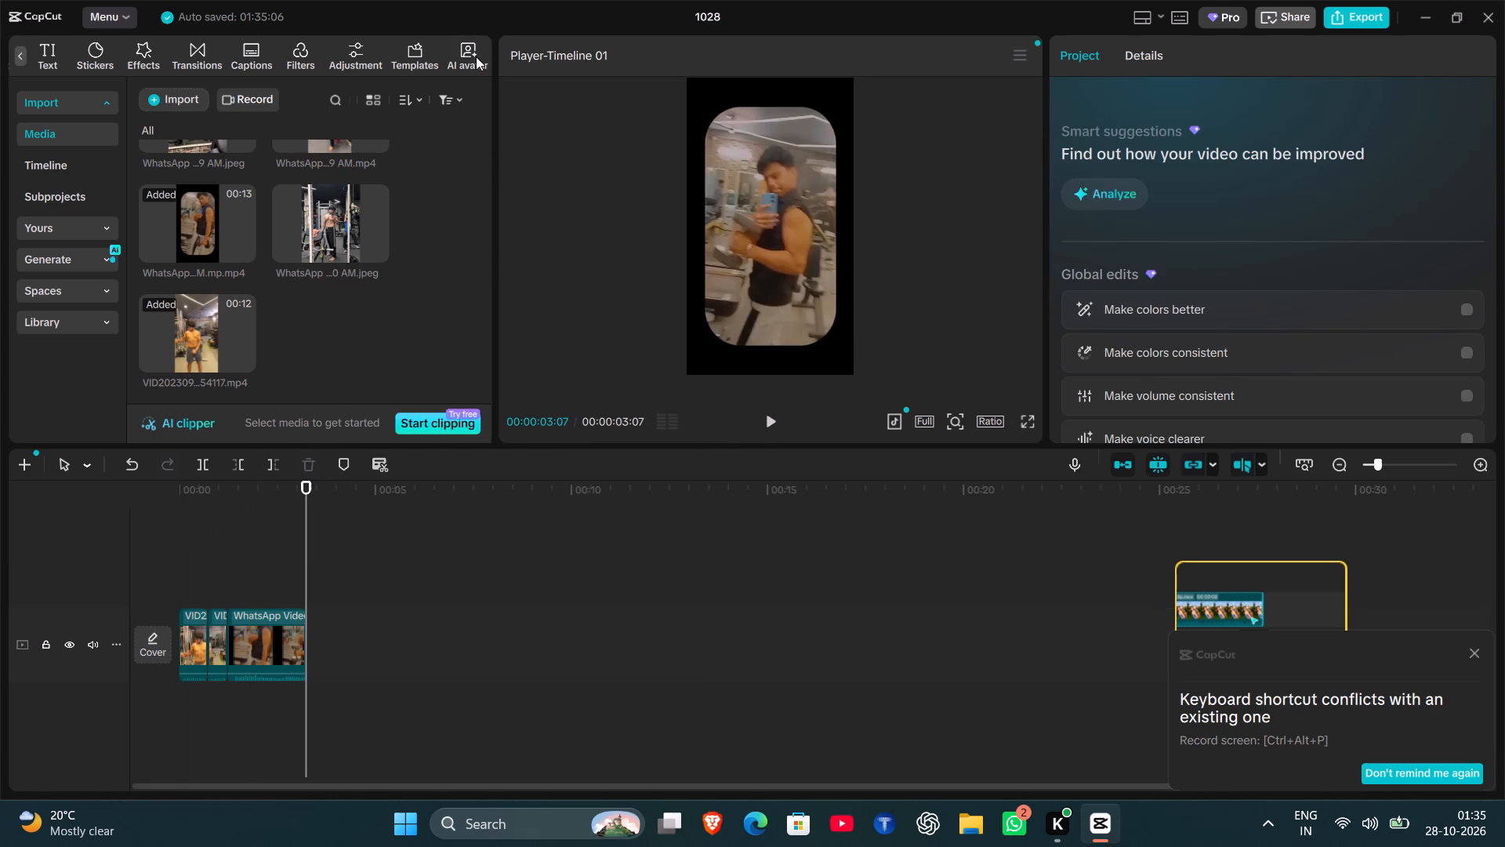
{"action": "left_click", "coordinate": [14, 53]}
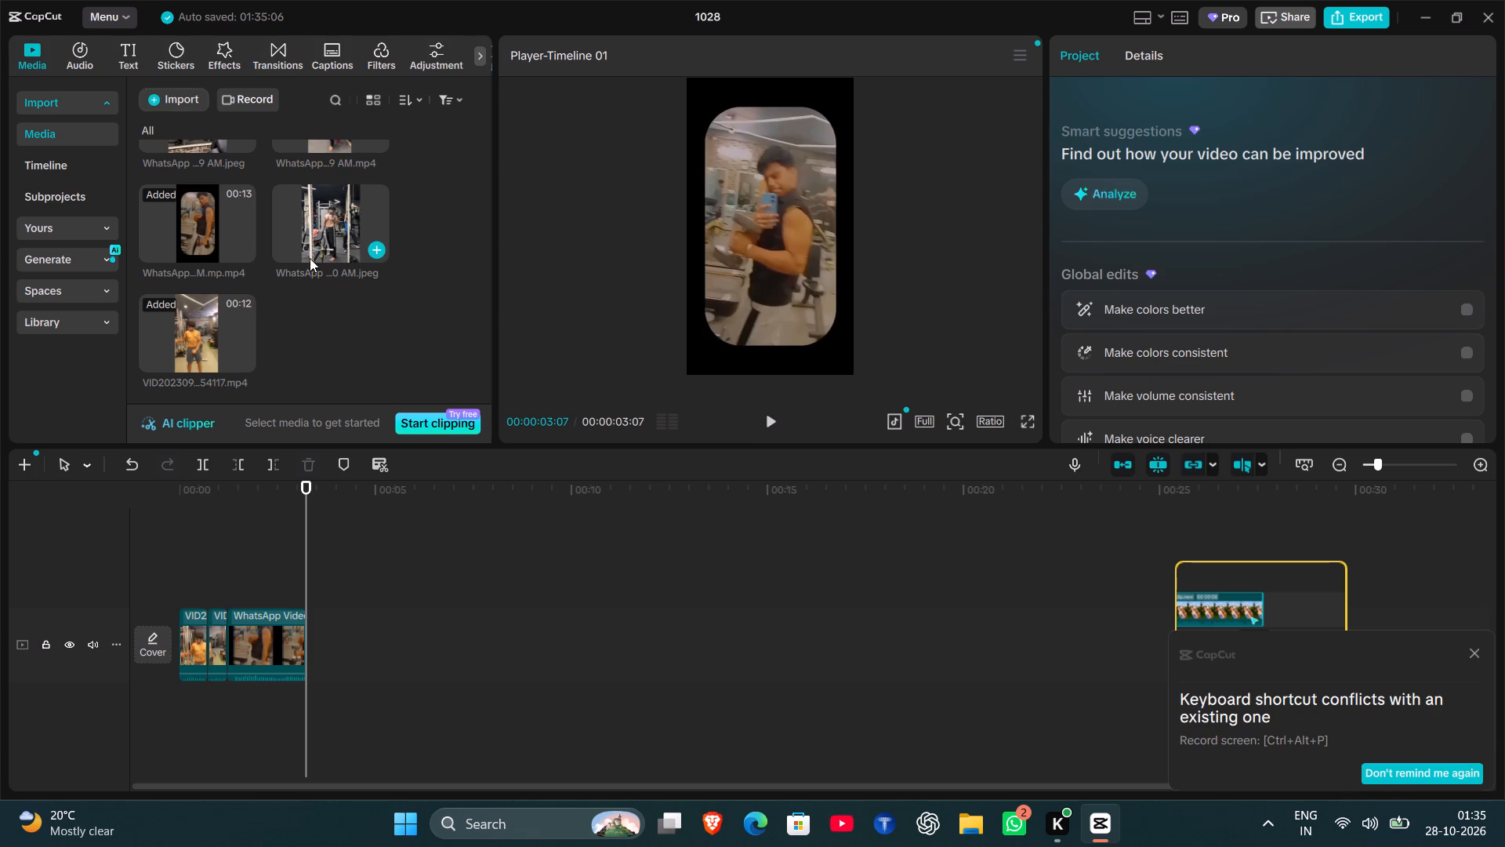
Open the full-screen preview of the edited timeline.
{"action": "scroll", "coordinate": [517, 548], "scroll_direction": "up", "scroll_amount": 1, "text": "ctrl"}
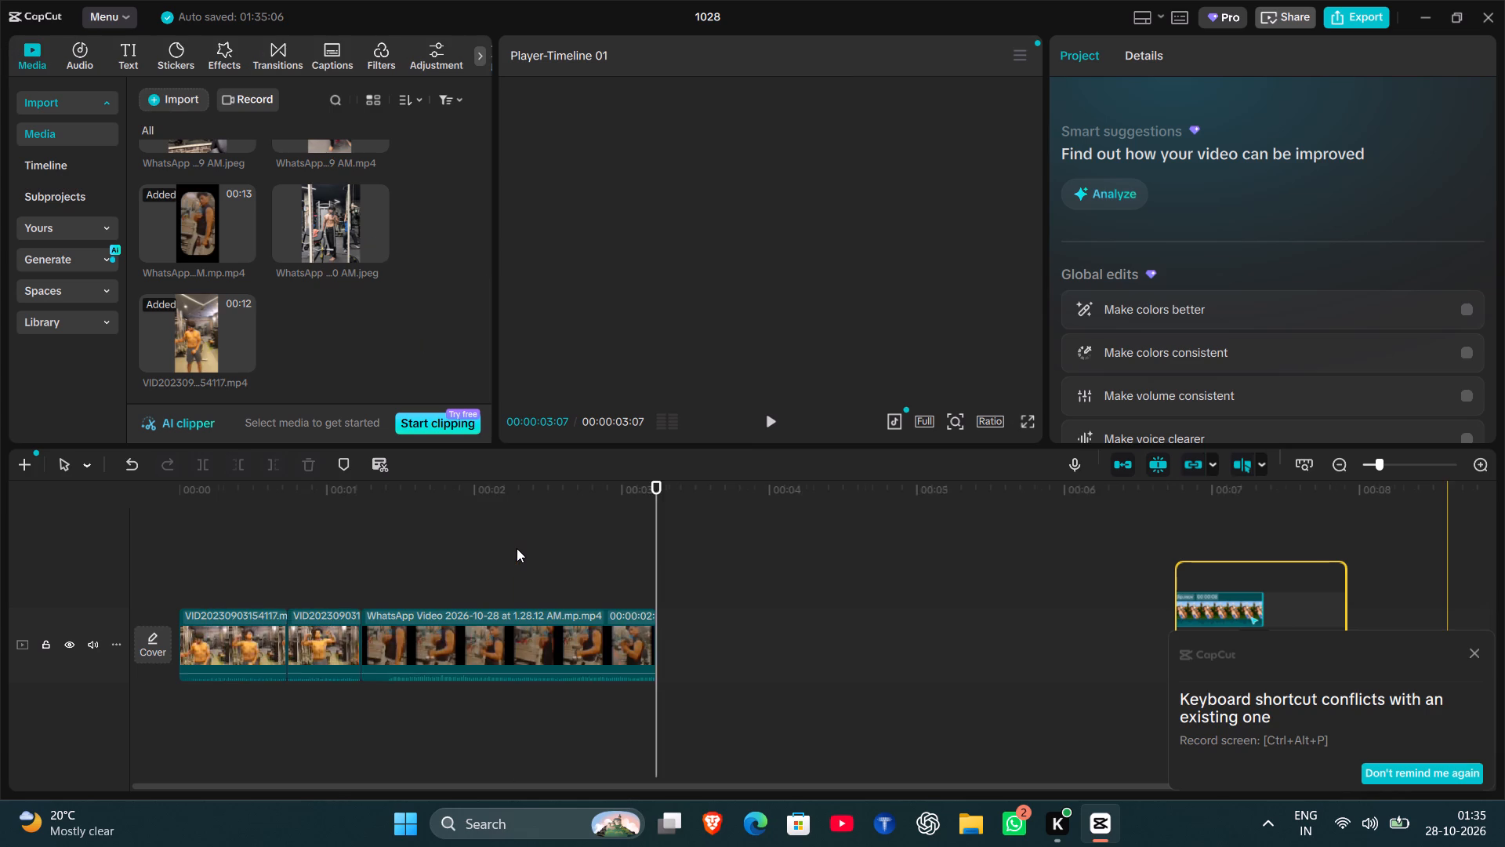
{"action": "scroll", "coordinate": [517, 548], "scroll_direction": "up", "scroll_amount": 2, "text": "ctrl"}
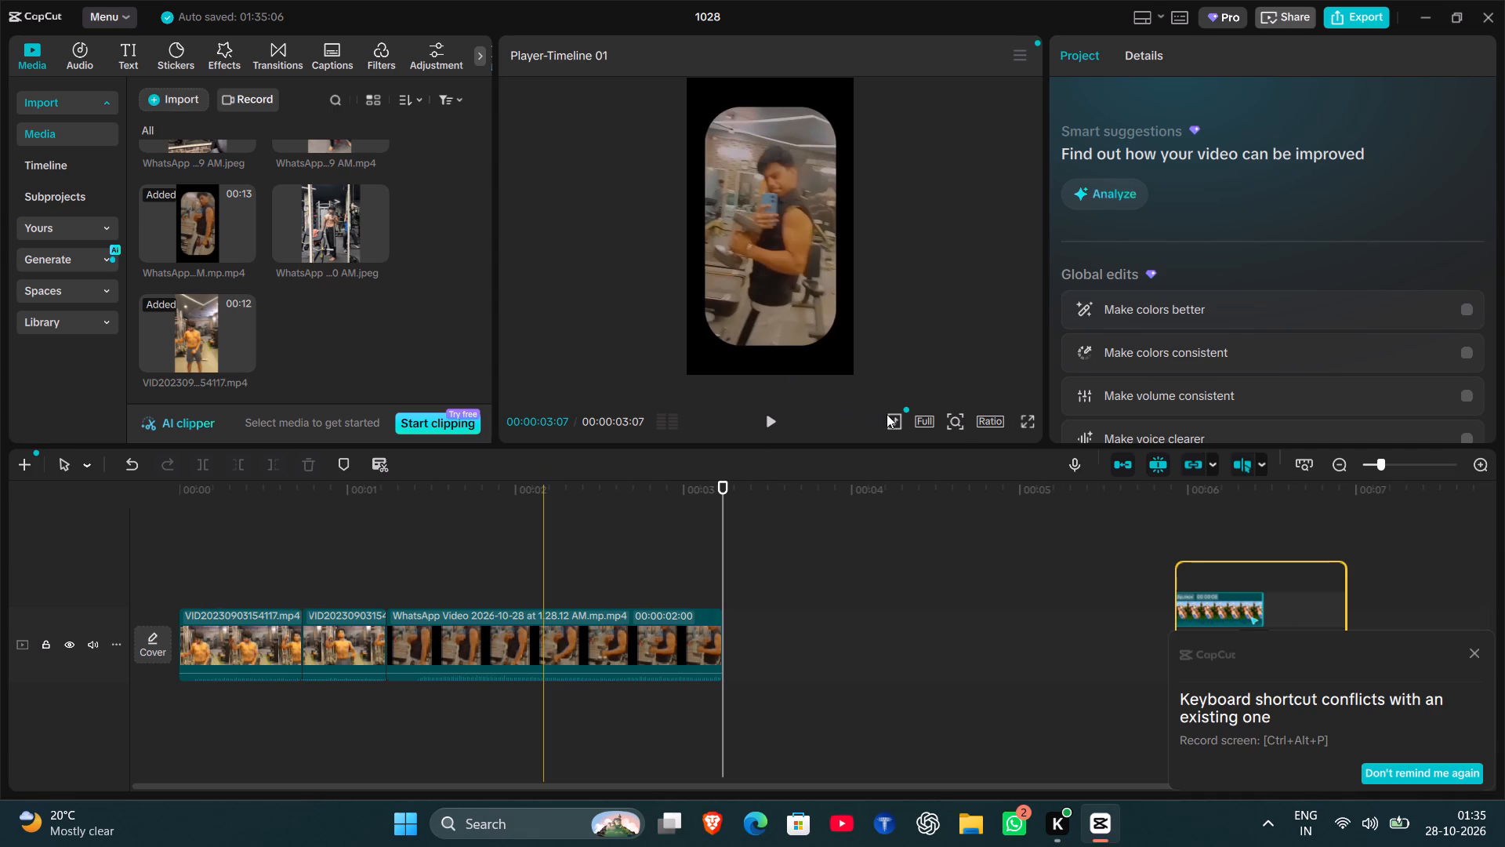
{"action": "left_click", "coordinate": [1023, 427]}
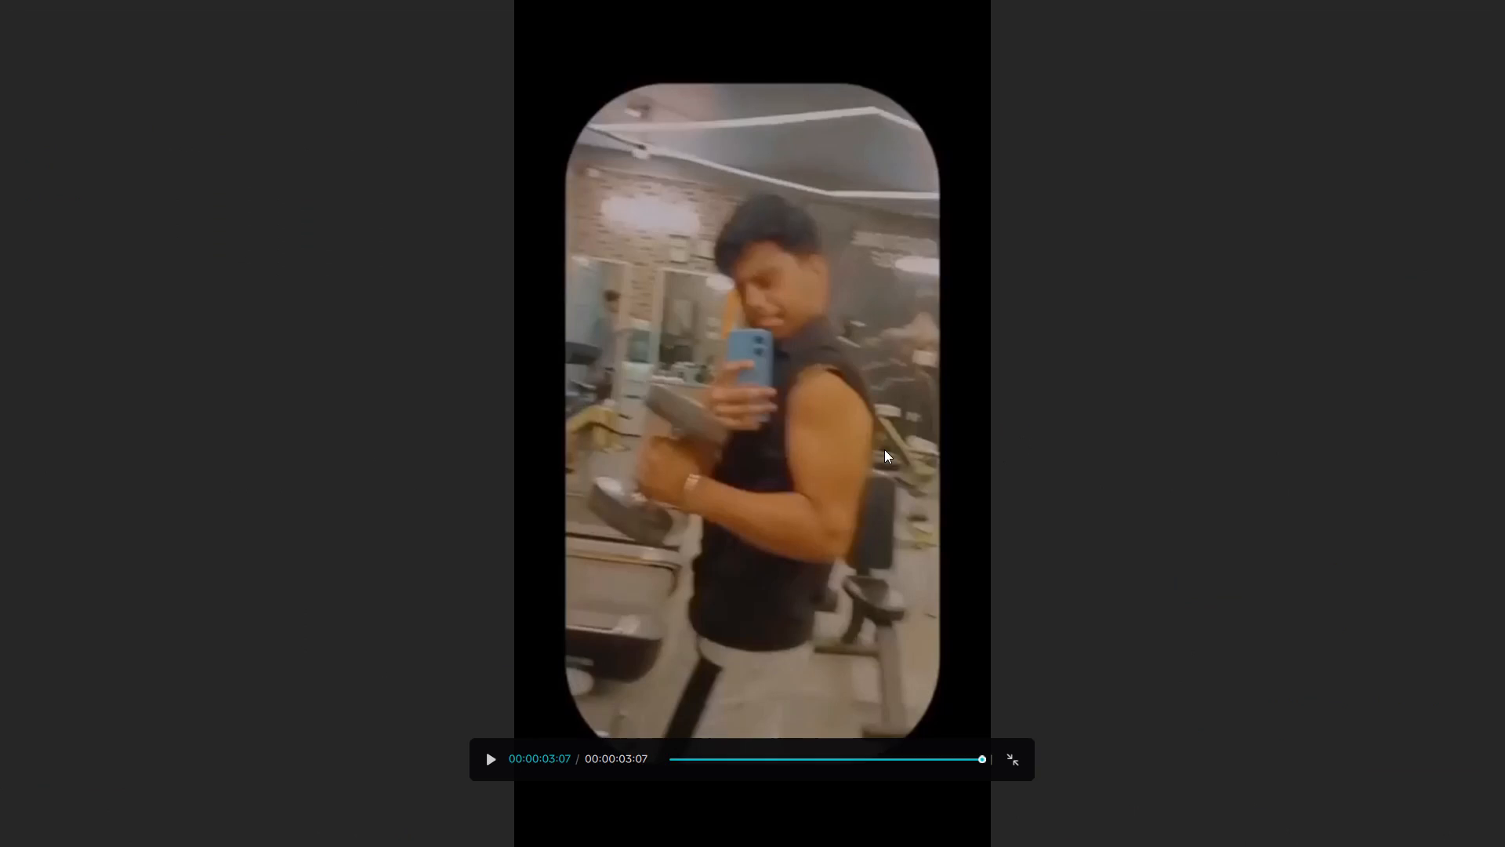
Play the edited sequence in full-screen preview, then return to the editor.
{"action": "key", "text": "space"}
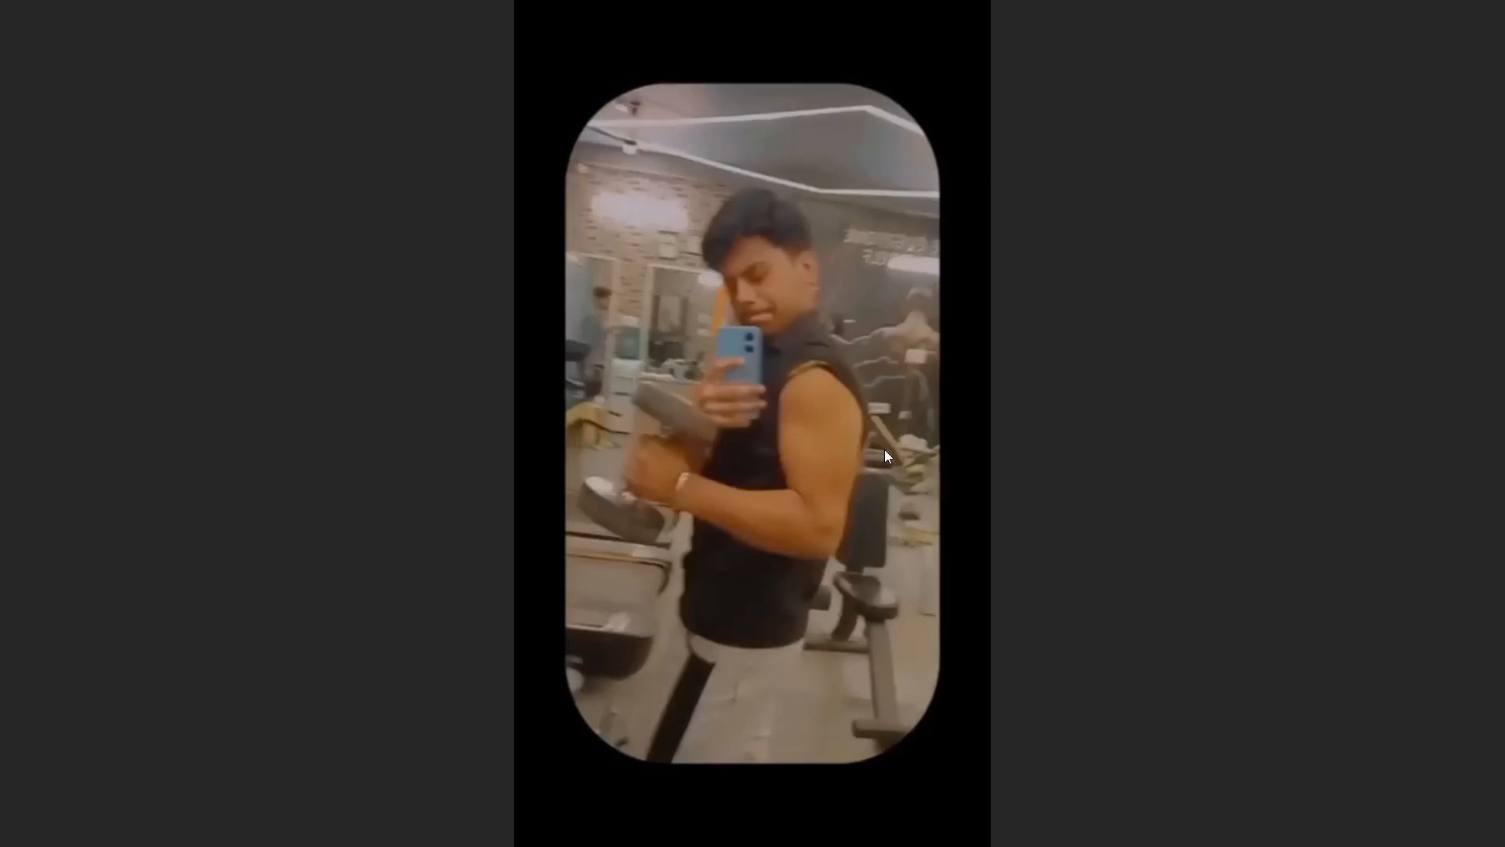
{"action": "left_click", "coordinate": [963, 334]}
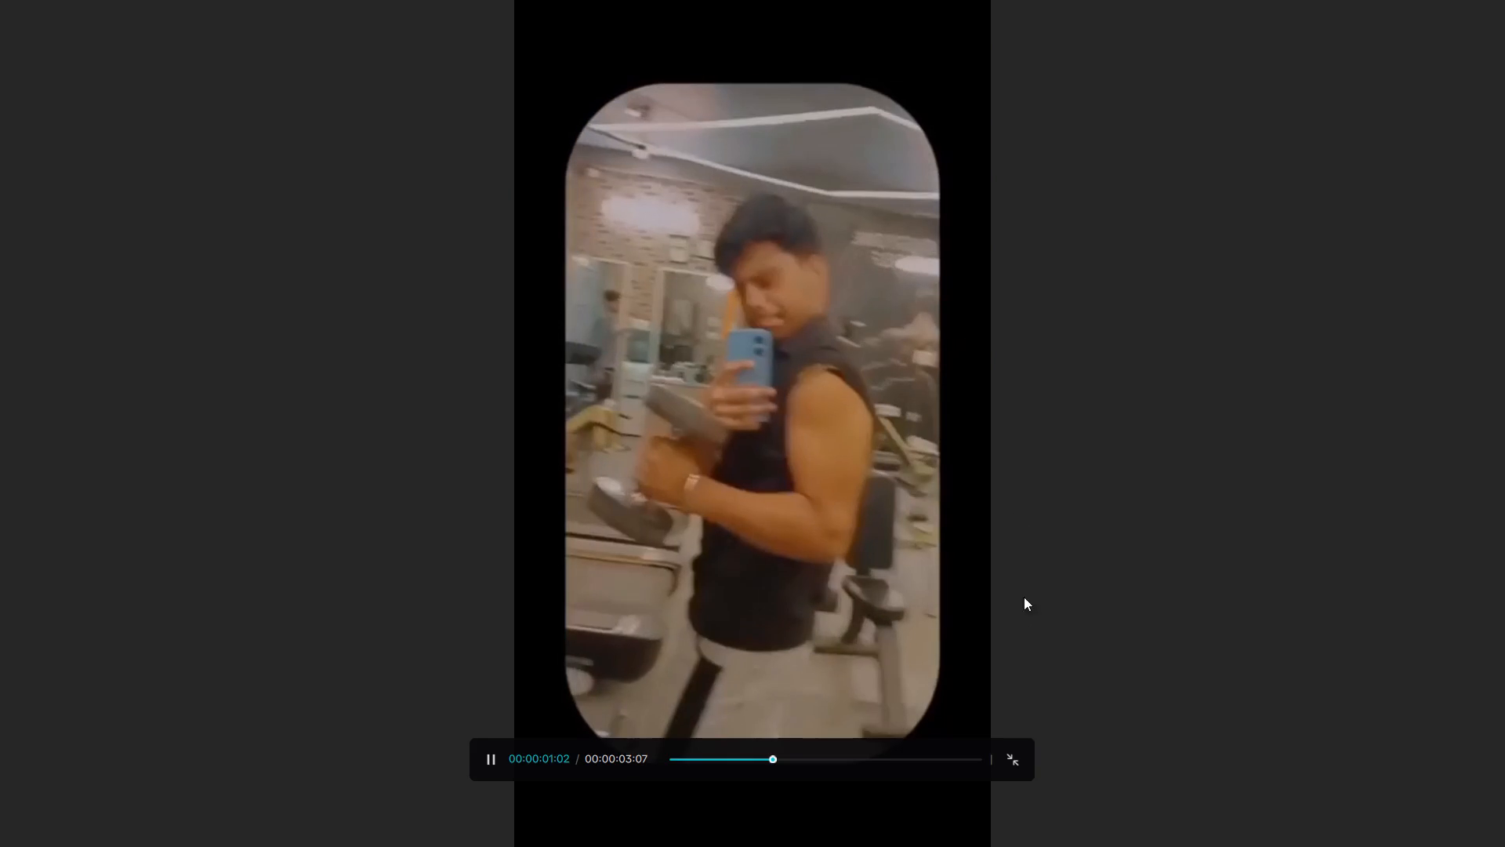
{"action": "left_click", "coordinate": [1010, 759]}
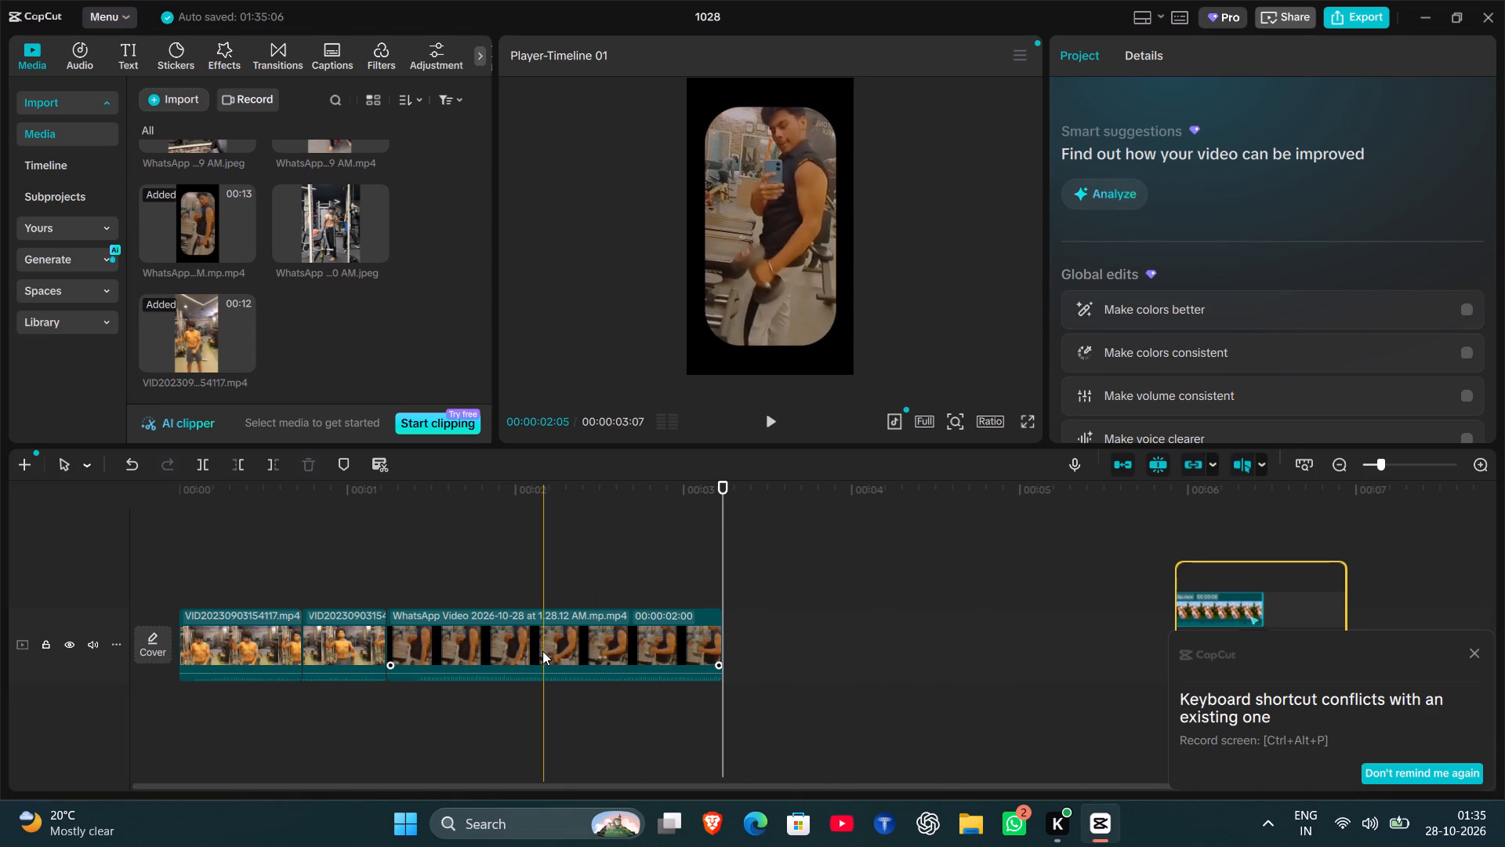
Select the WhatsApp Video clip at the end of the timeline and dismiss the shortcut conflict notice and Interactive edit tip.
{"action": "left_click", "coordinate": [524, 645]}
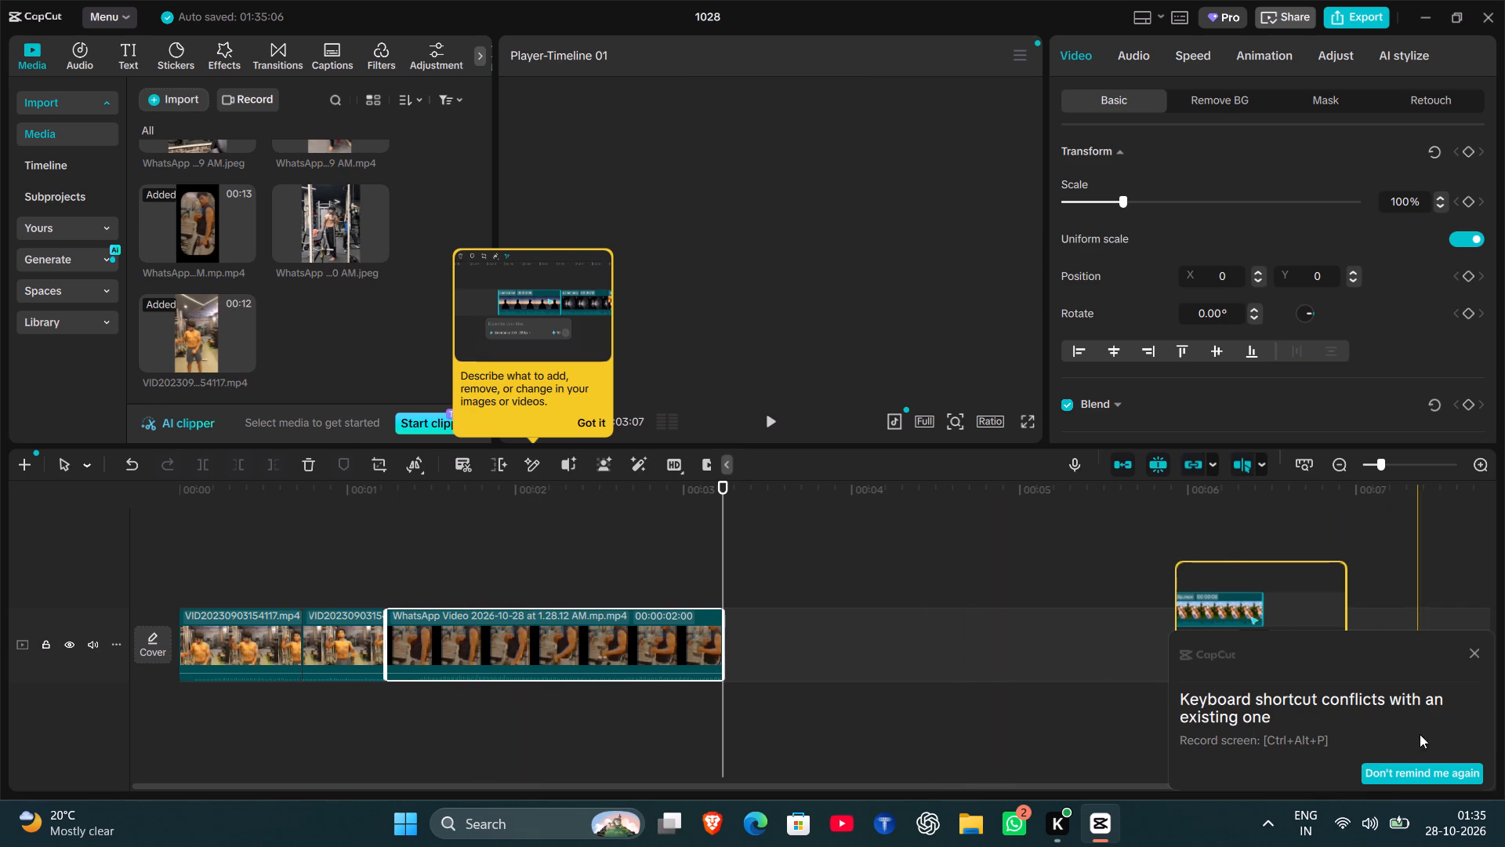
{"action": "left_click", "coordinate": [1428, 767]}
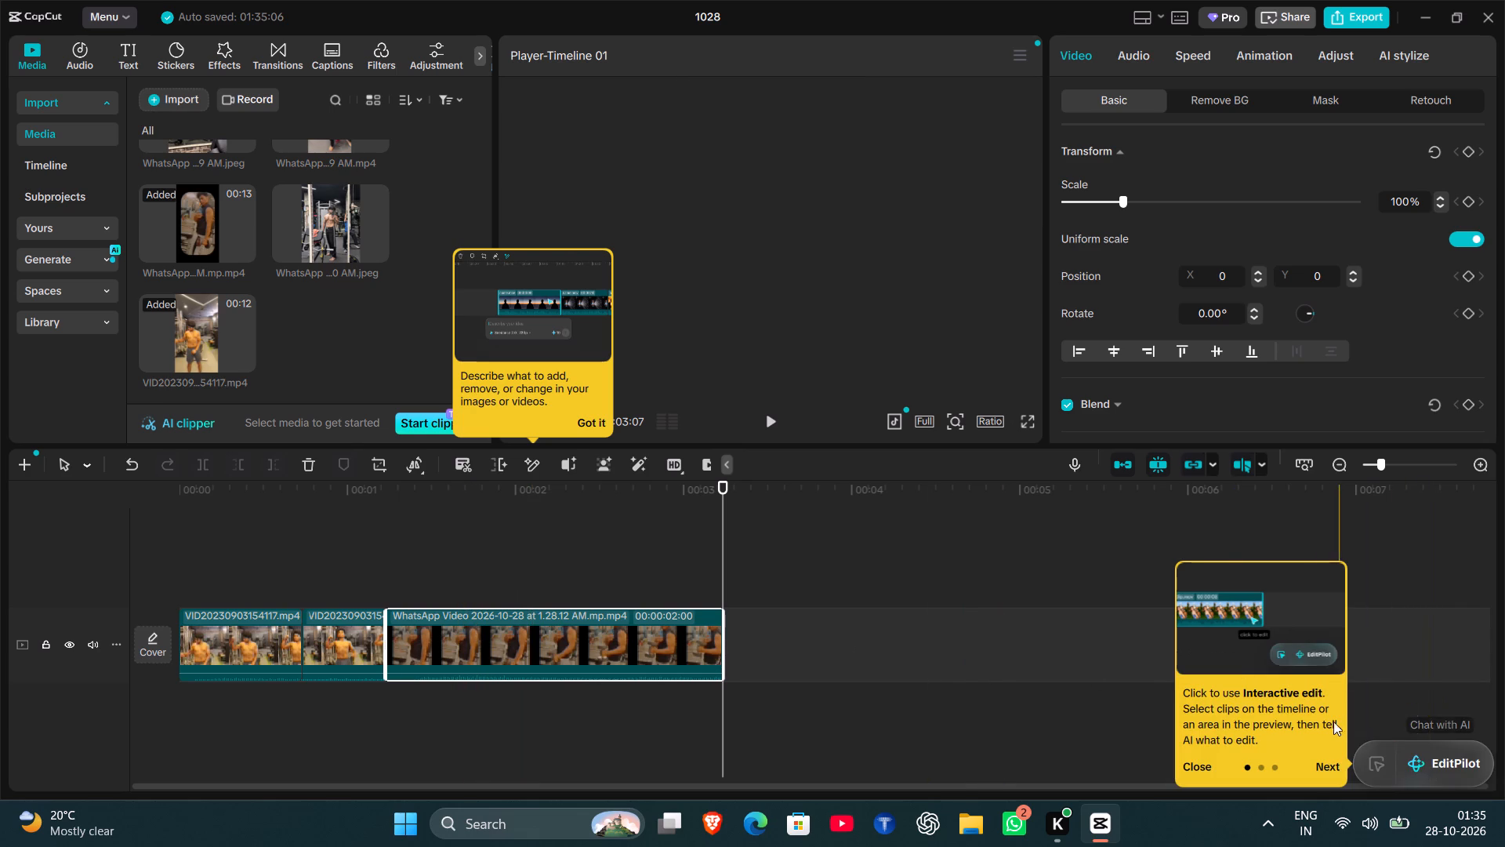
{"action": "left_click", "coordinate": [1195, 769]}
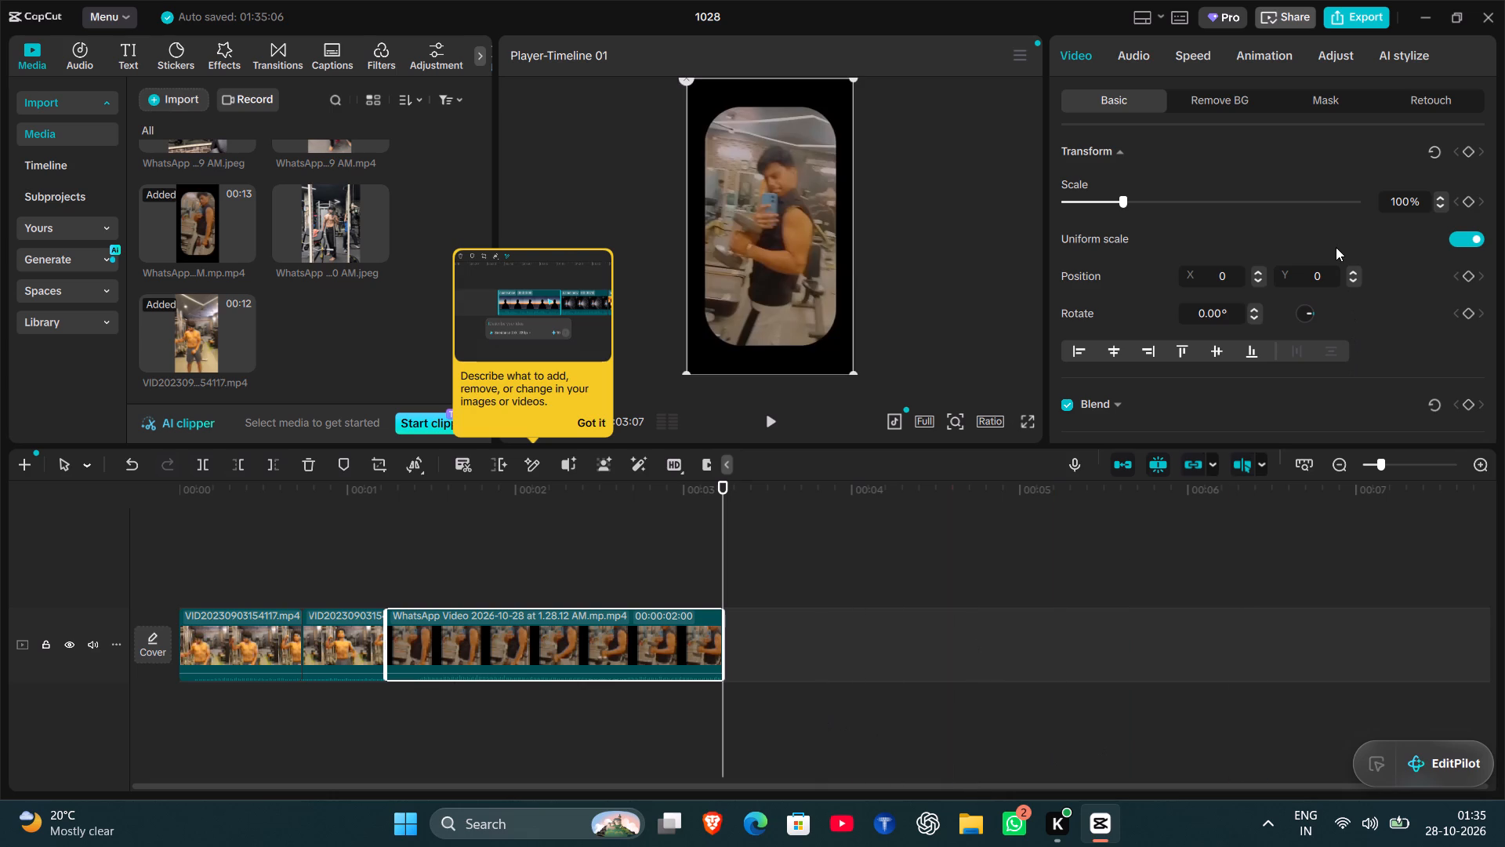
Set the playback speed of the WhatsApp Video clip at the end of the timeline to 2.00x.
{"action": "scroll", "coordinate": [1336, 247], "scroll_direction": "down", "scroll_amount": 1}
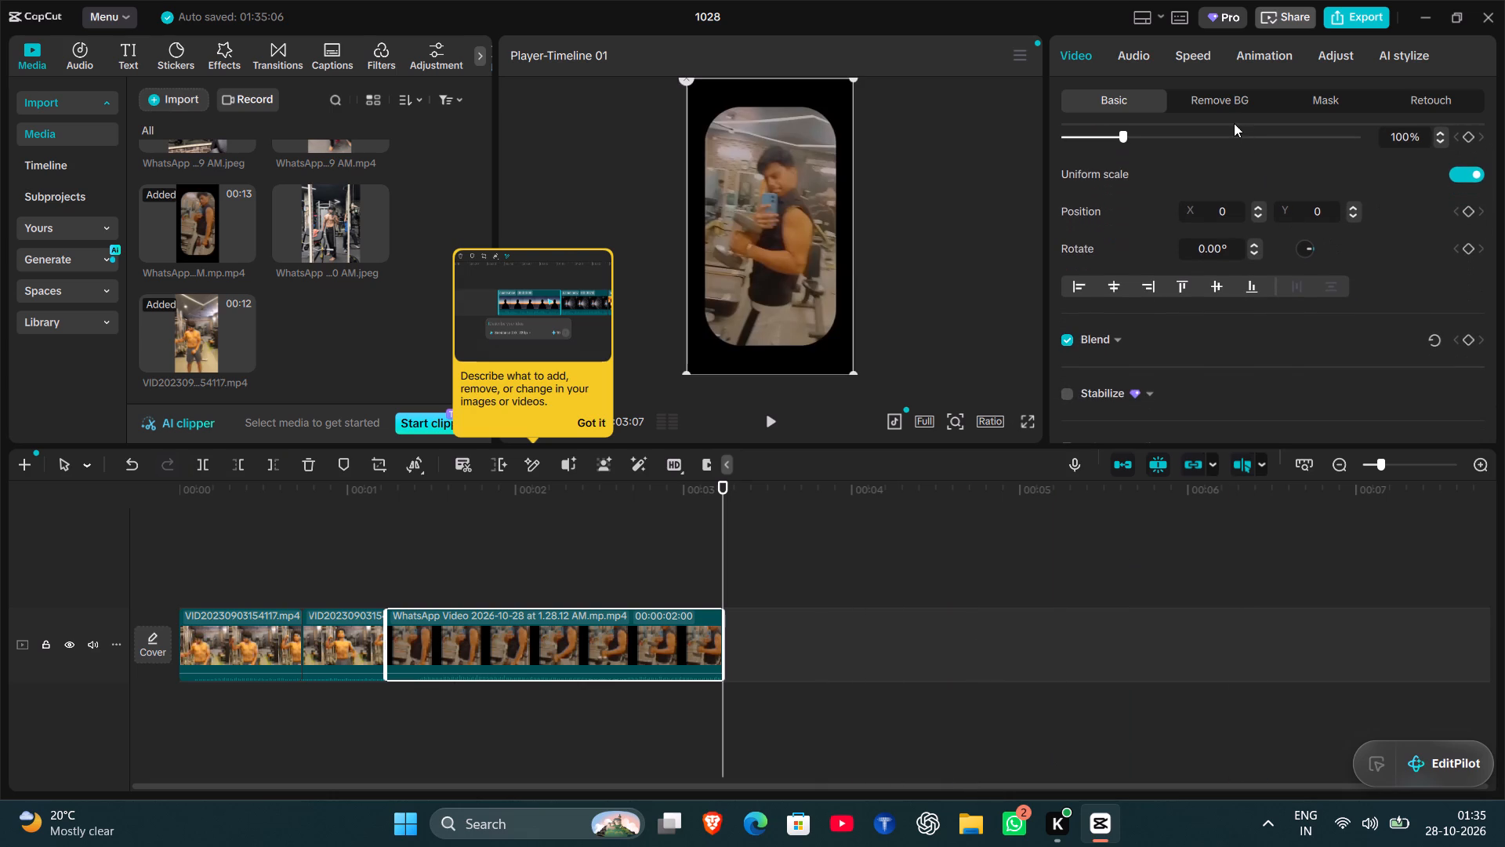
{"action": "left_click", "coordinate": [1200, 46]}
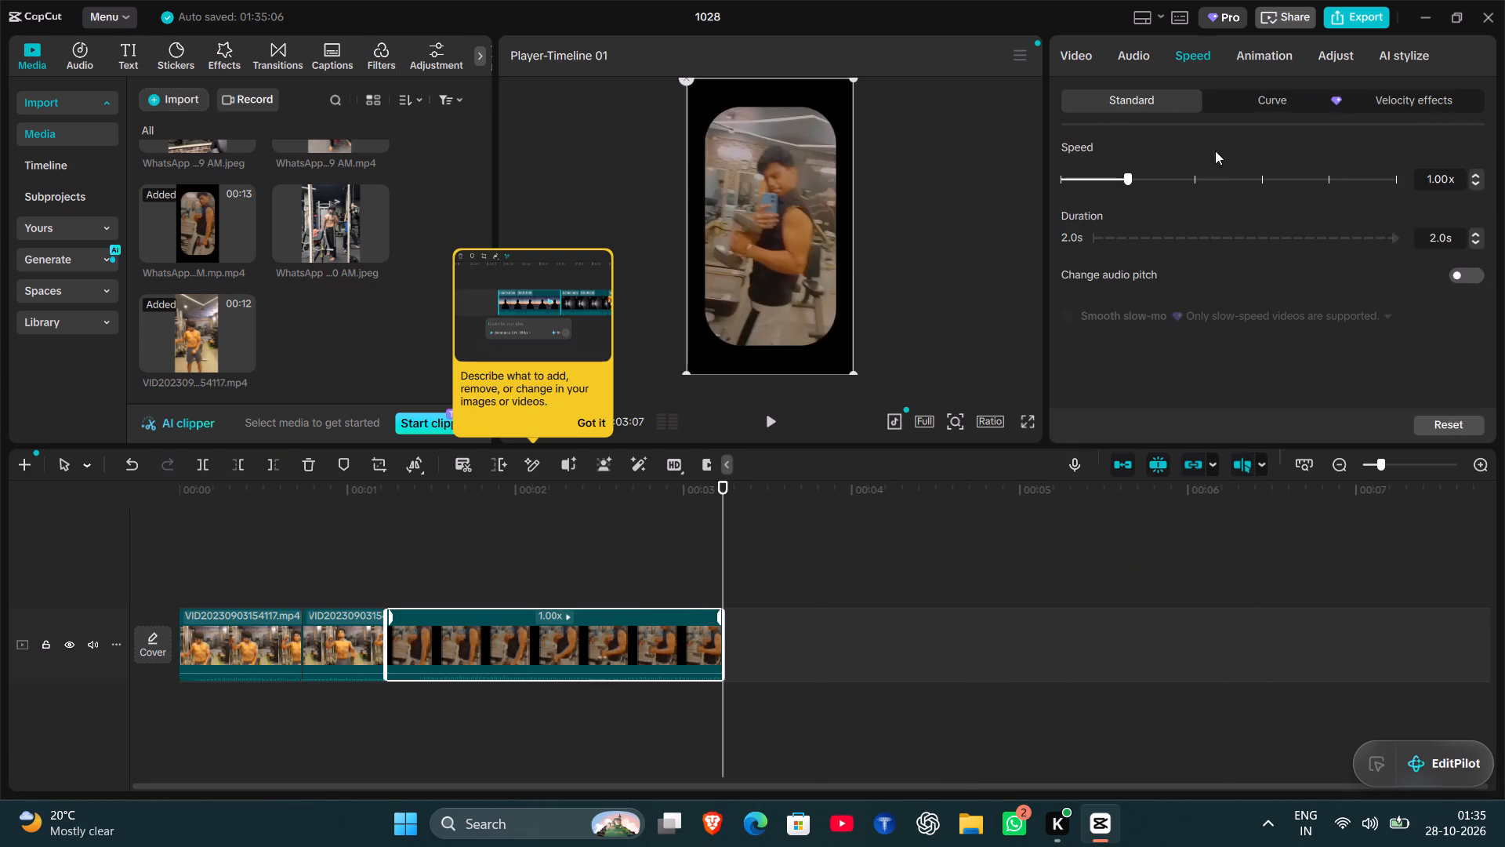
{"action": "left_click", "coordinate": [1193, 181]}
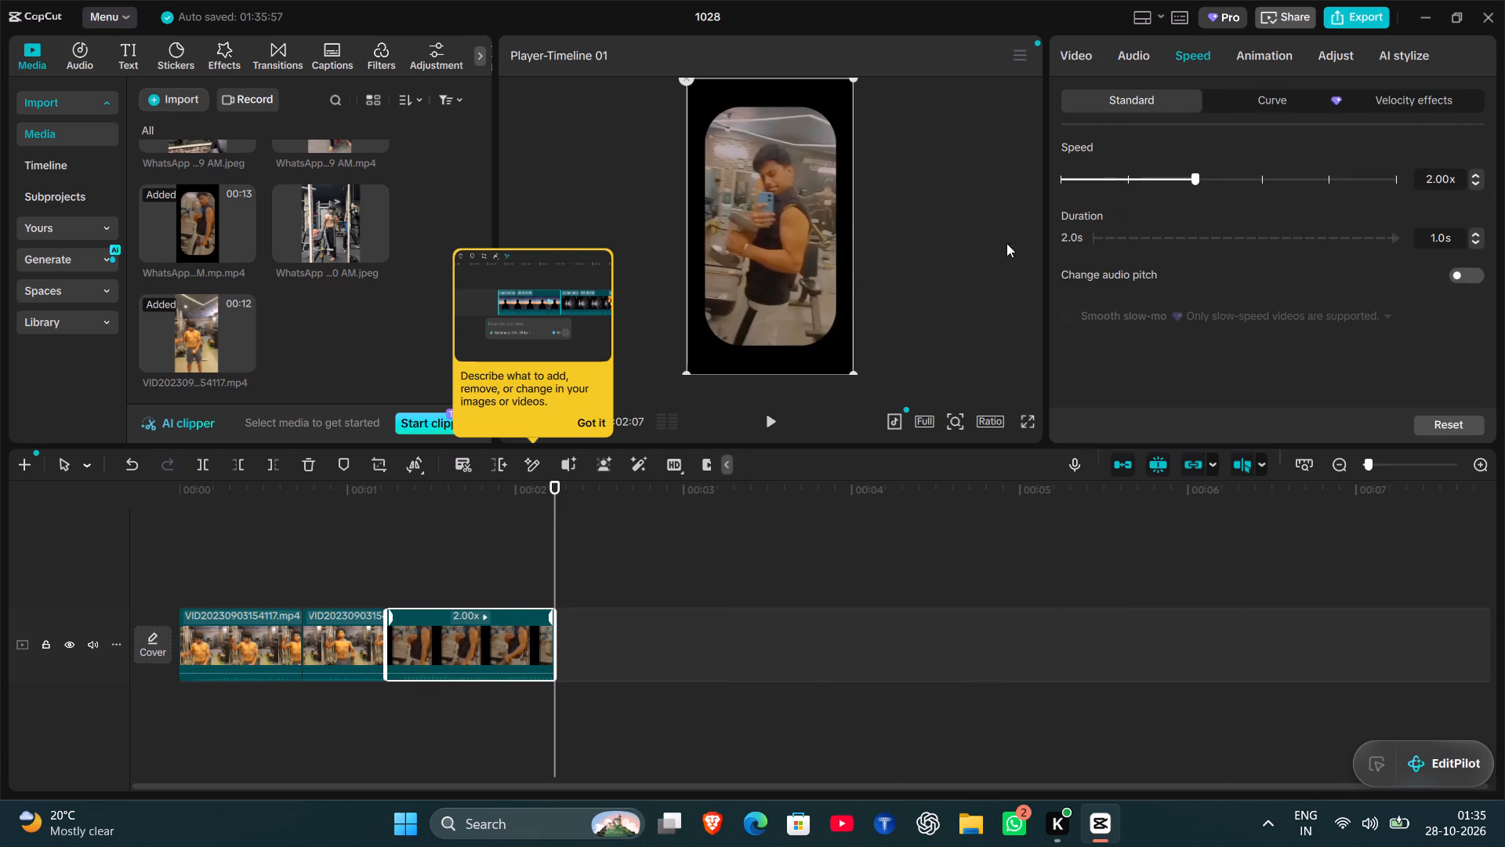
Play the sequence from the beginning to check the sped-up last clip, then pause it.
{"action": "left_click", "coordinate": [159, 553]}
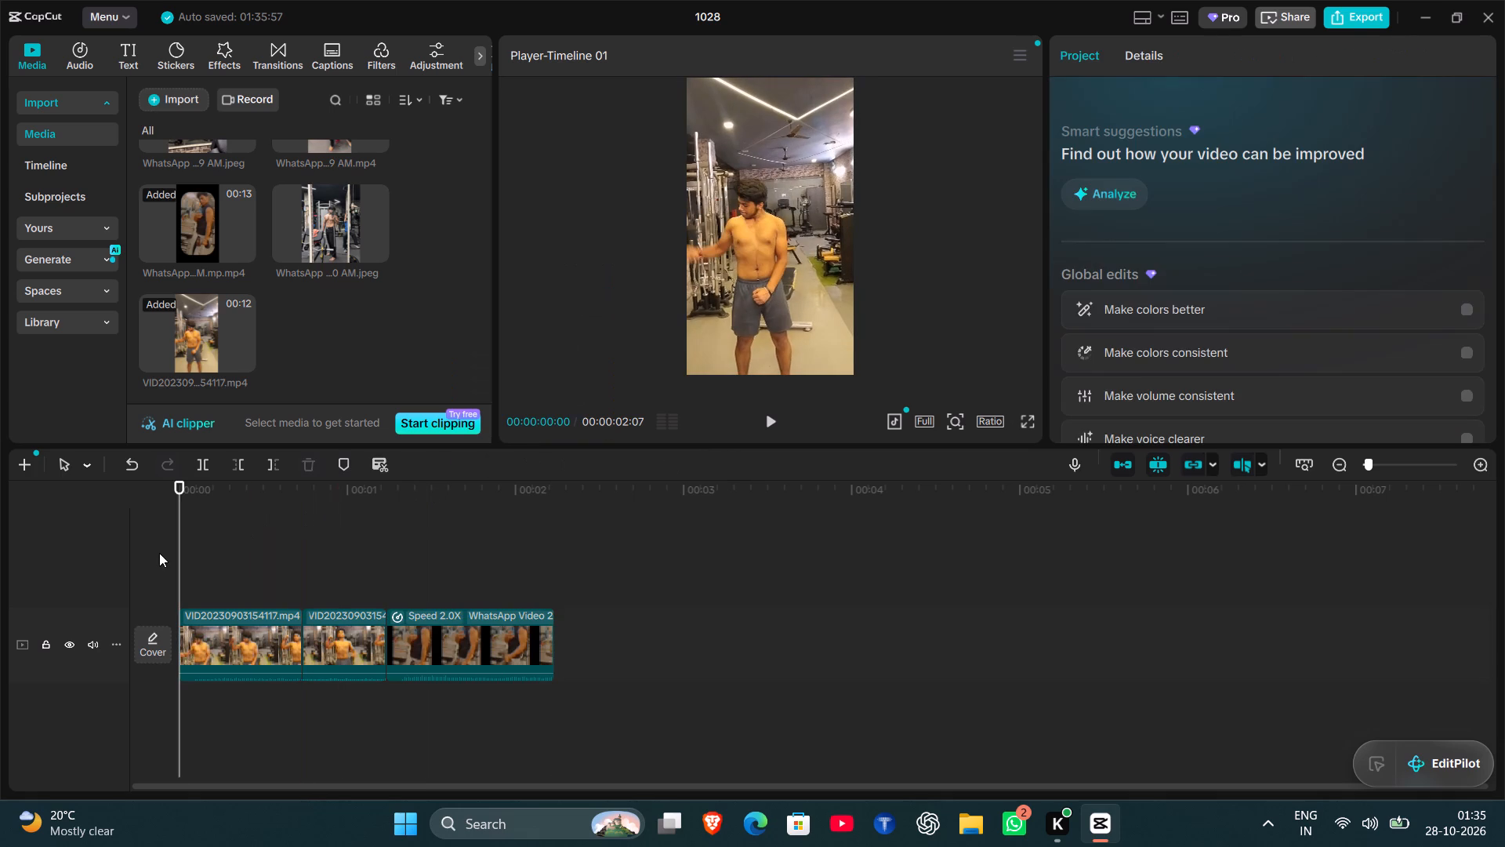
{"action": "key", "text": "space"}
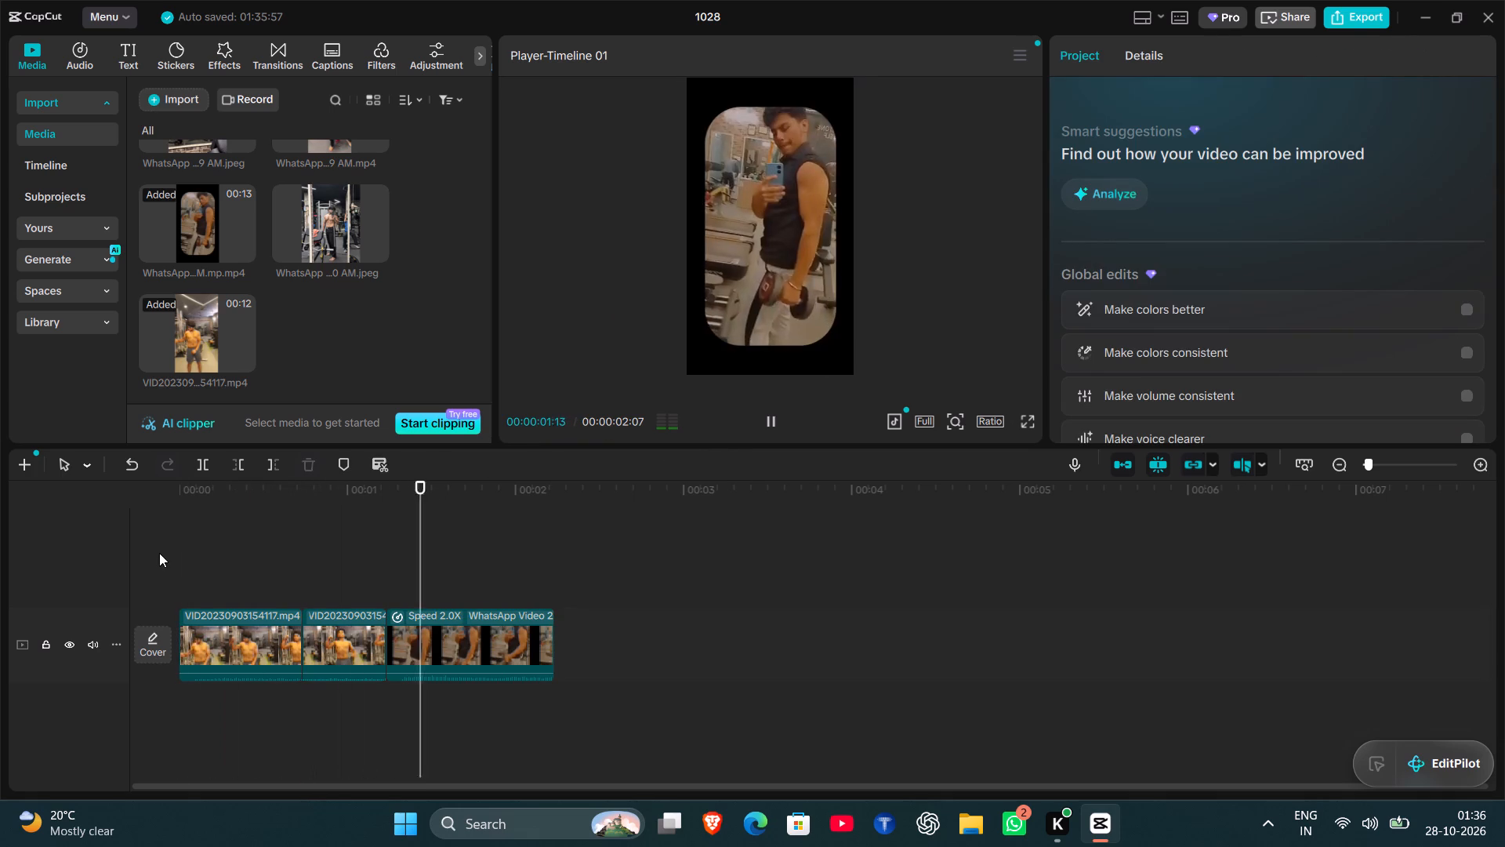
{"action": "key", "text": "space"}
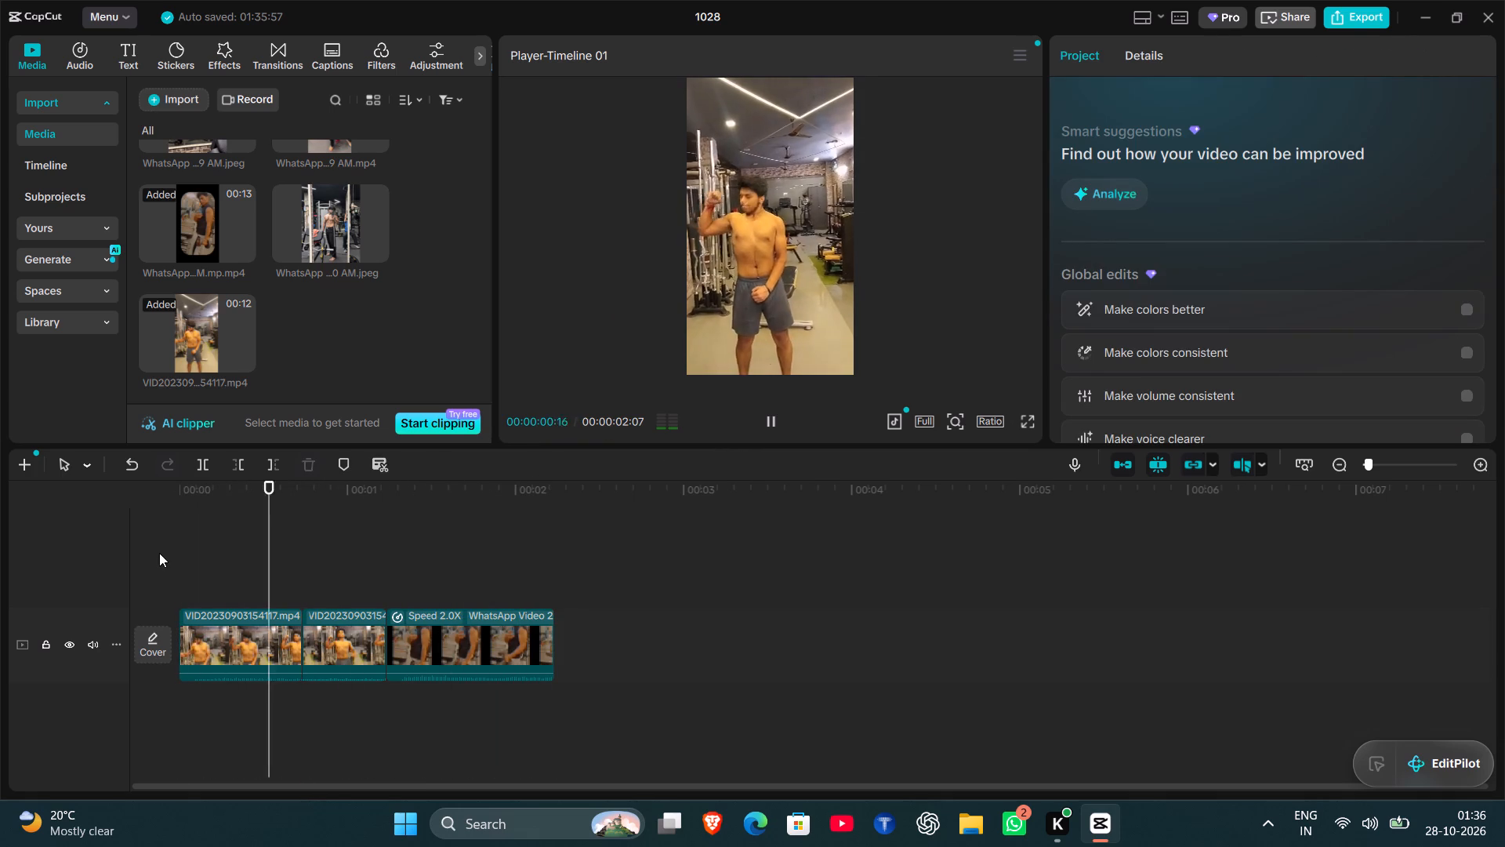
{"action": "key", "text": "space"}
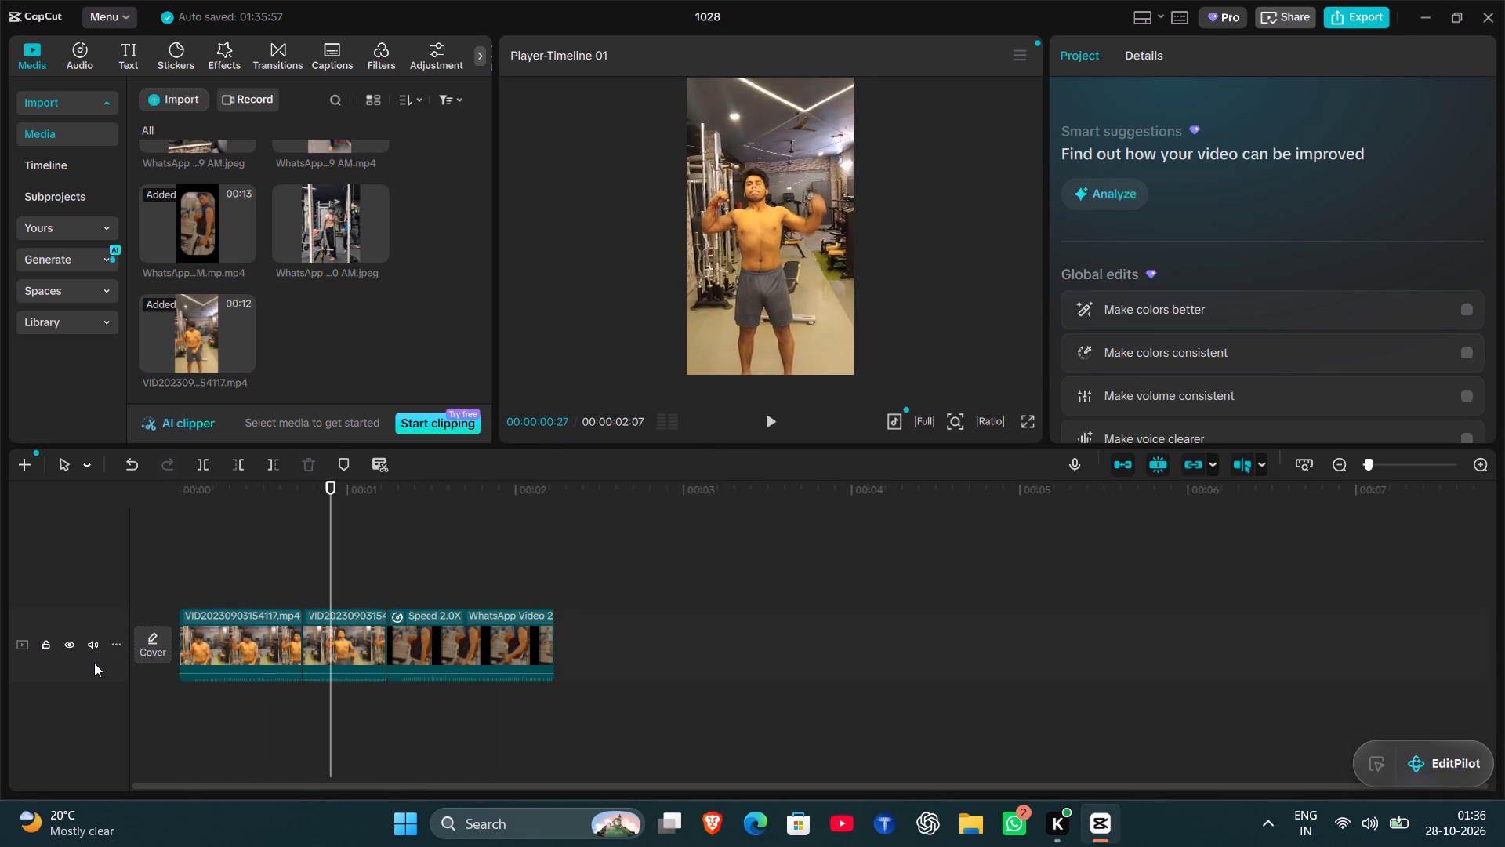
Mute the video track on the timeline.
{"action": "left_click", "coordinate": [89, 638]}
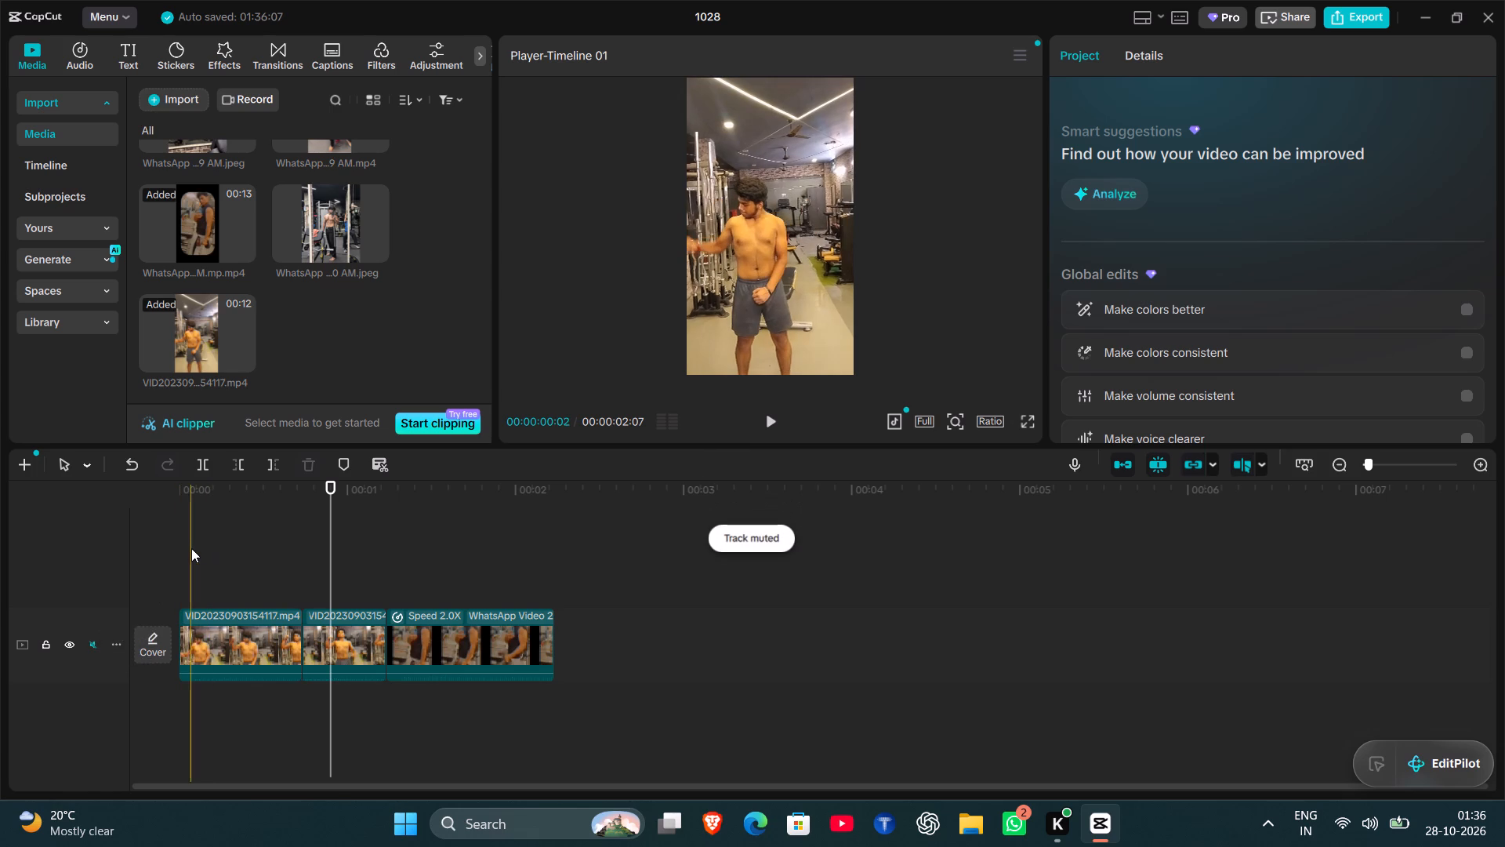
Replay the opening clips of the muted sequence, returning the playhead to about 00:00:00:11.
{"action": "left_click", "coordinate": [191, 548]}
{"action": "key", "text": "space"}
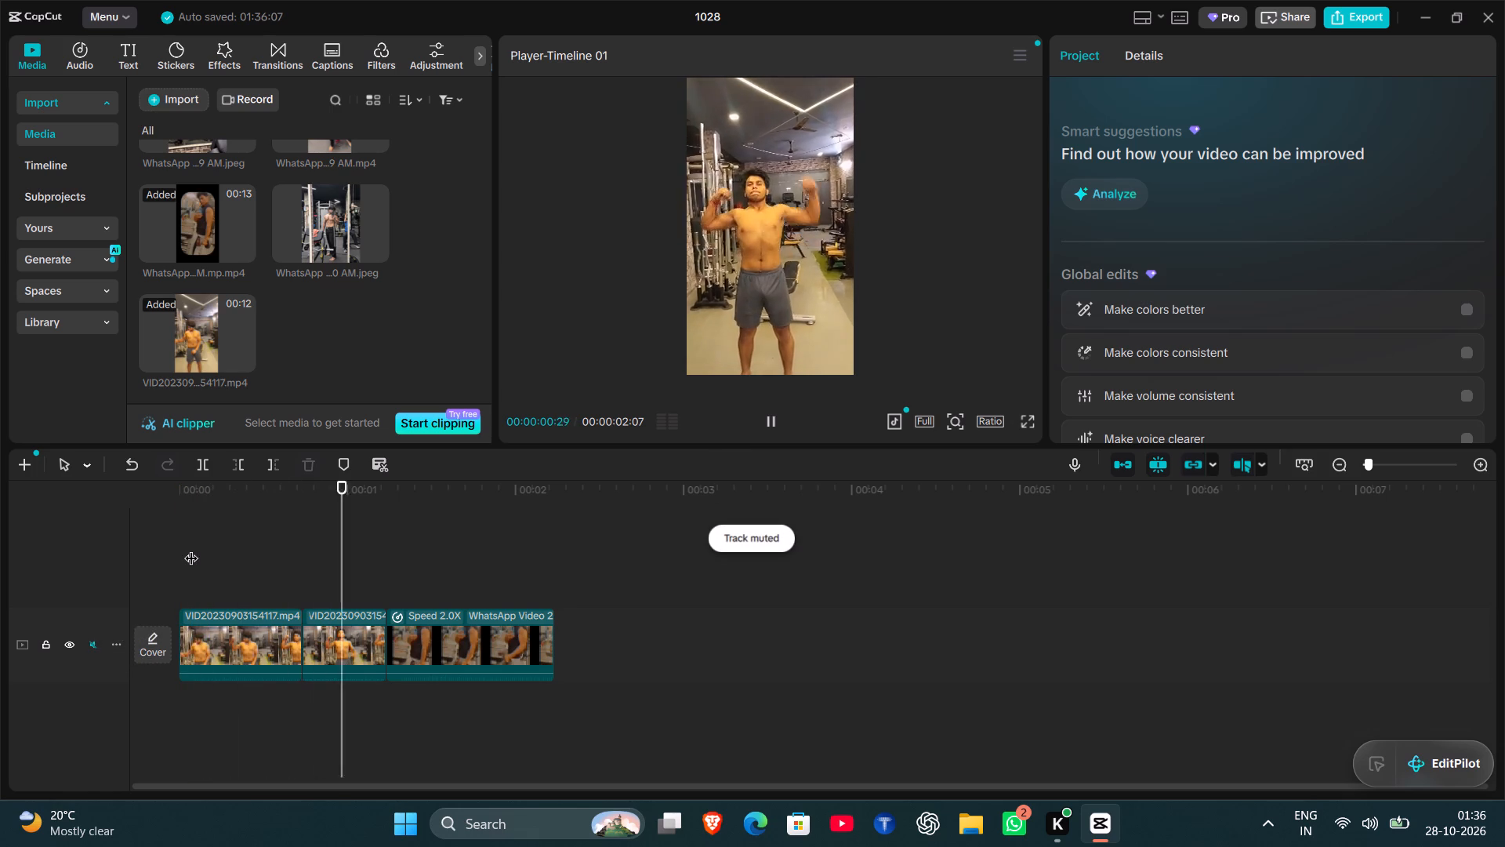
{"action": "key", "text": "space"}
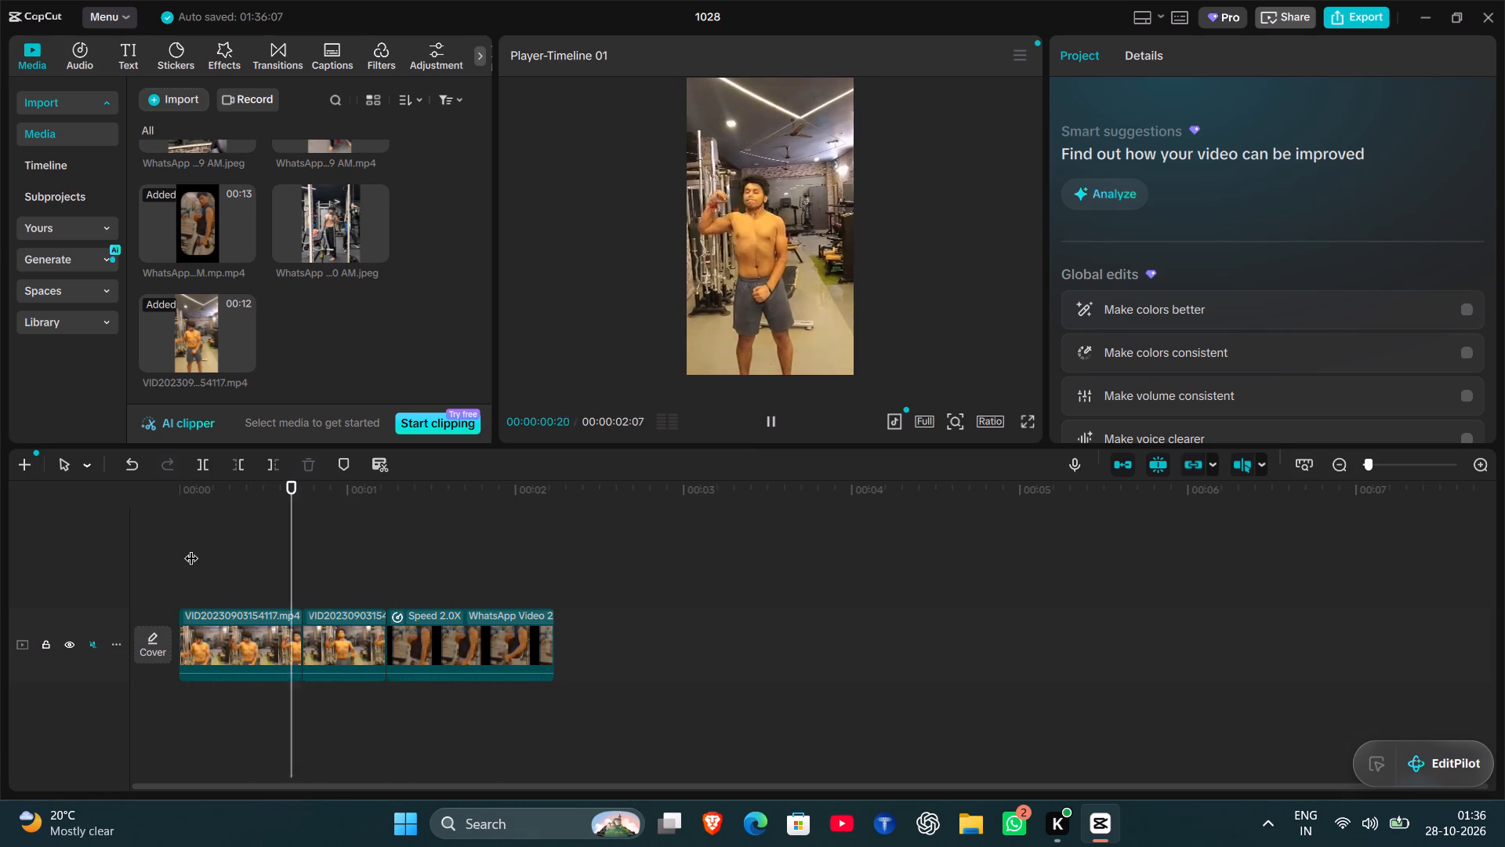
{"action": "left_click", "coordinate": [243, 527]}
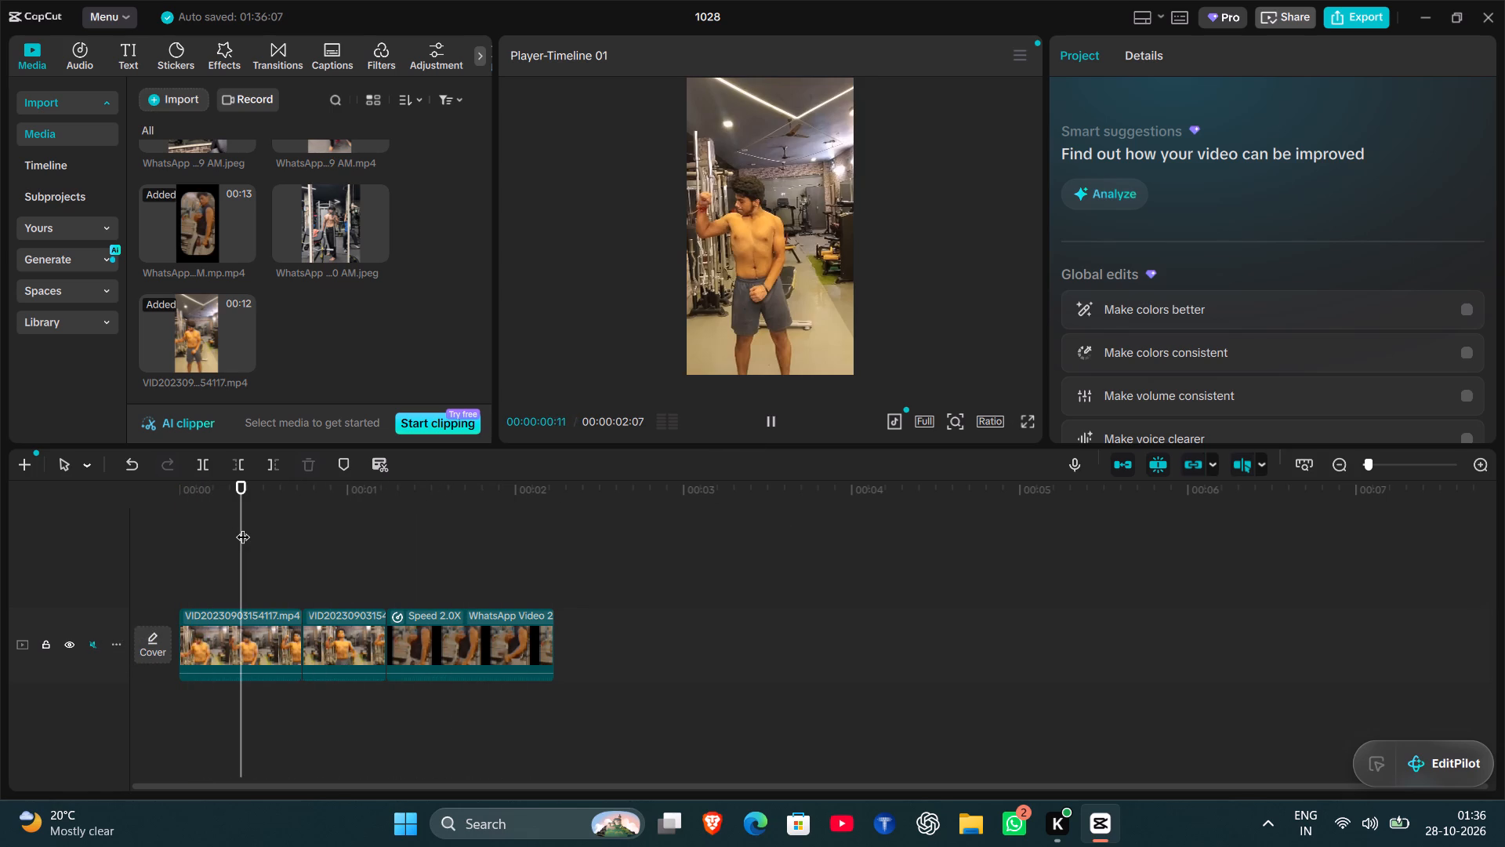
Import the JPEG named WhatsApp Image 2026-10-28 at 1.29.50 from the device's recent files in Home.
{"action": "scroll", "coordinate": [264, 349], "scroll_direction": "up", "scroll_amount": 1}
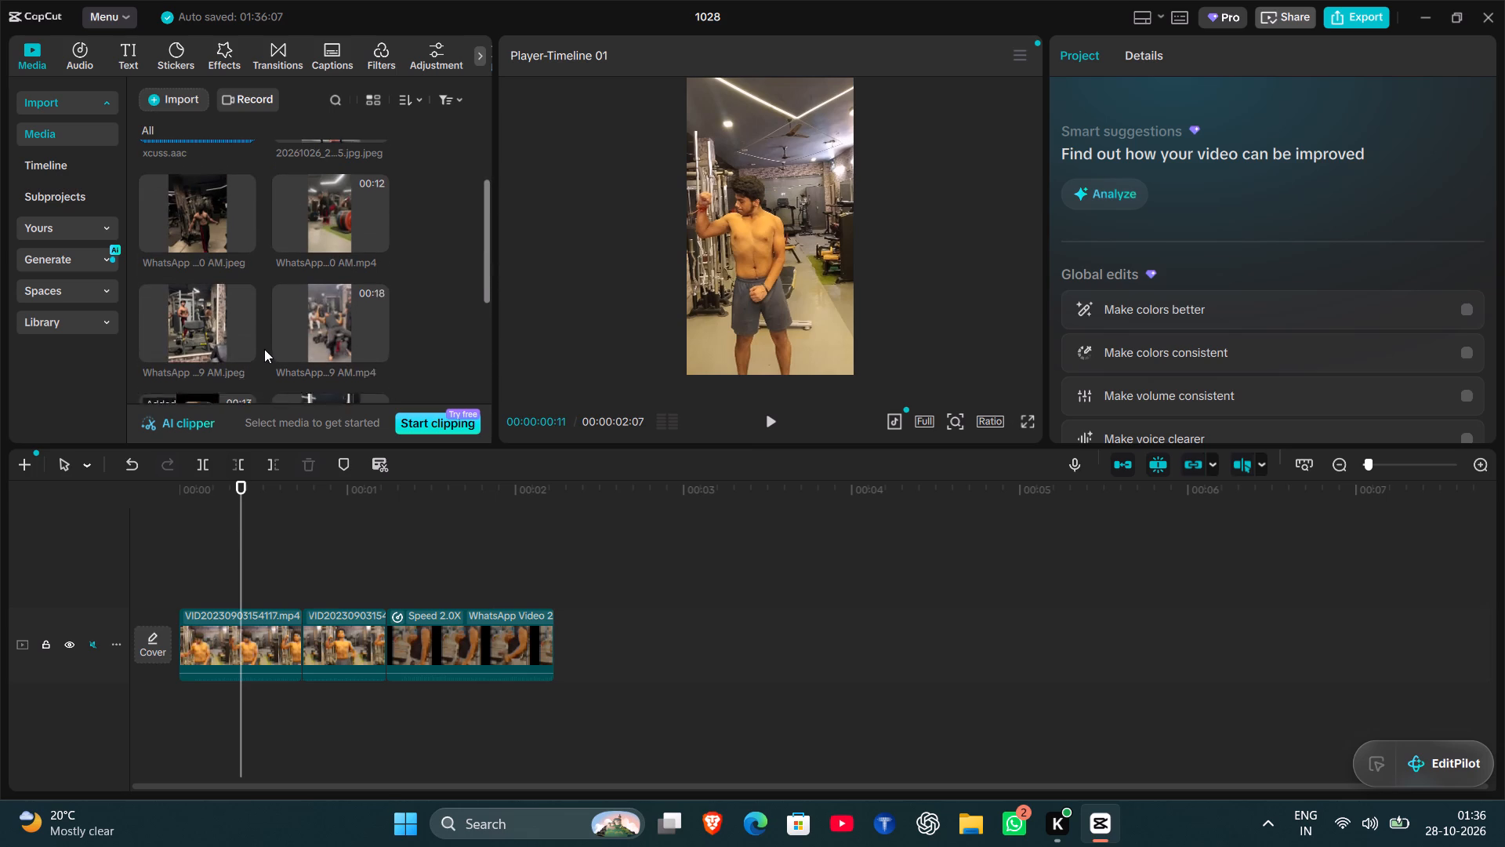
{"action": "scroll", "coordinate": [264, 349], "scroll_direction": "up", "scroll_amount": 2}
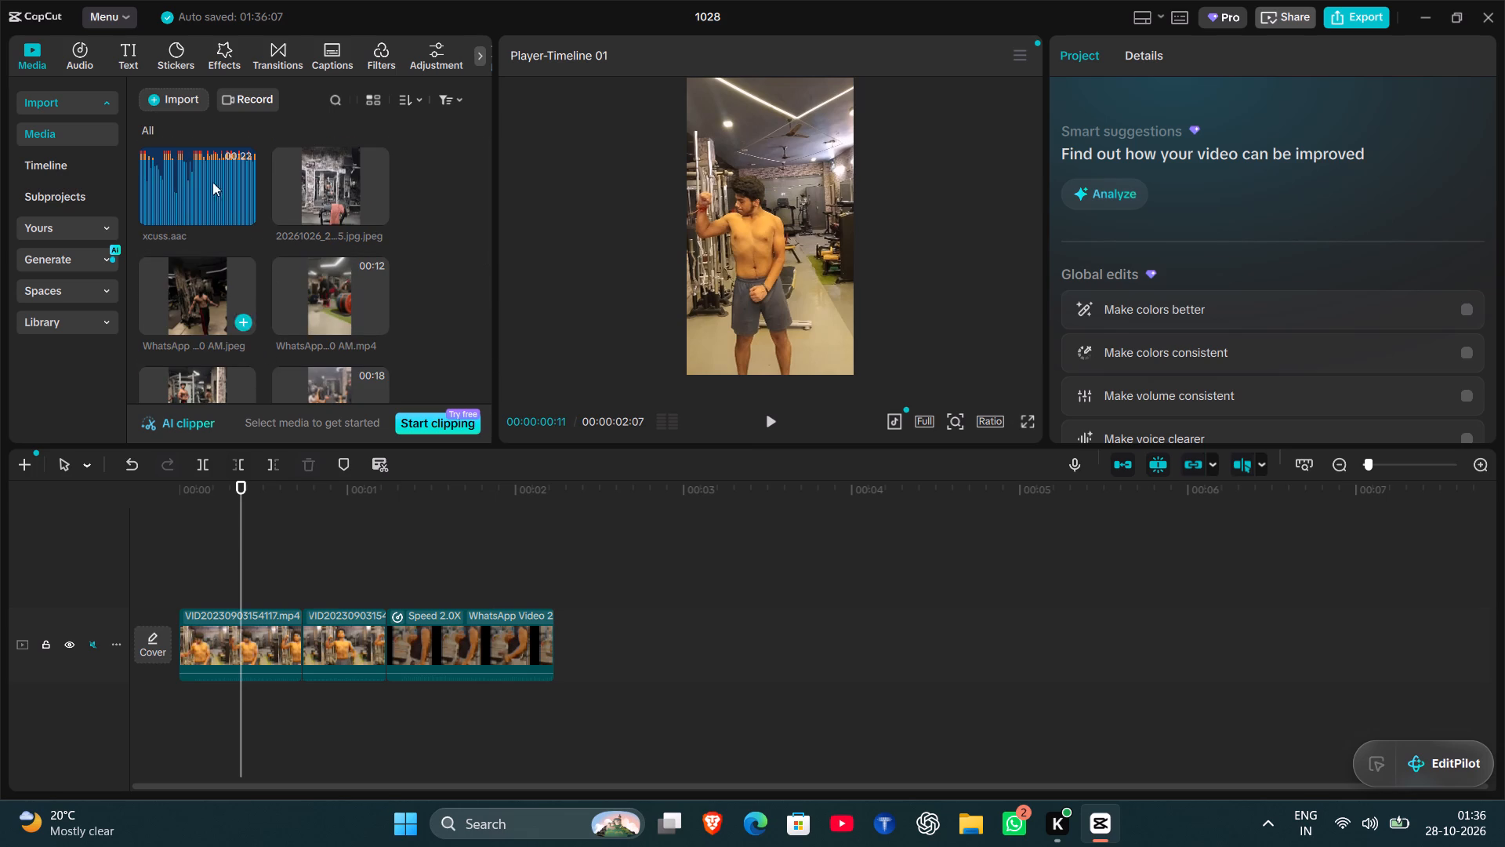
{"action": "left_click", "coordinate": [173, 103]}
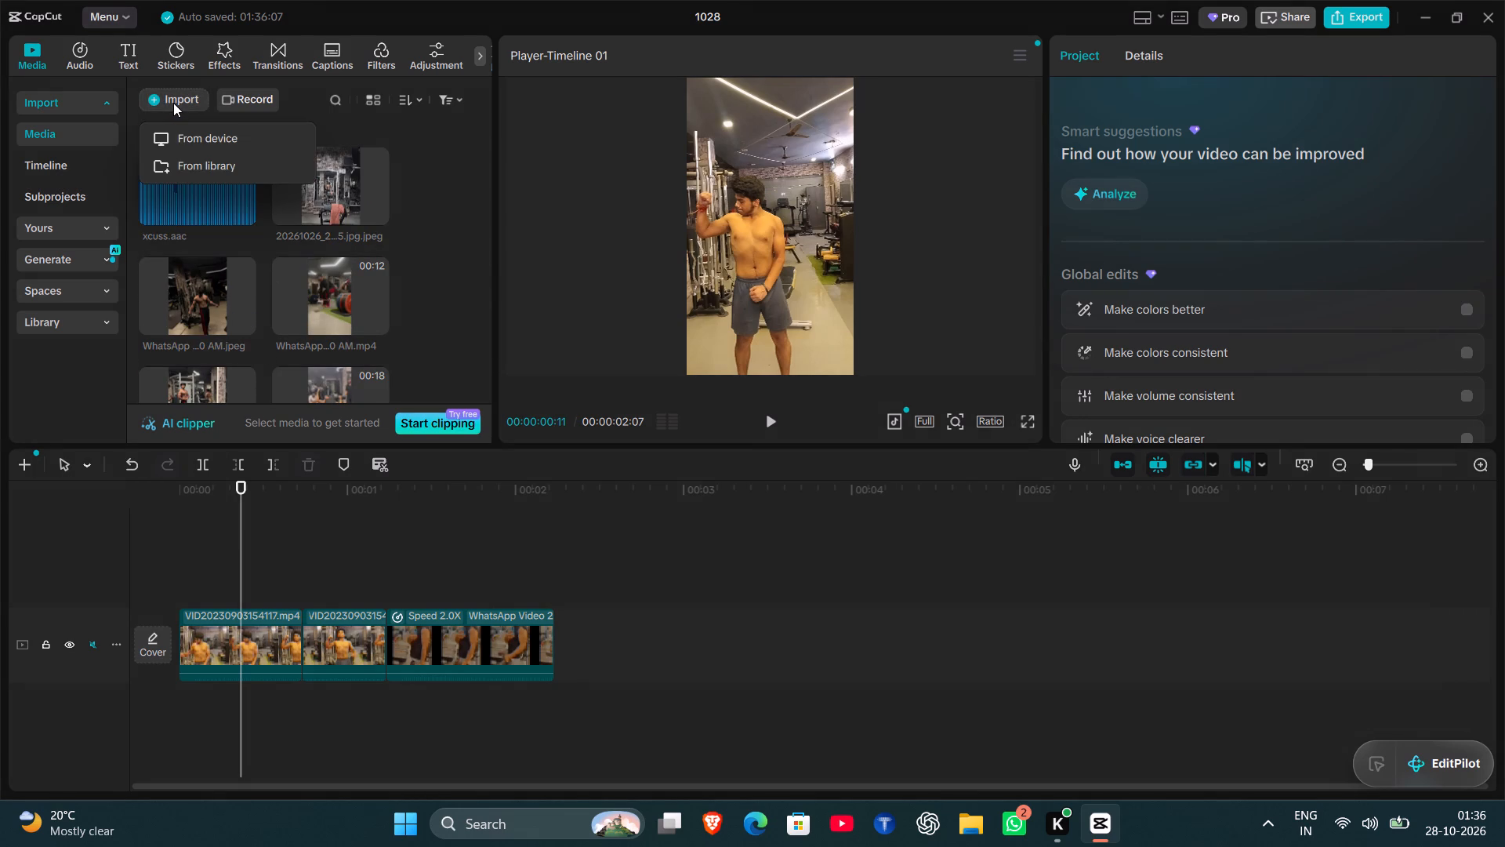
{"action": "left_click", "coordinate": [176, 135]}
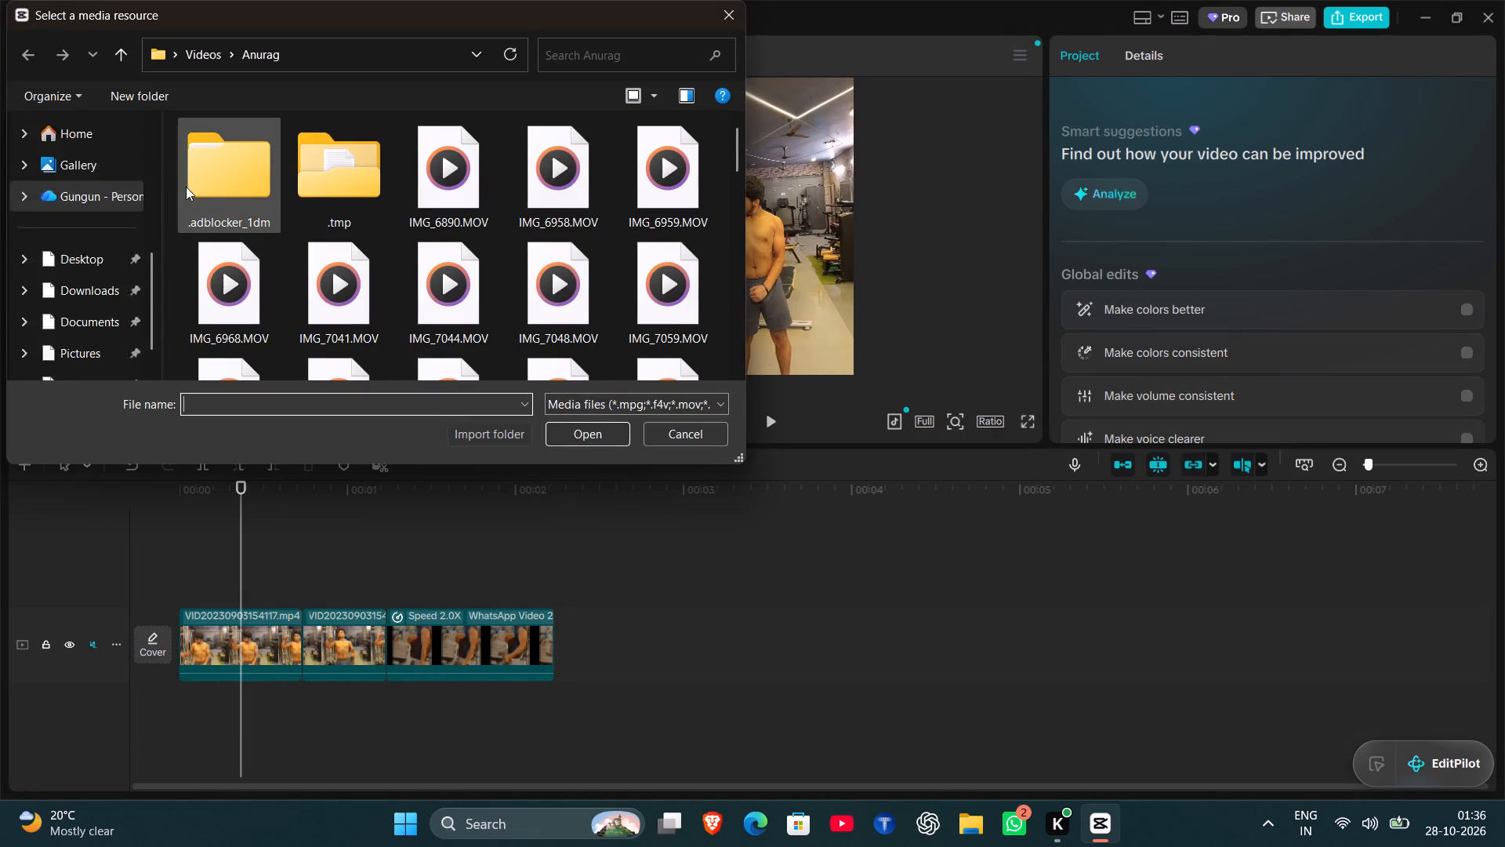
{"action": "scroll", "coordinate": [112, 140], "scroll_direction": "up", "scroll_amount": 4}
{"action": "left_click", "coordinate": [112, 140]}
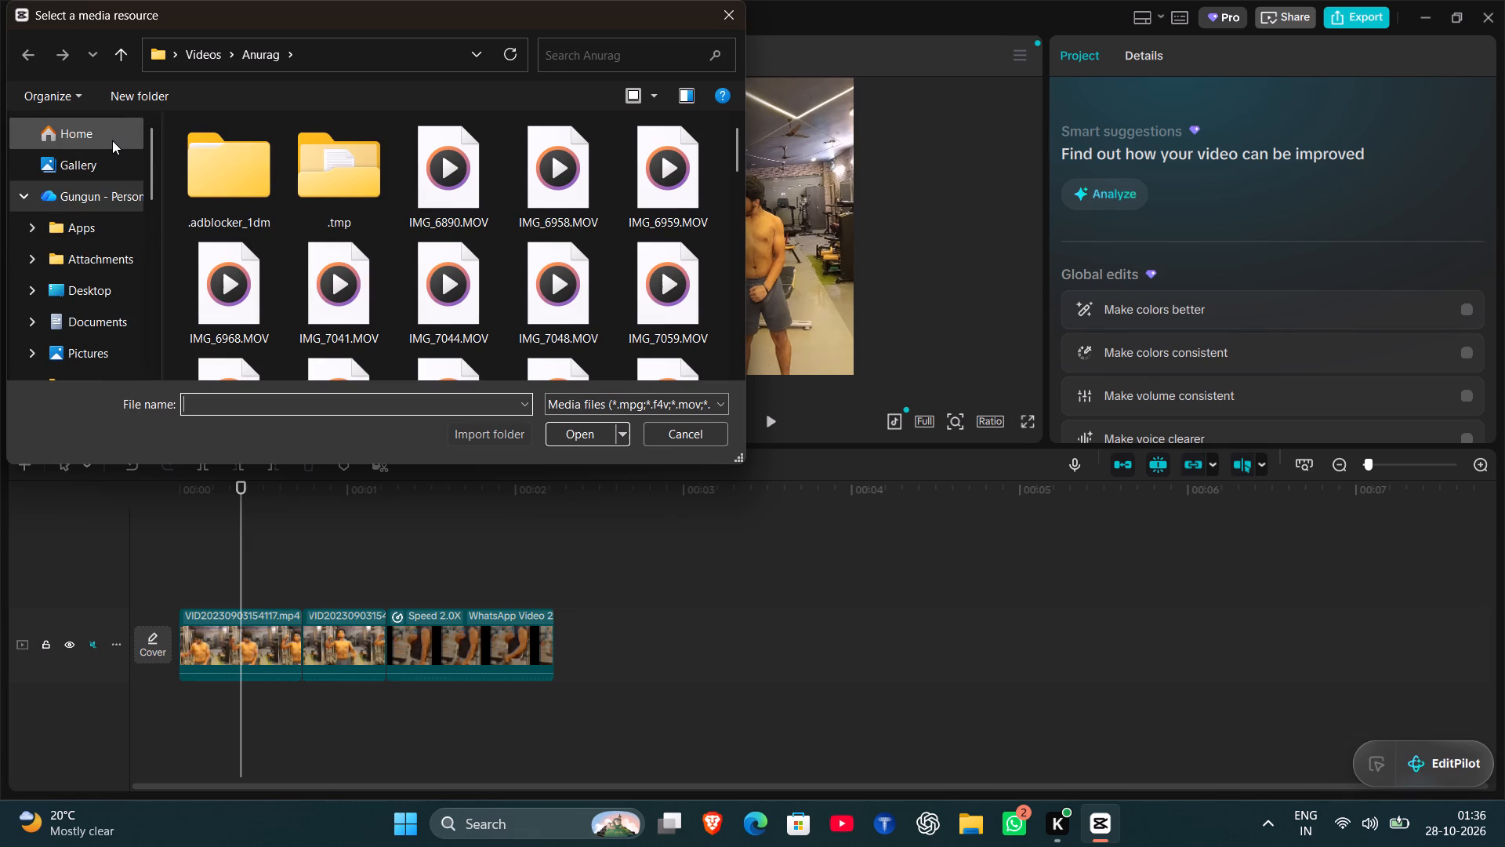
{"action": "scroll", "coordinate": [227, 247], "scroll_direction": "down", "scroll_amount": 1}
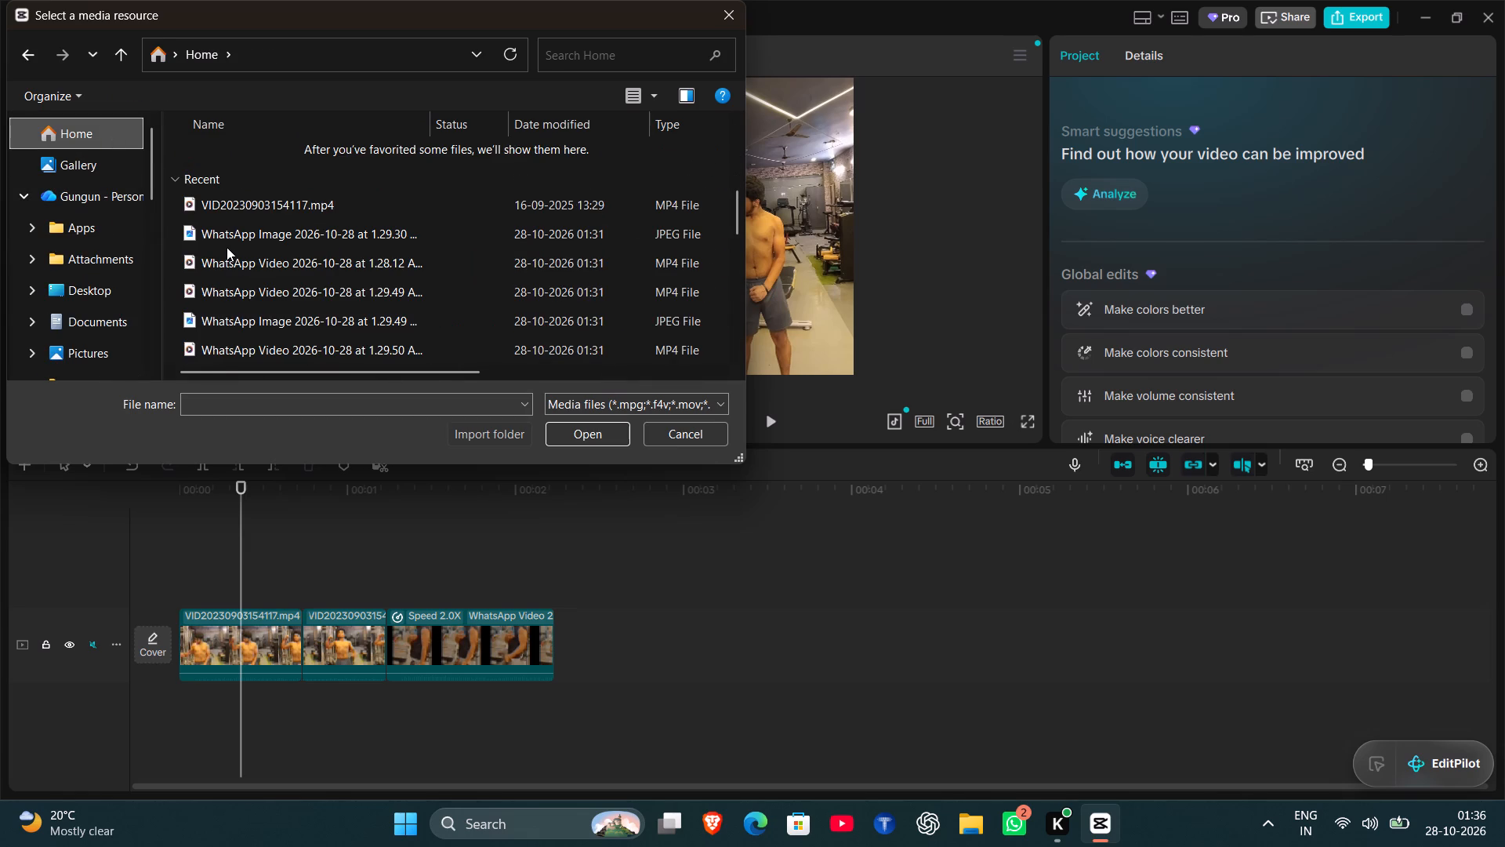
{"action": "scroll", "coordinate": [227, 247], "scroll_direction": "down", "scroll_amount": 1}
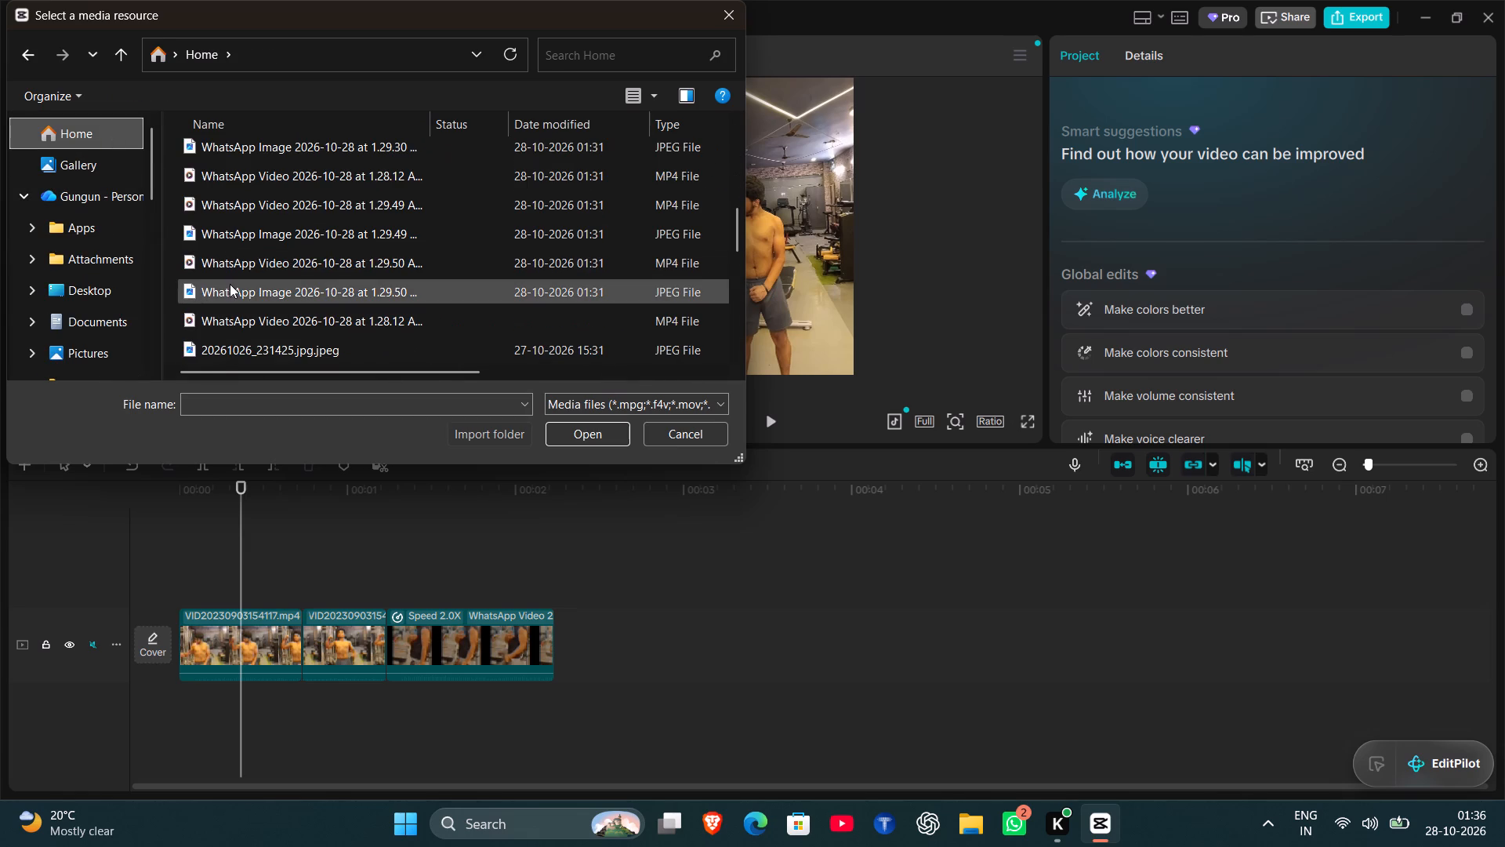
{"action": "double_click", "coordinate": [230, 284]}
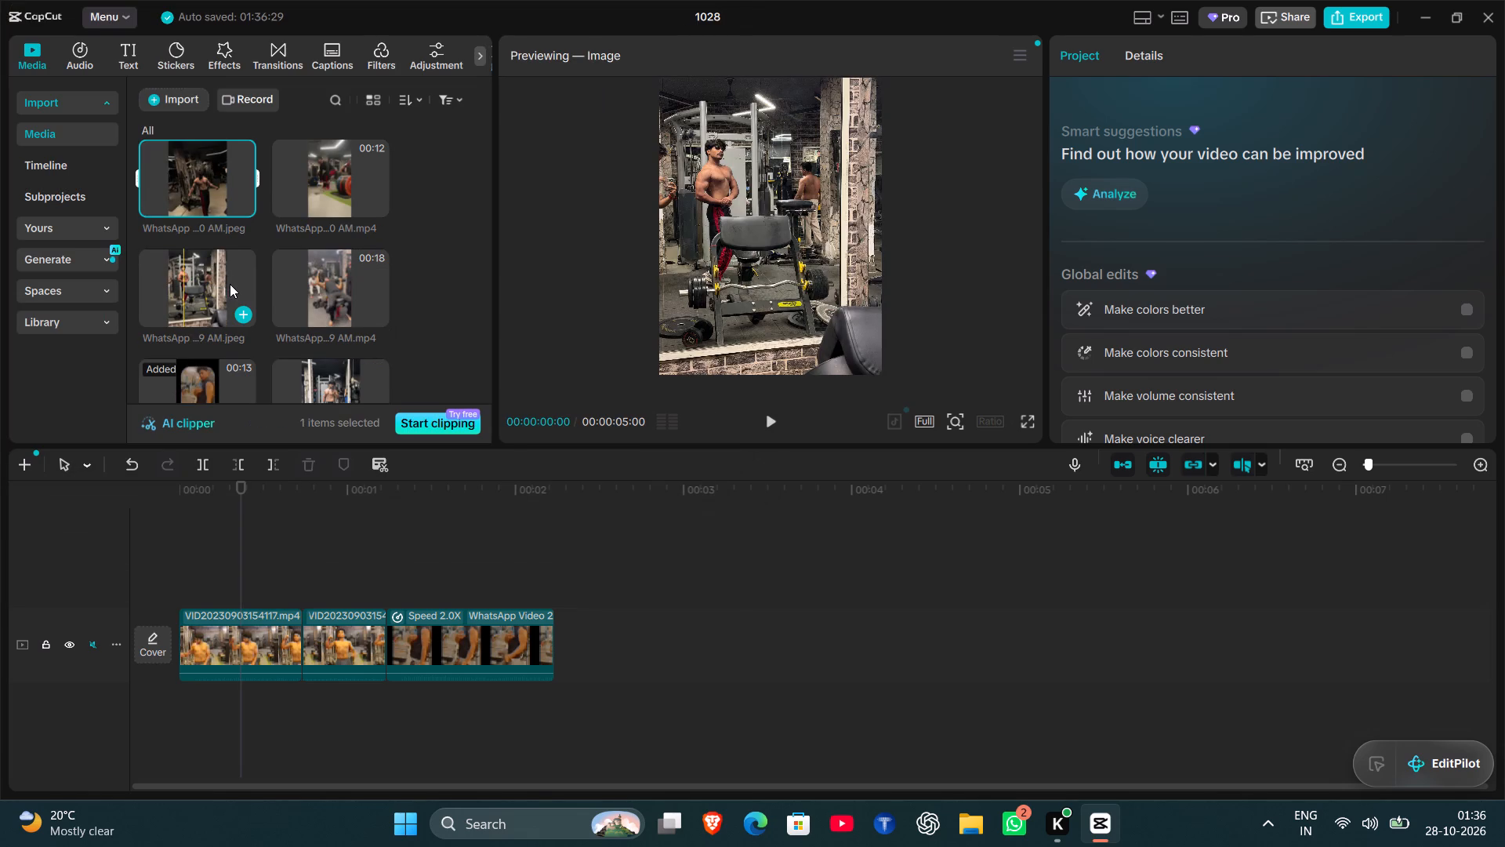
Check the imported media, then start another import from the device and browse the recent files in Home.
{"action": "scroll", "coordinate": [230, 284], "scroll_direction": "up", "scroll_amount": 2}
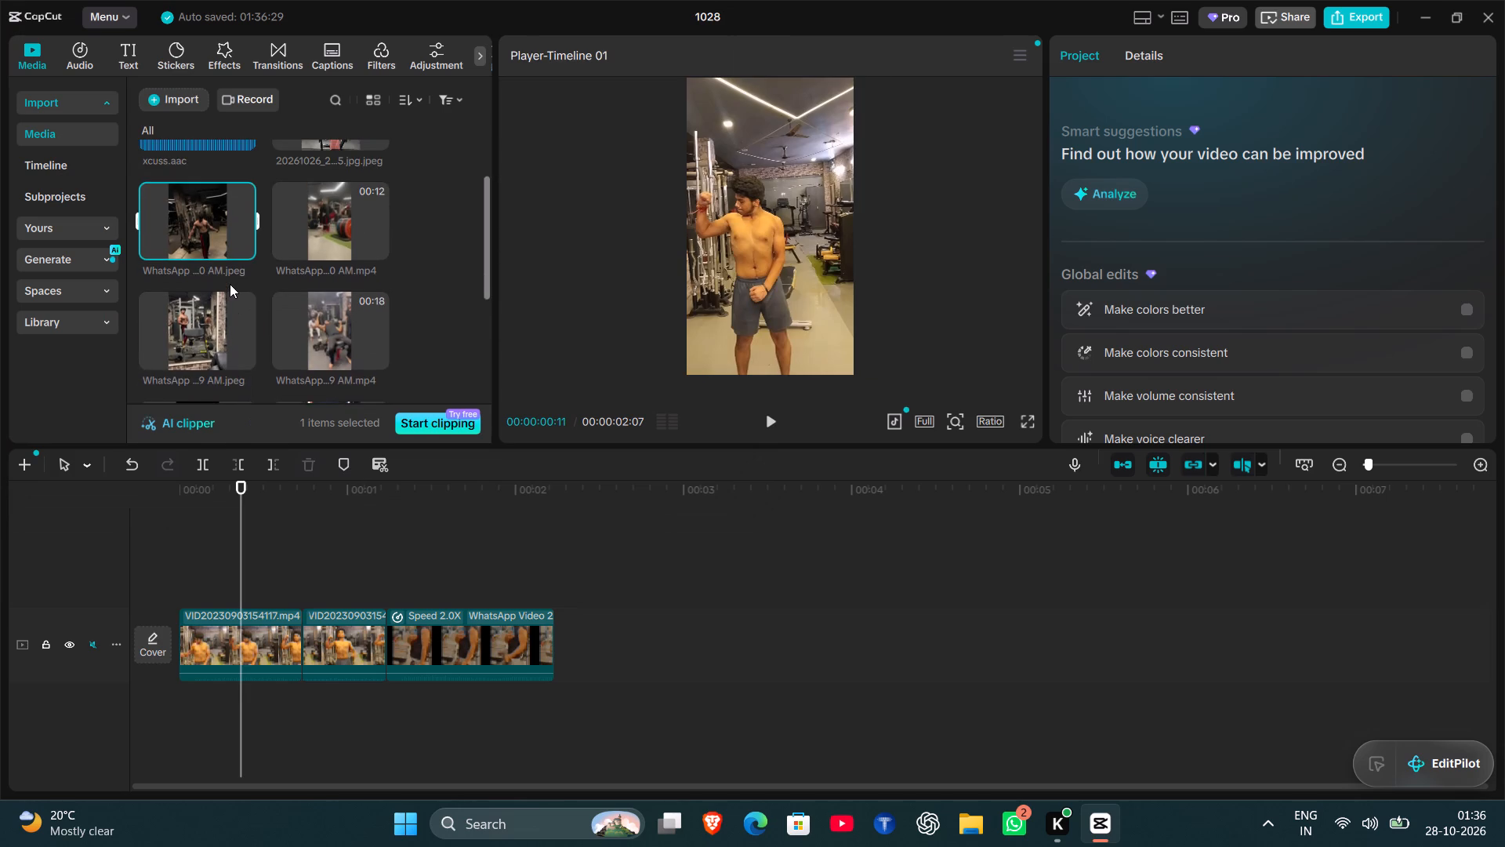
{"action": "scroll", "coordinate": [230, 284], "scroll_direction": "up", "scroll_amount": 1}
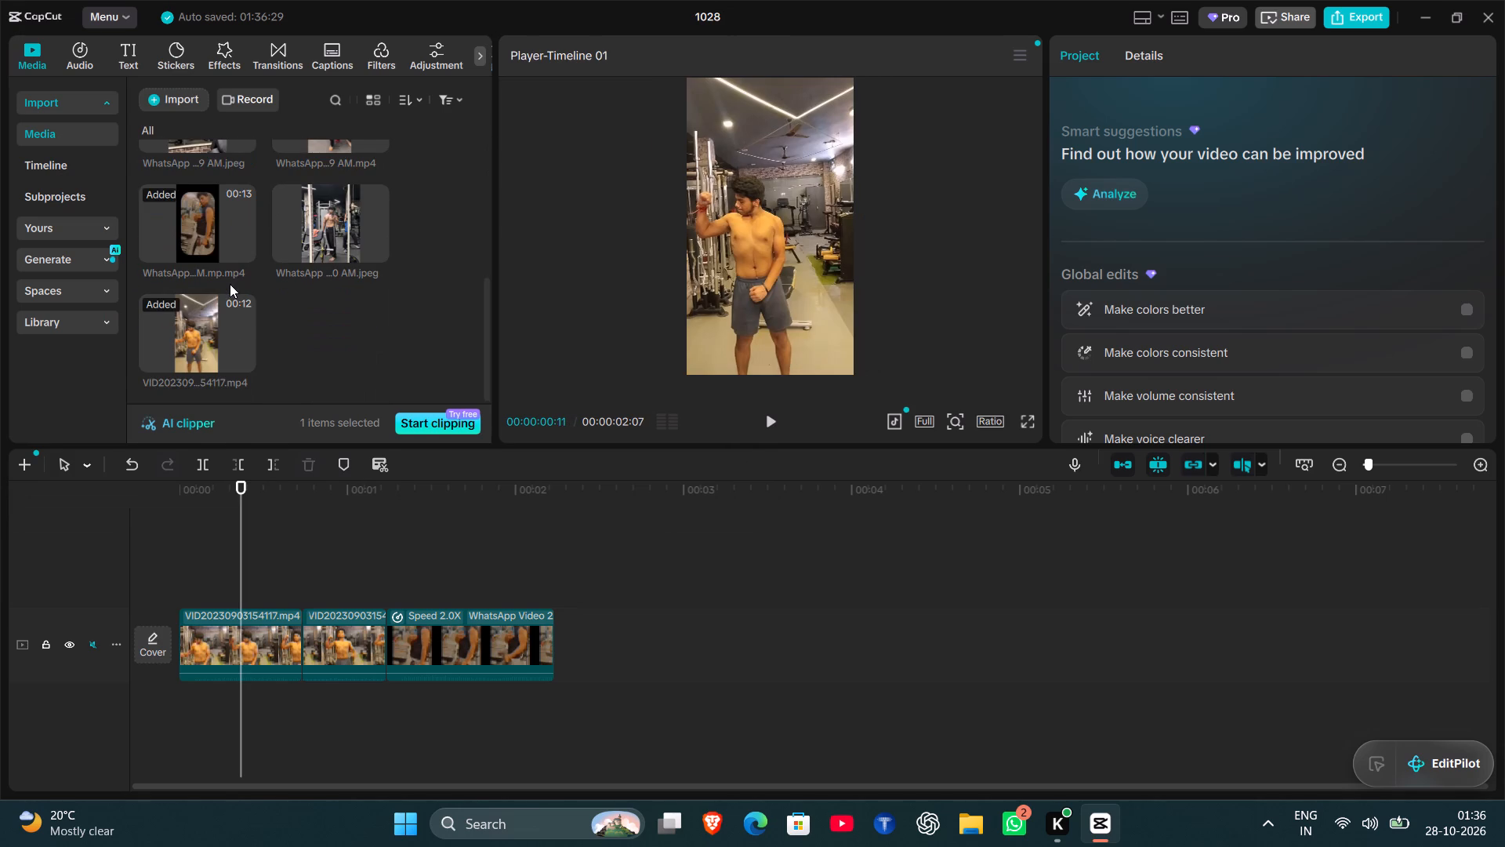
{"action": "scroll", "coordinate": [230, 284], "scroll_direction": "up", "scroll_amount": 2}
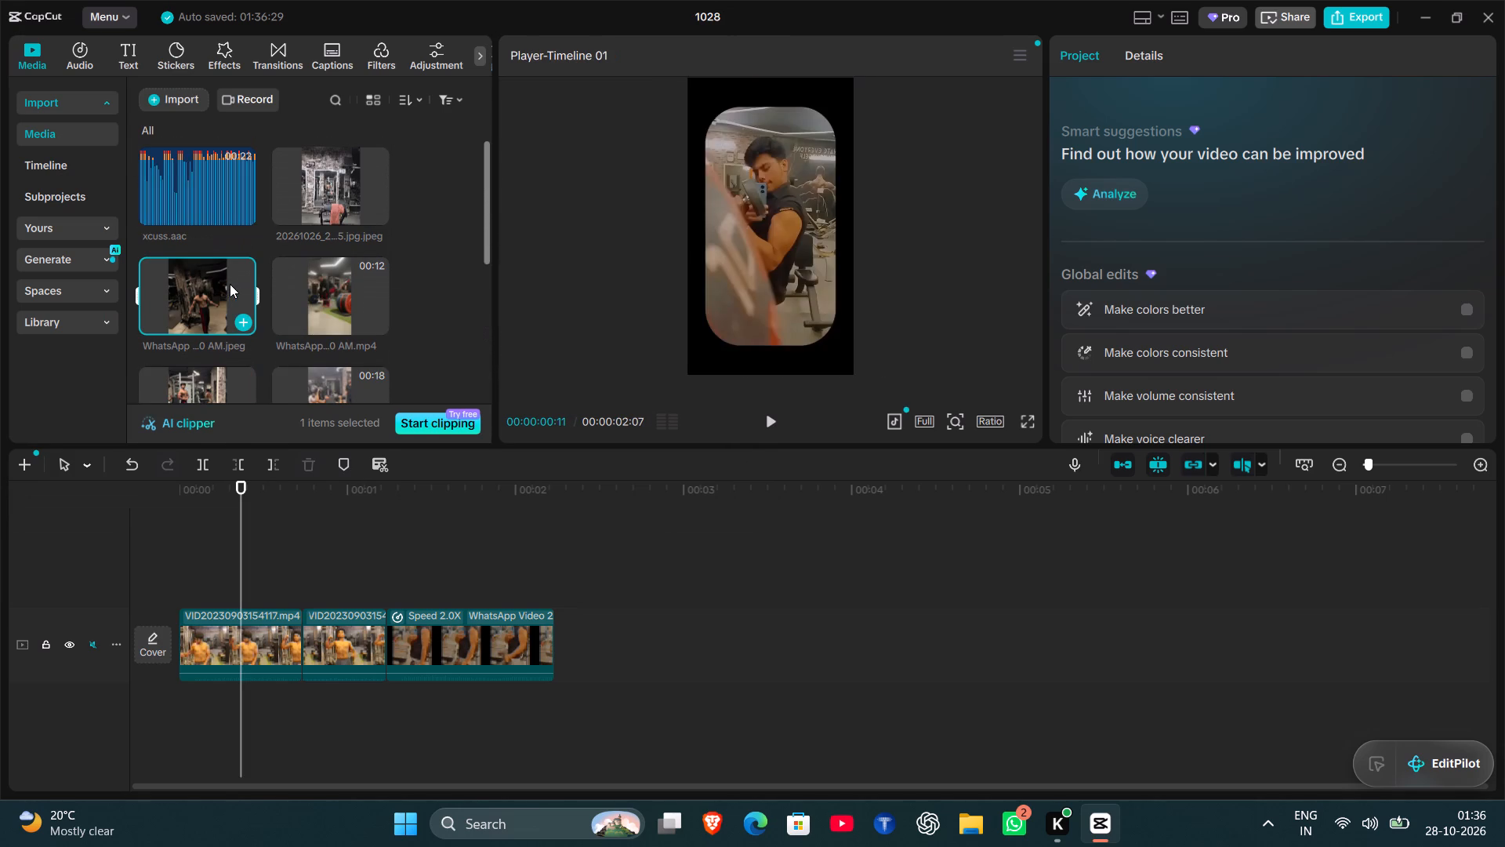
{"action": "left_click", "coordinate": [194, 101]}
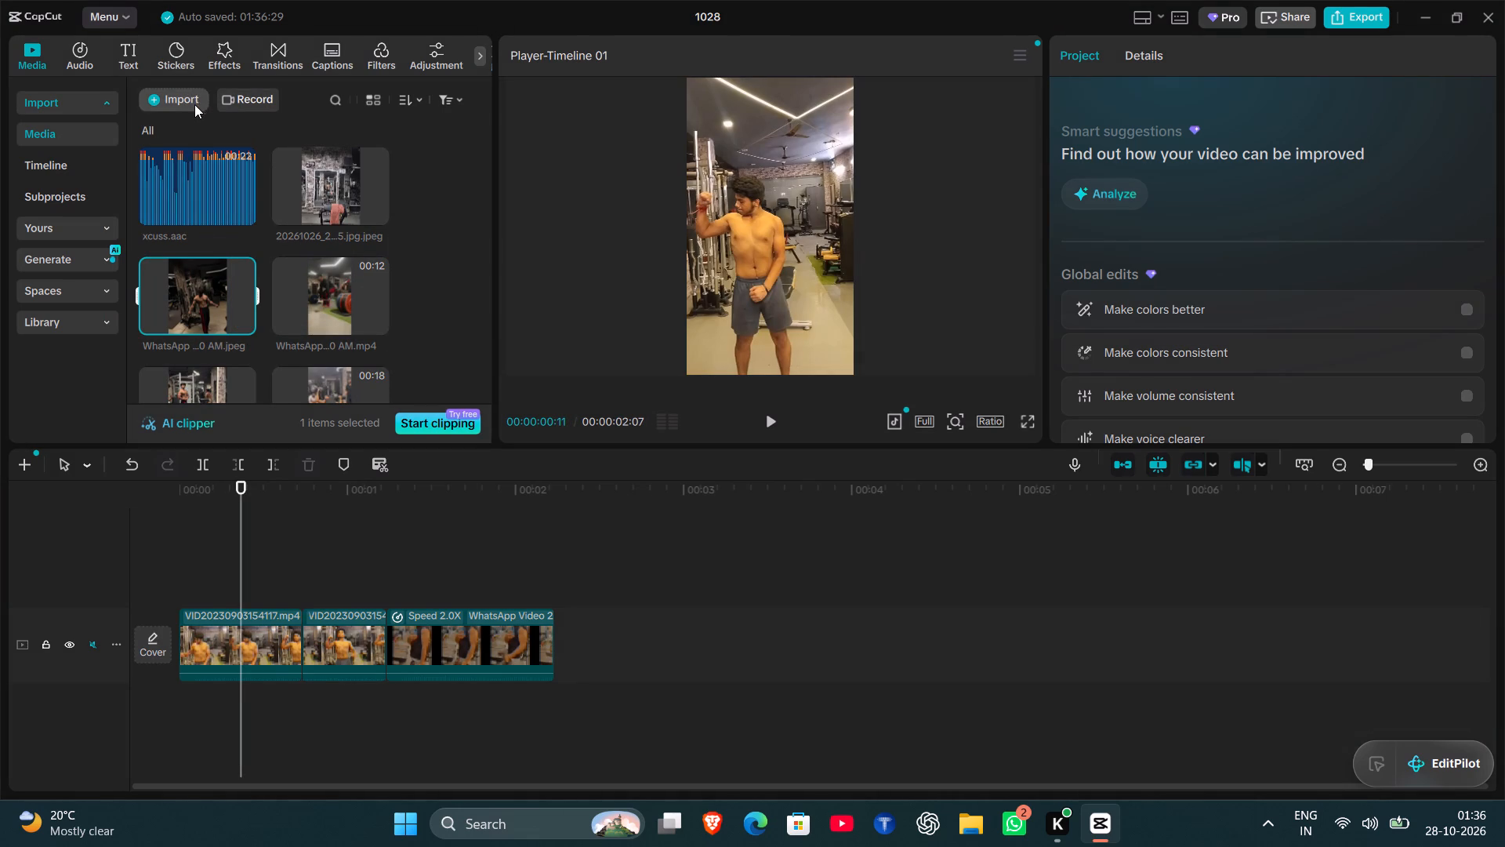
{"action": "left_click", "coordinate": [217, 135]}
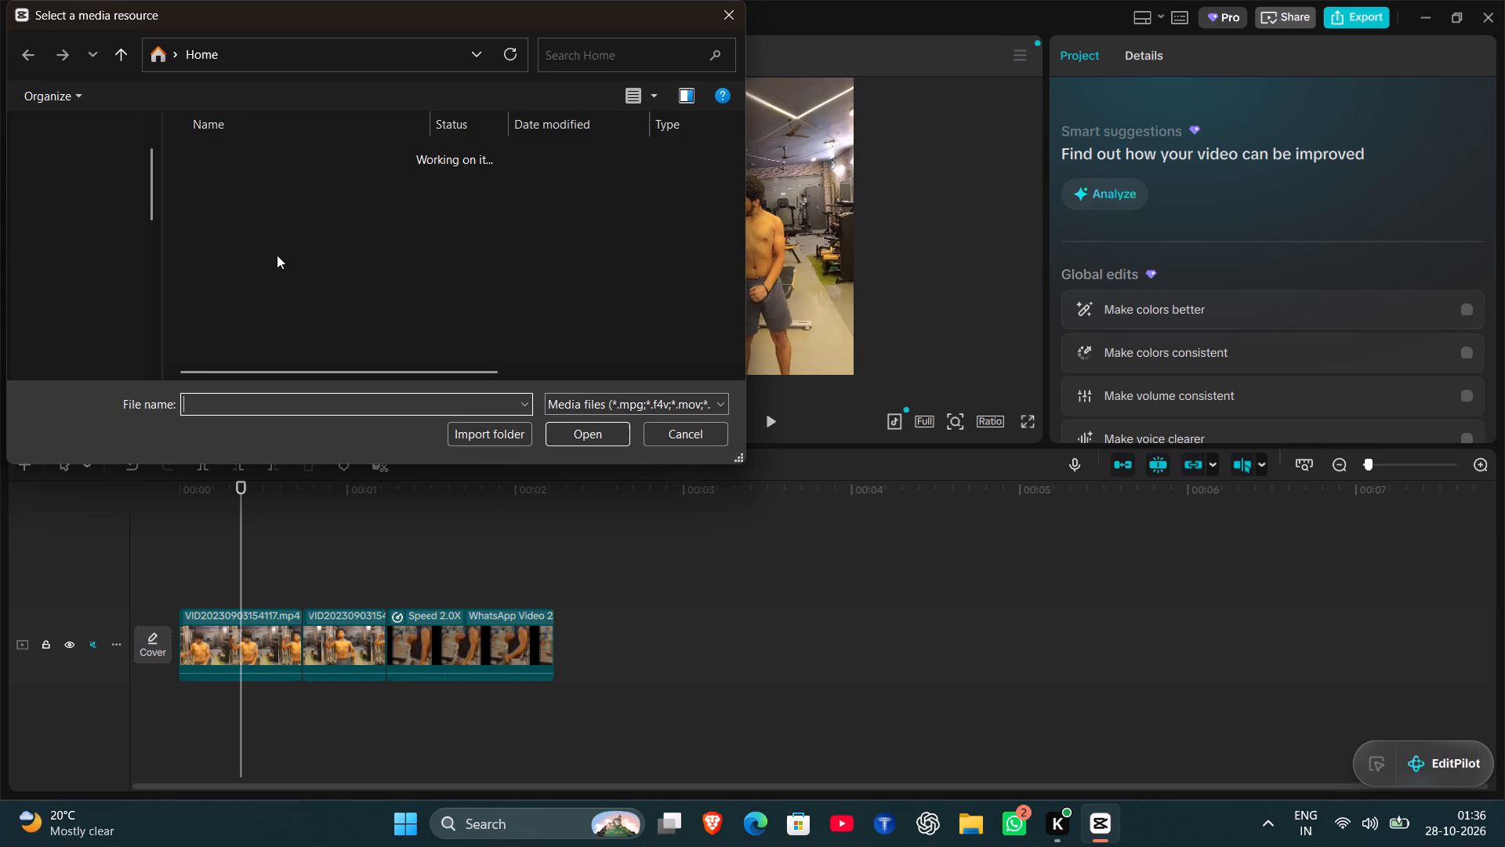
{"action": "scroll", "coordinate": [277, 255], "scroll_direction": "down", "scroll_amount": 3}
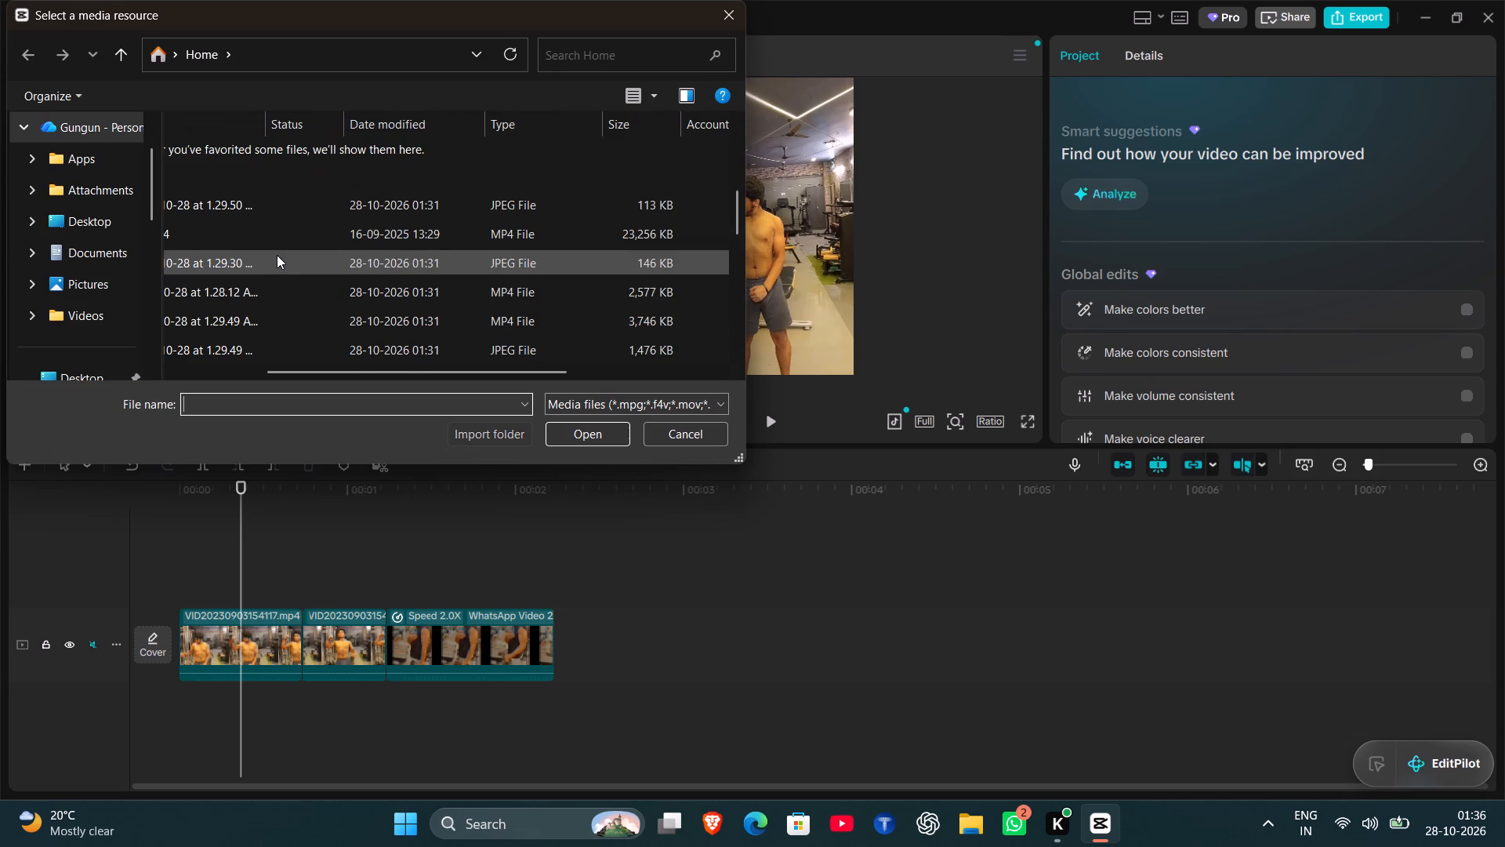
Import the MP4 named WhatsApp Video 2026-10-28 at 1.28.12 AM from the device's recent files in Home.
{"action": "scroll", "coordinate": [277, 255], "scroll_direction": "down", "scroll_amount": 2}
{"action": "double_click", "coordinate": [279, 237]}
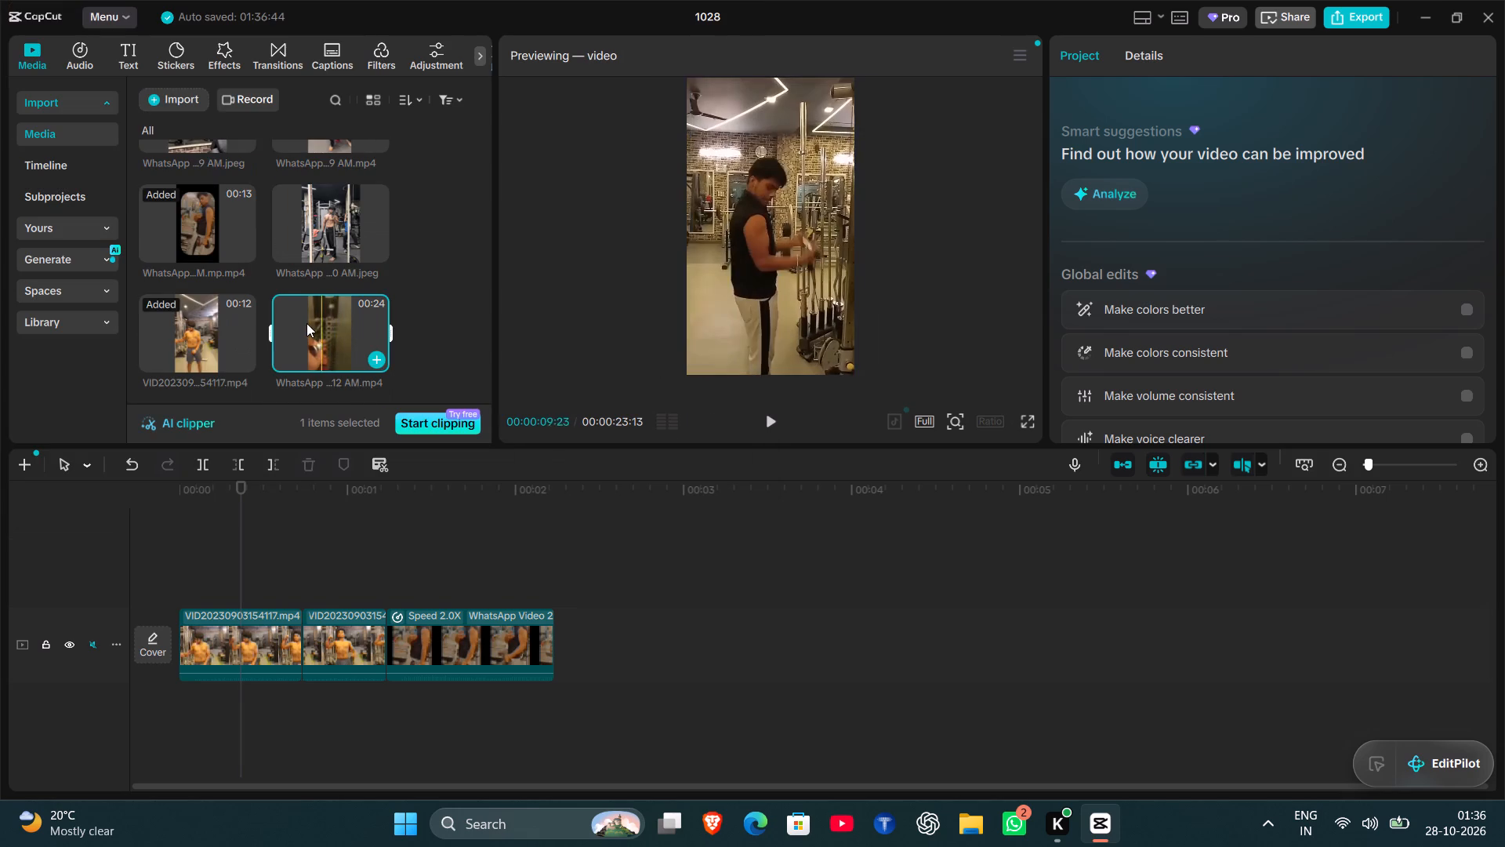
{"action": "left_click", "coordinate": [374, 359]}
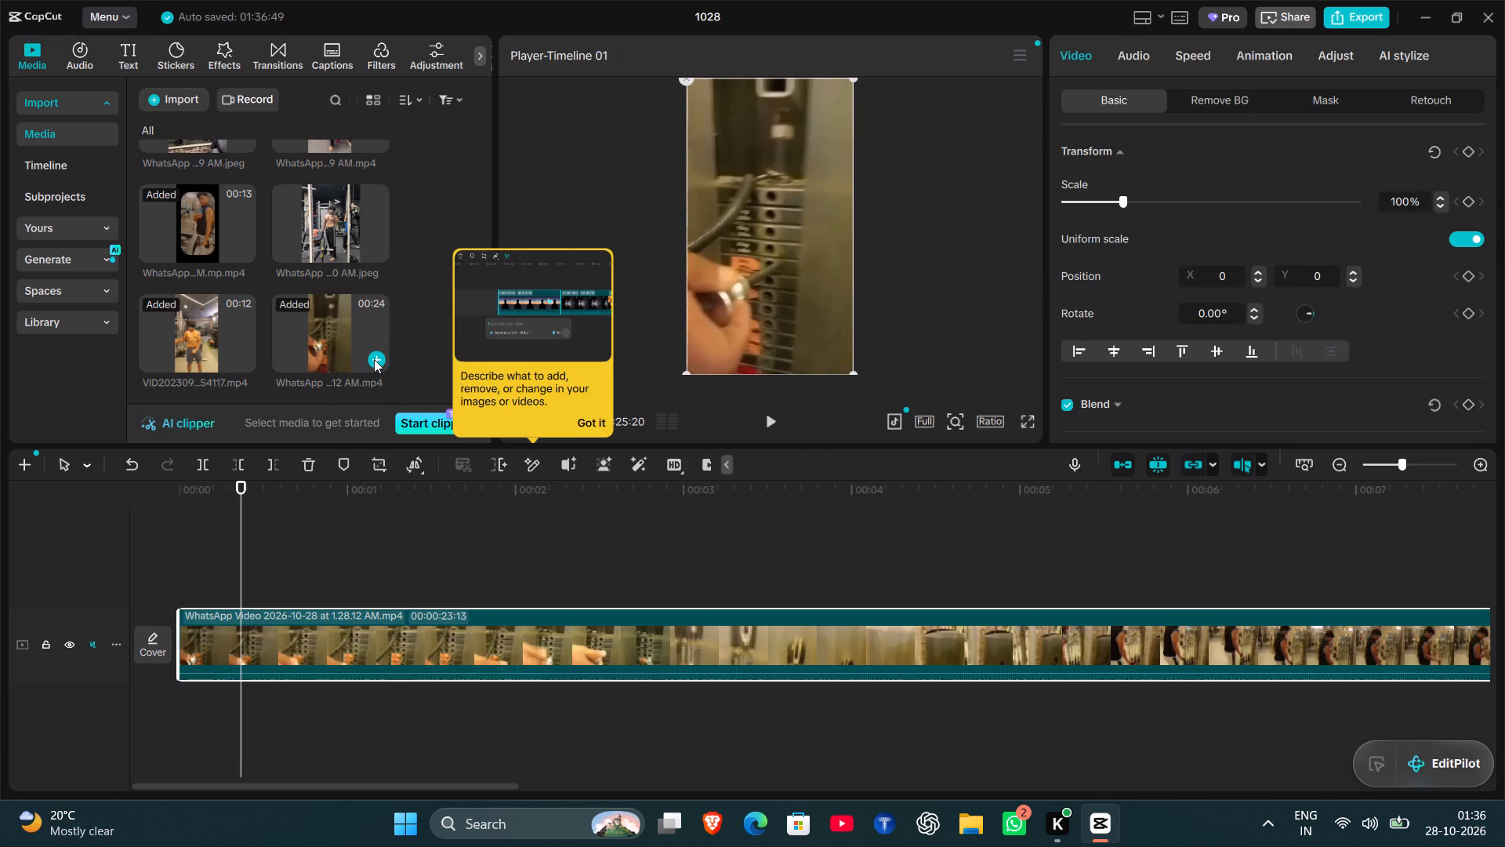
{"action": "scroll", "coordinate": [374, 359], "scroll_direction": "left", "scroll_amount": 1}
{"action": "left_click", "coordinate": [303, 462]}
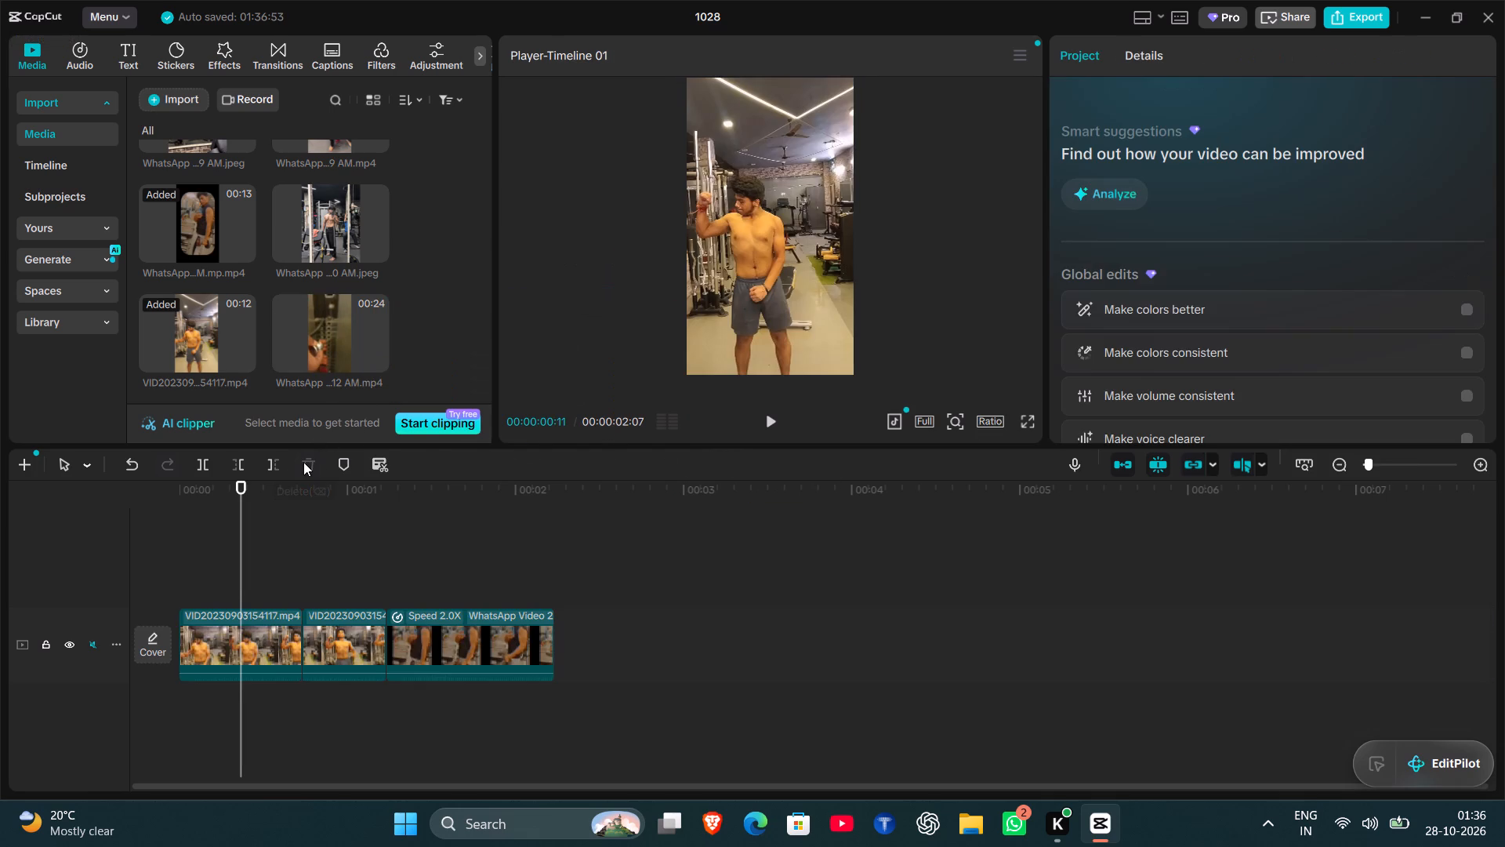
Add the imported WhatsApp 1.28.12 AM video to the end of the timeline sequence, at 00:00:02:07.
{"action": "left_click", "coordinate": [586, 540]}
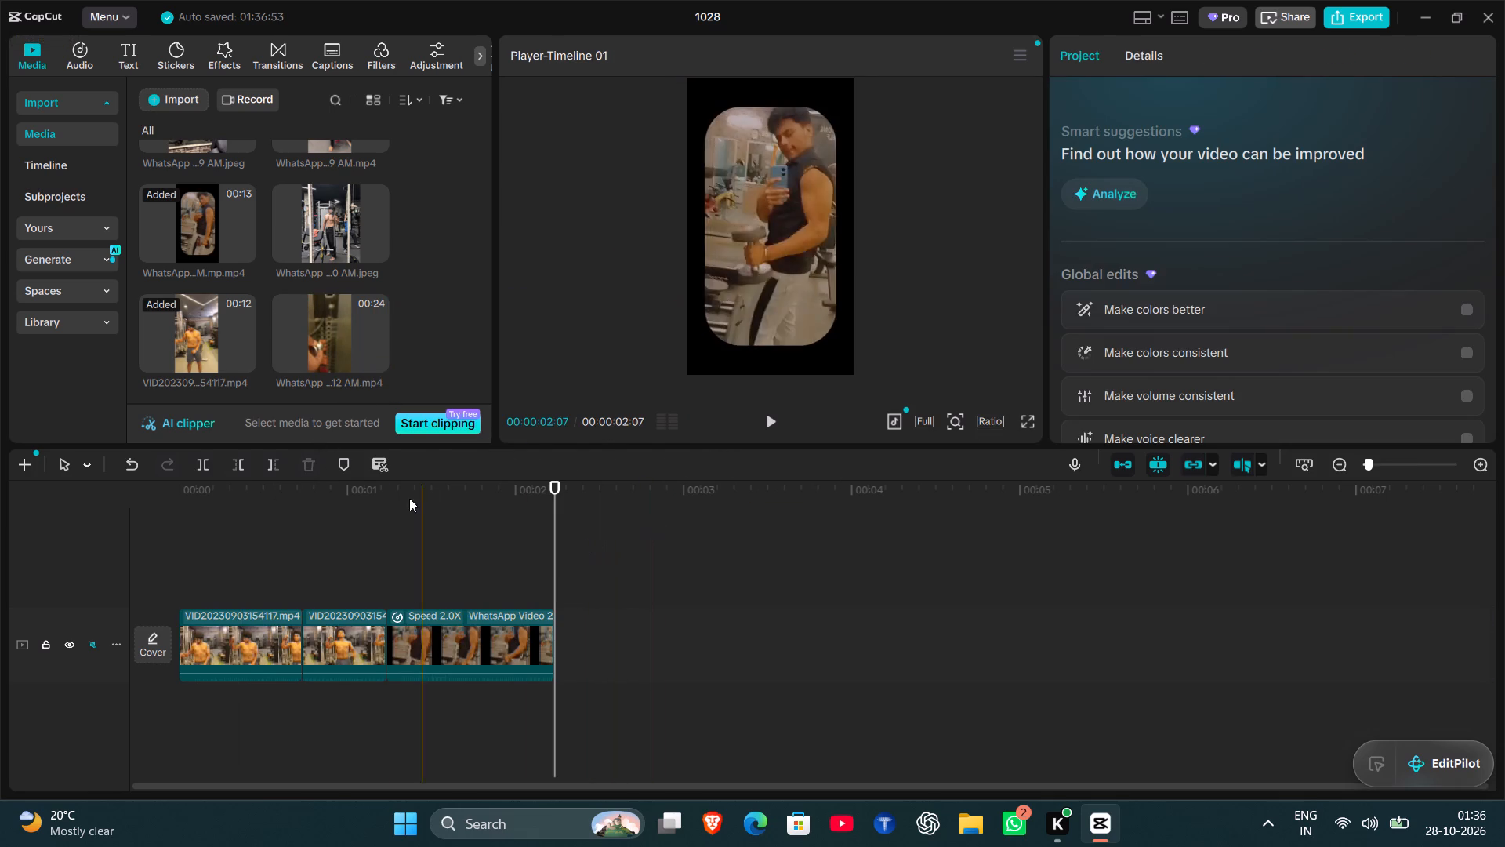
{"action": "left_click", "coordinate": [375, 361]}
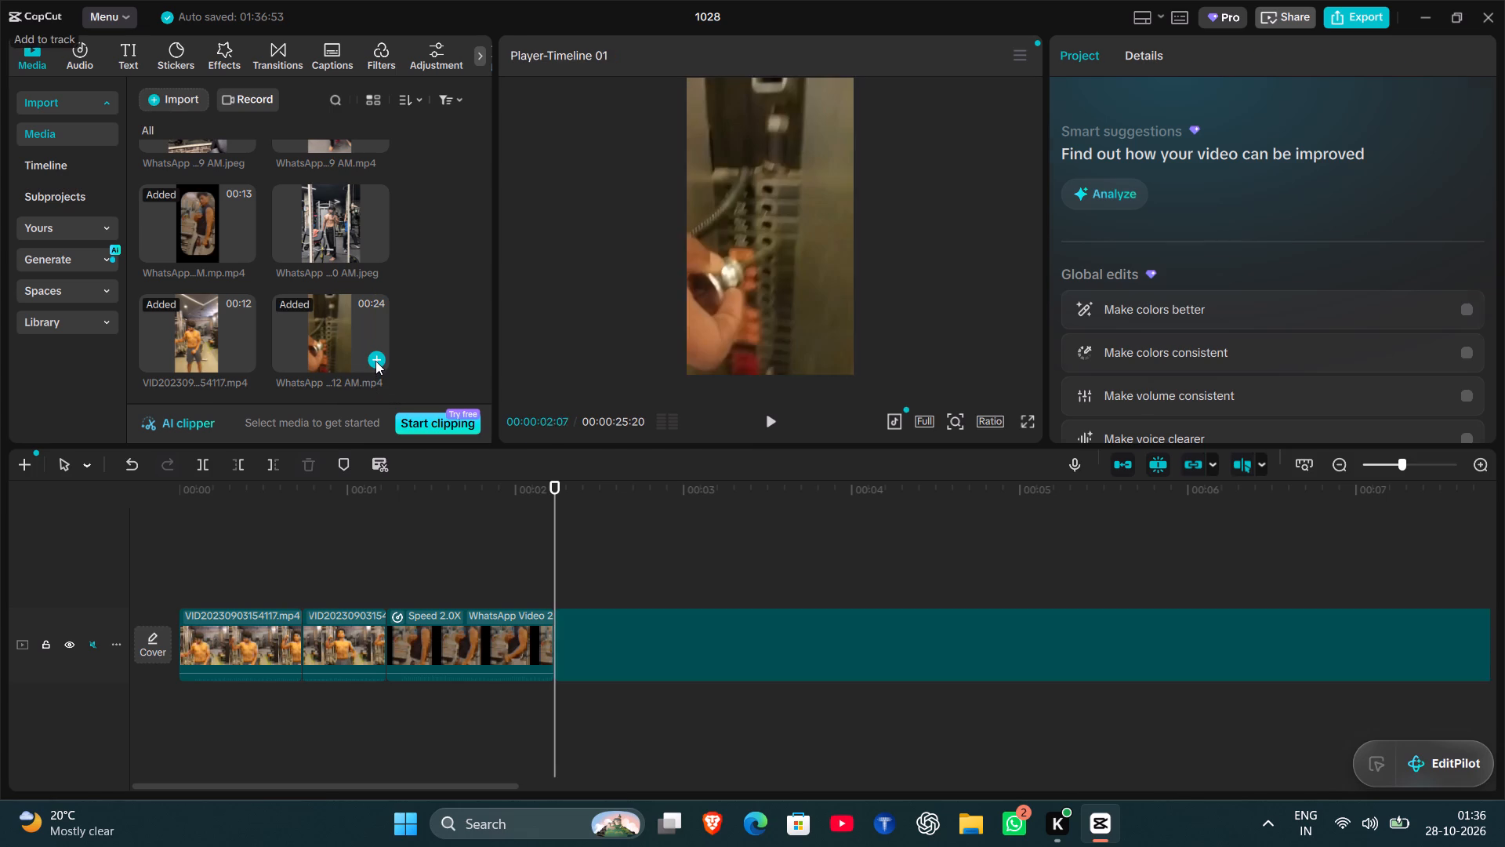
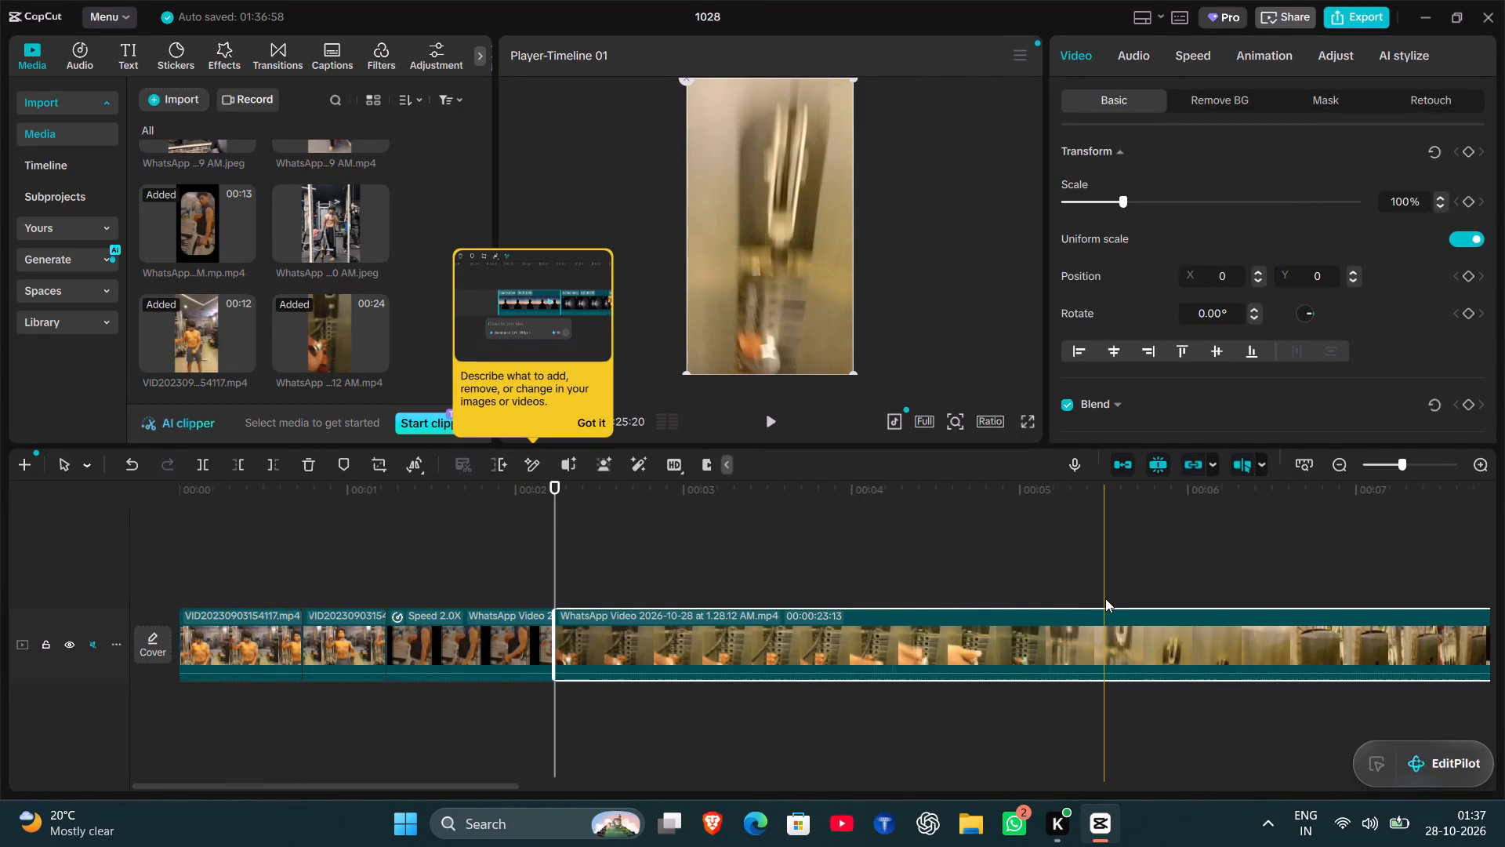
Examine a wider span of the WhatsApp Video 2026-10-28 at 1.28.12 AM clip on the timeline to find usable exercise footage.
{"action": "scroll", "coordinate": [1105, 598], "scroll_direction": "down", "scroll_amount": 7, "text": "ctrl"}
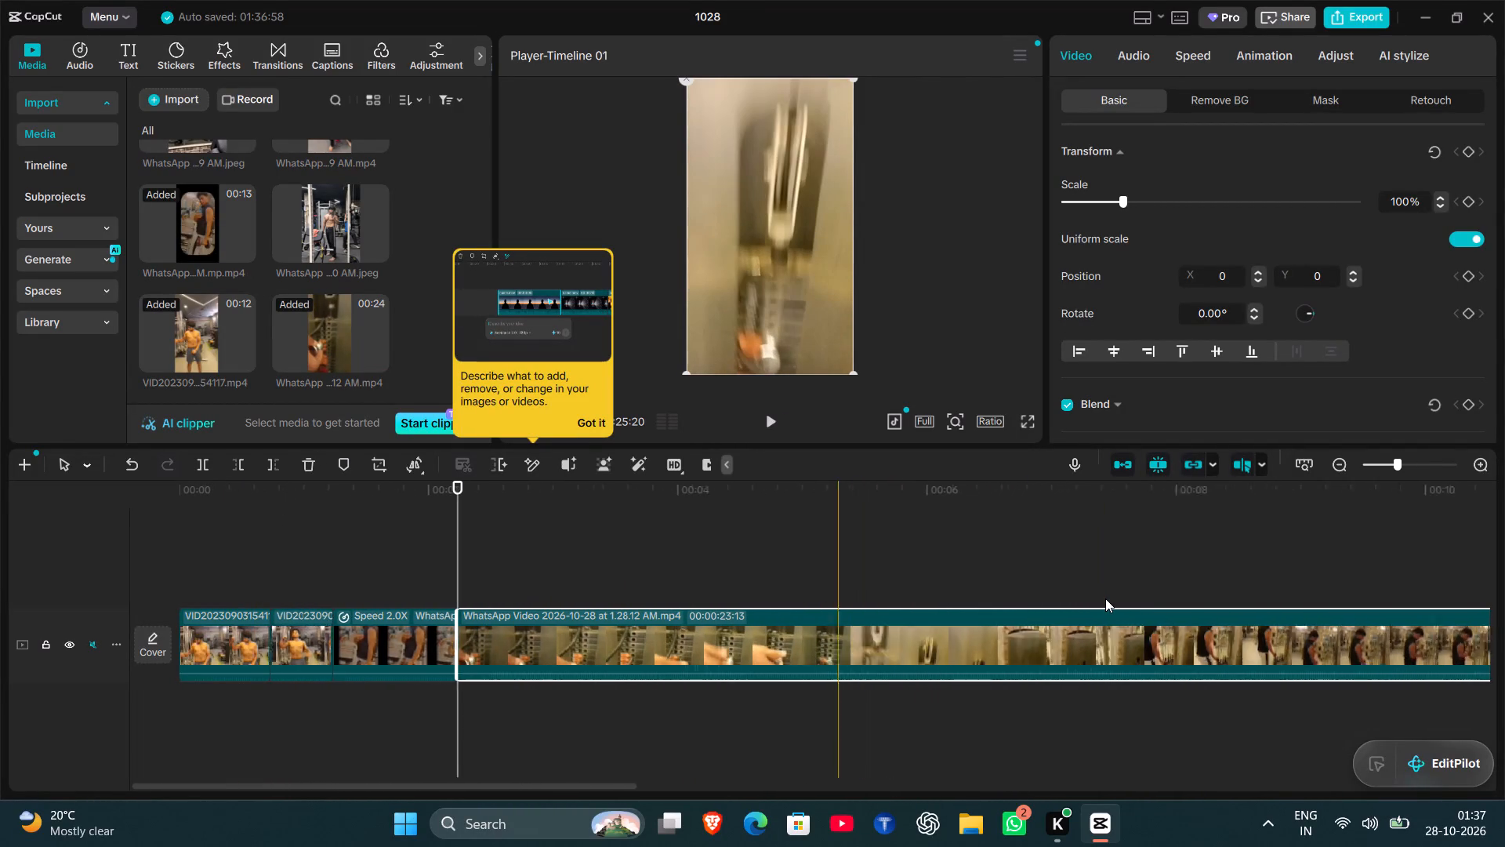
{"action": "scroll", "coordinate": [1105, 598], "scroll_direction": "down", "scroll_amount": 6, "text": "ctrl"}
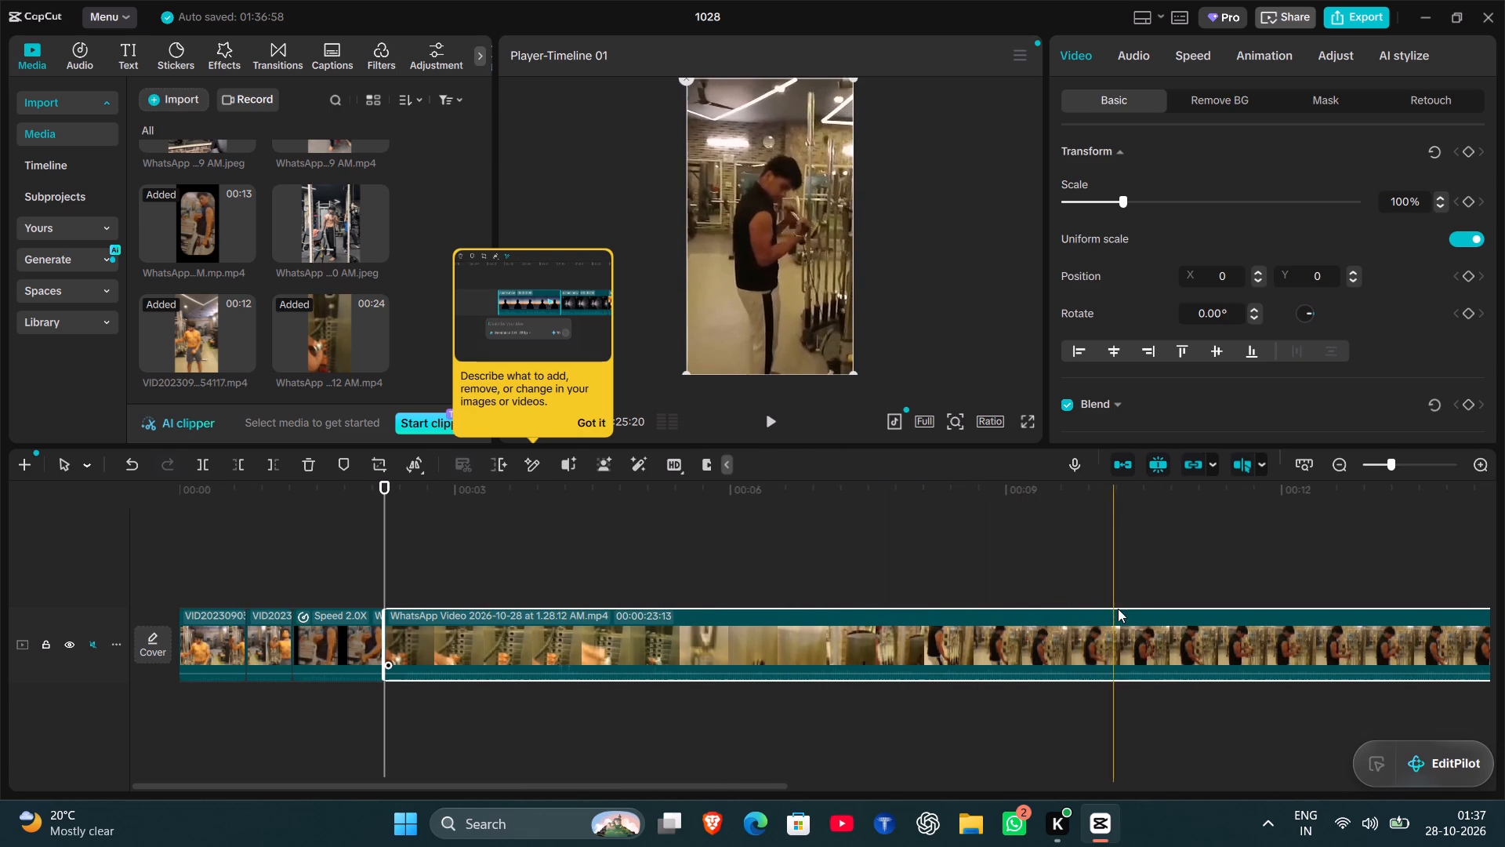
Split the last clip, WhatsApp Video 2026-10-28 at 1.28.12 AM, at about 00:00:09:18 and delete the part before the cut.
{"action": "left_click", "coordinate": [1060, 598]}
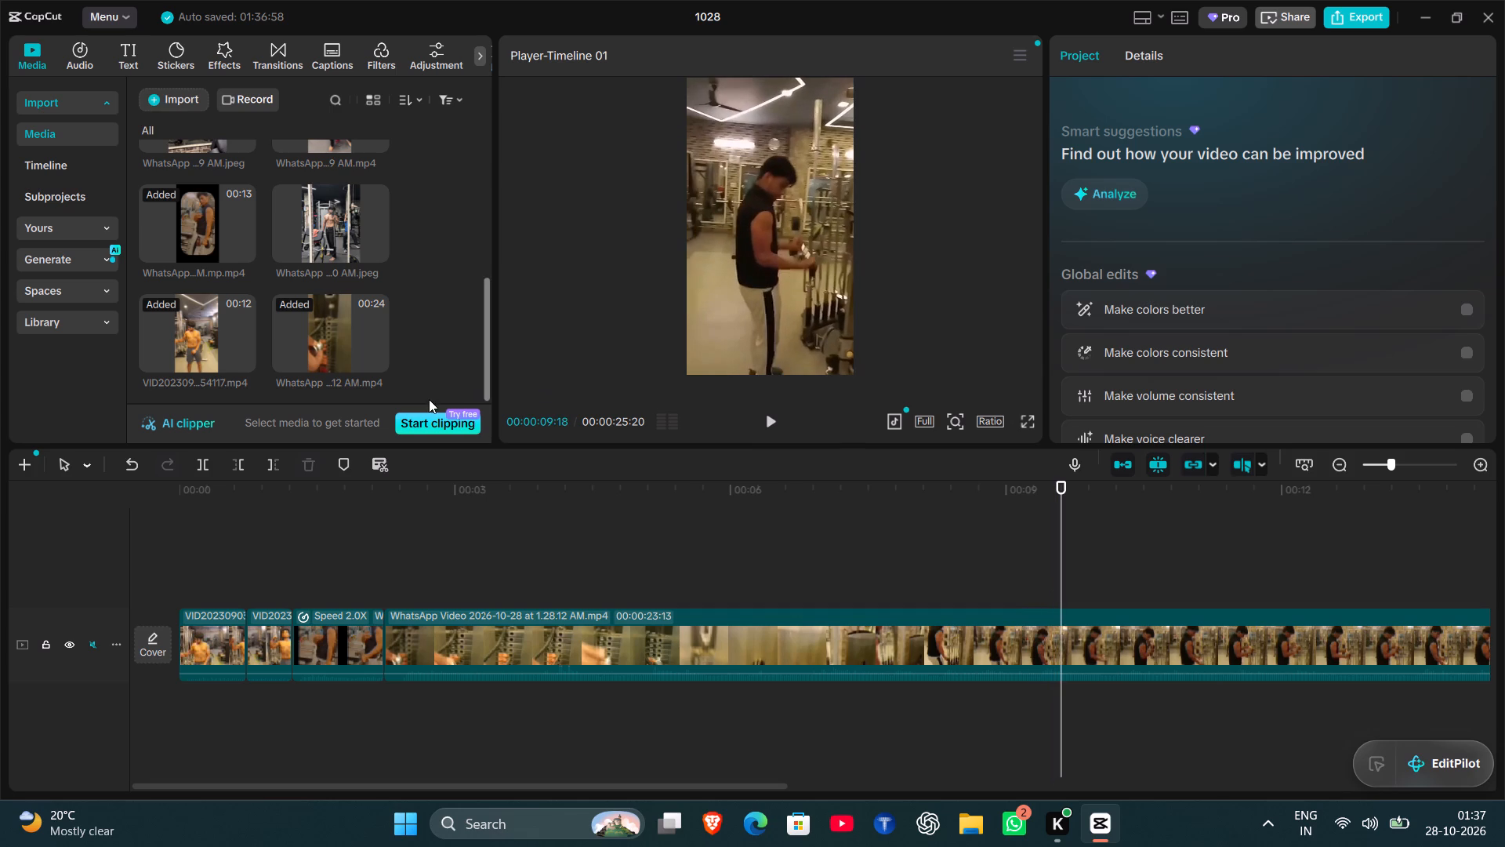
{"action": "left_click", "coordinate": [207, 460]}
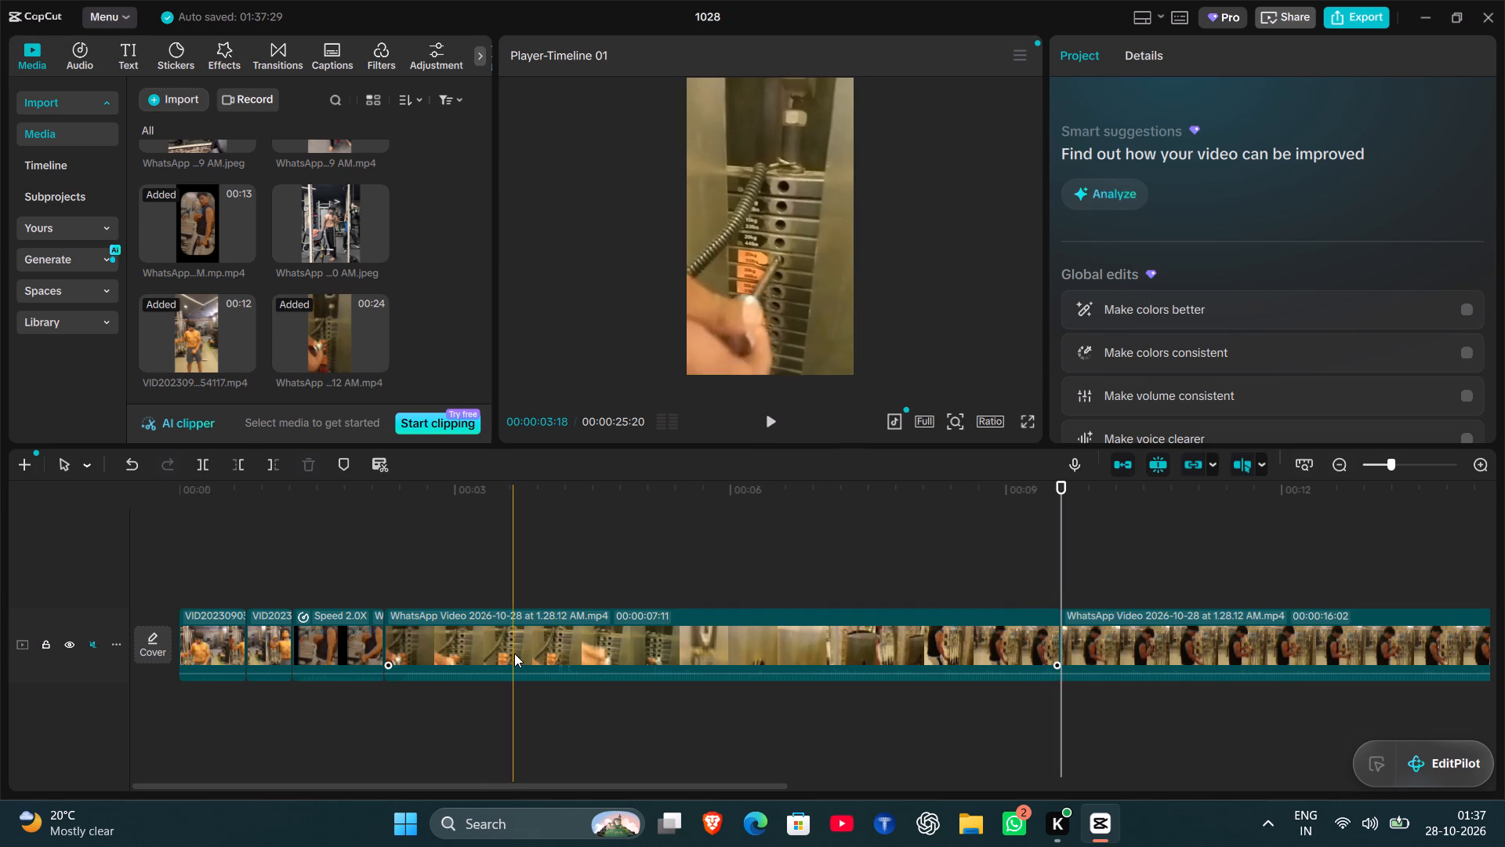
{"action": "left_click", "coordinate": [514, 653]}
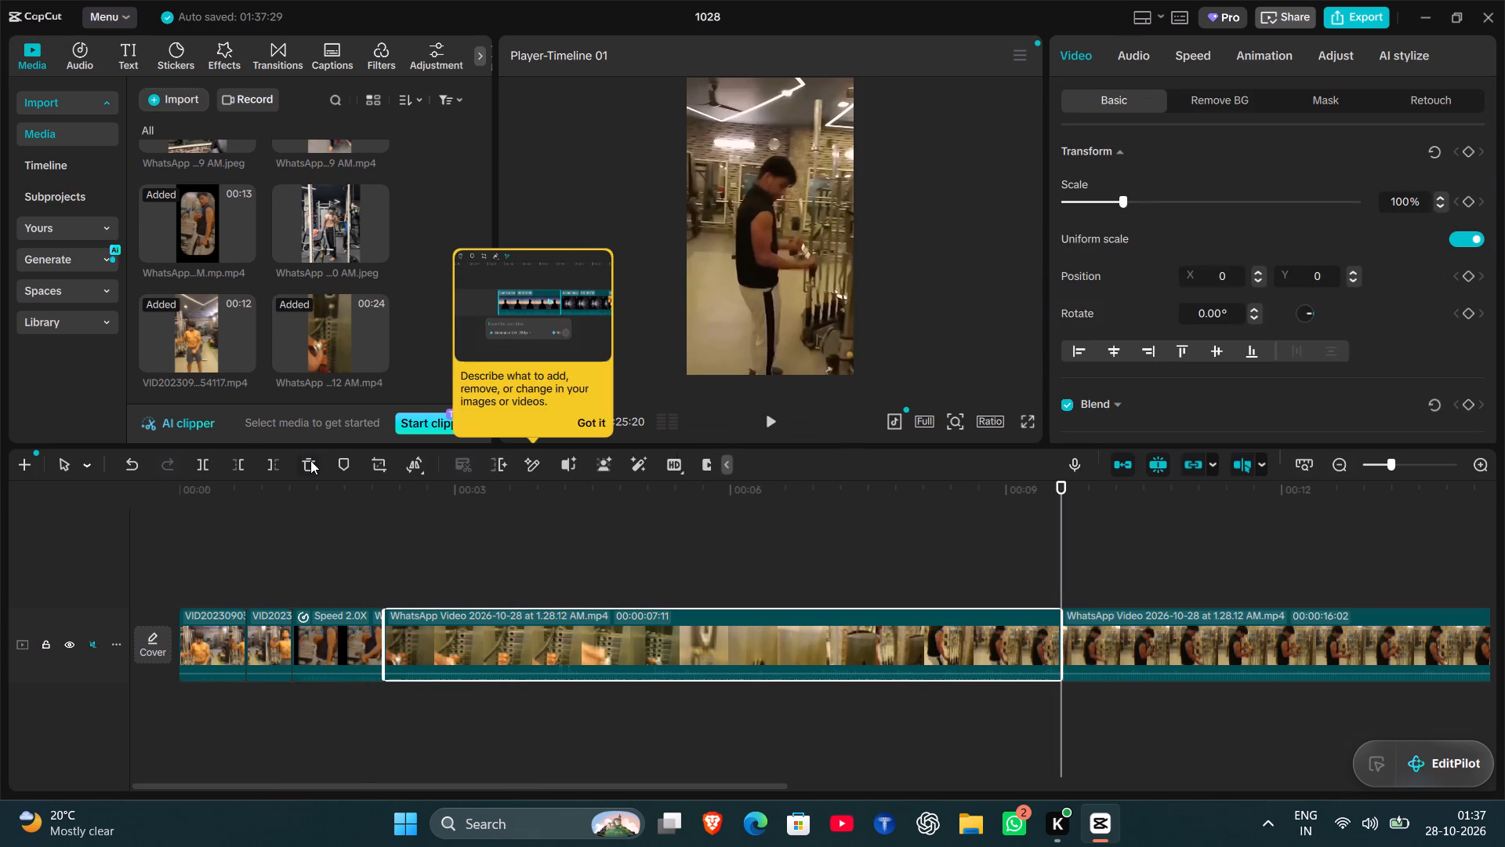
{"action": "left_click", "coordinate": [310, 460]}
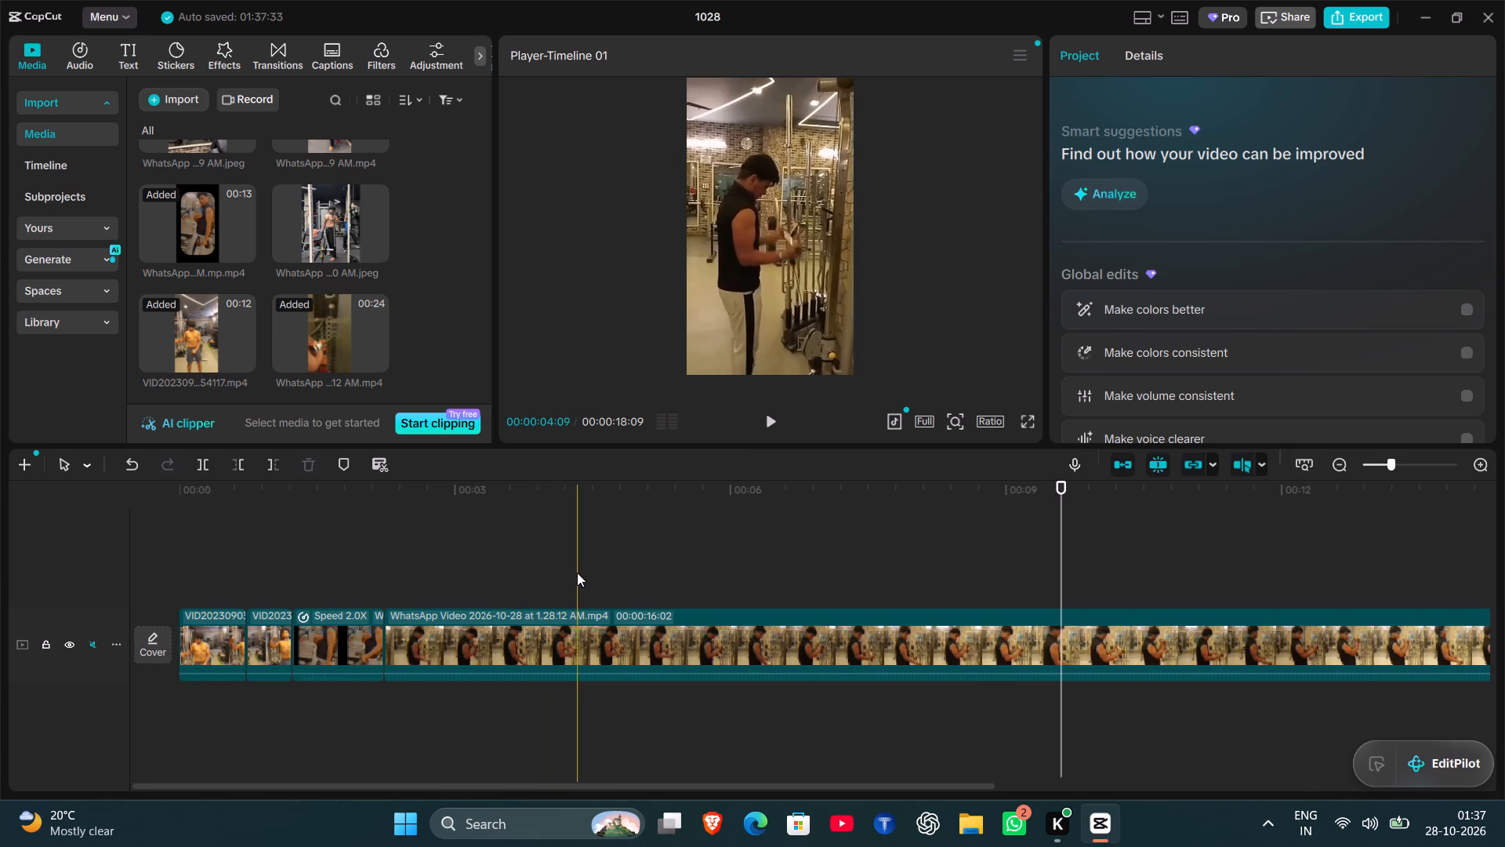
Split the remaining last clip at about 00:00:05:05 and delete everything after the cut.
{"action": "left_click", "coordinate": [655, 571]}
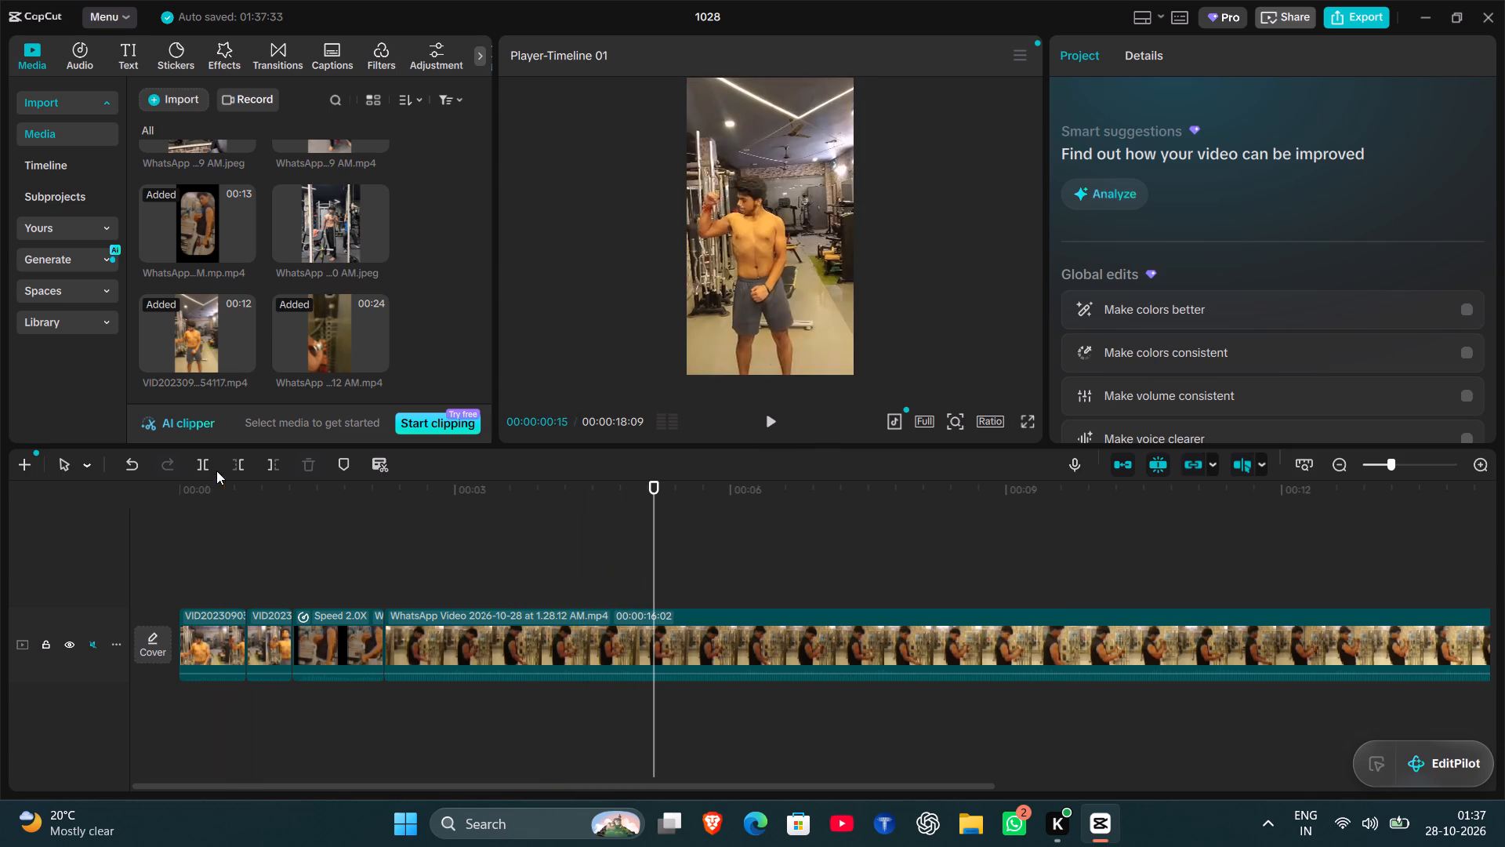
{"action": "left_click", "coordinate": [201, 467]}
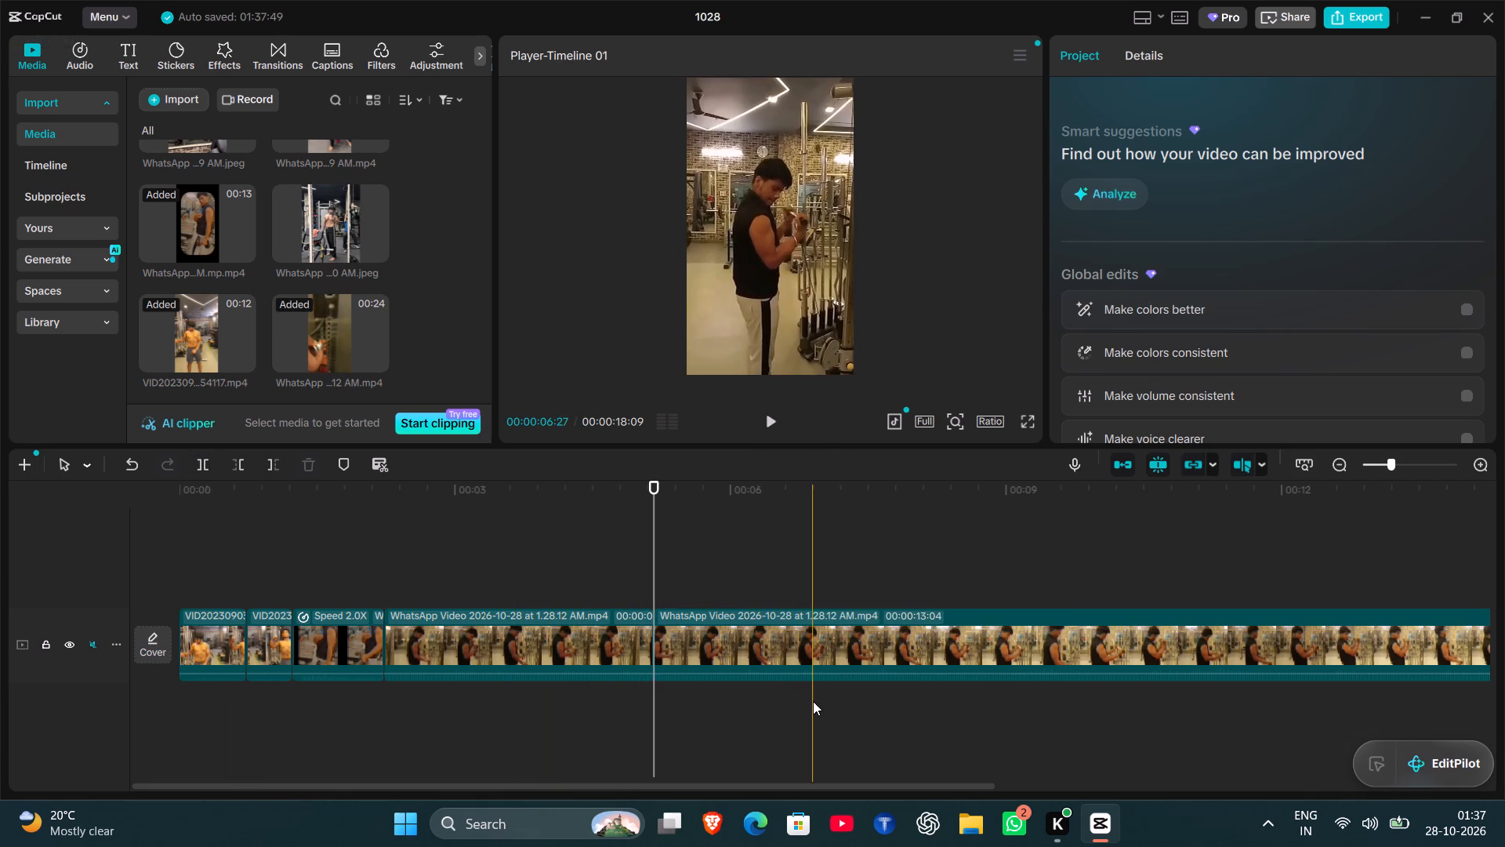
{"action": "left_click", "coordinate": [811, 662]}
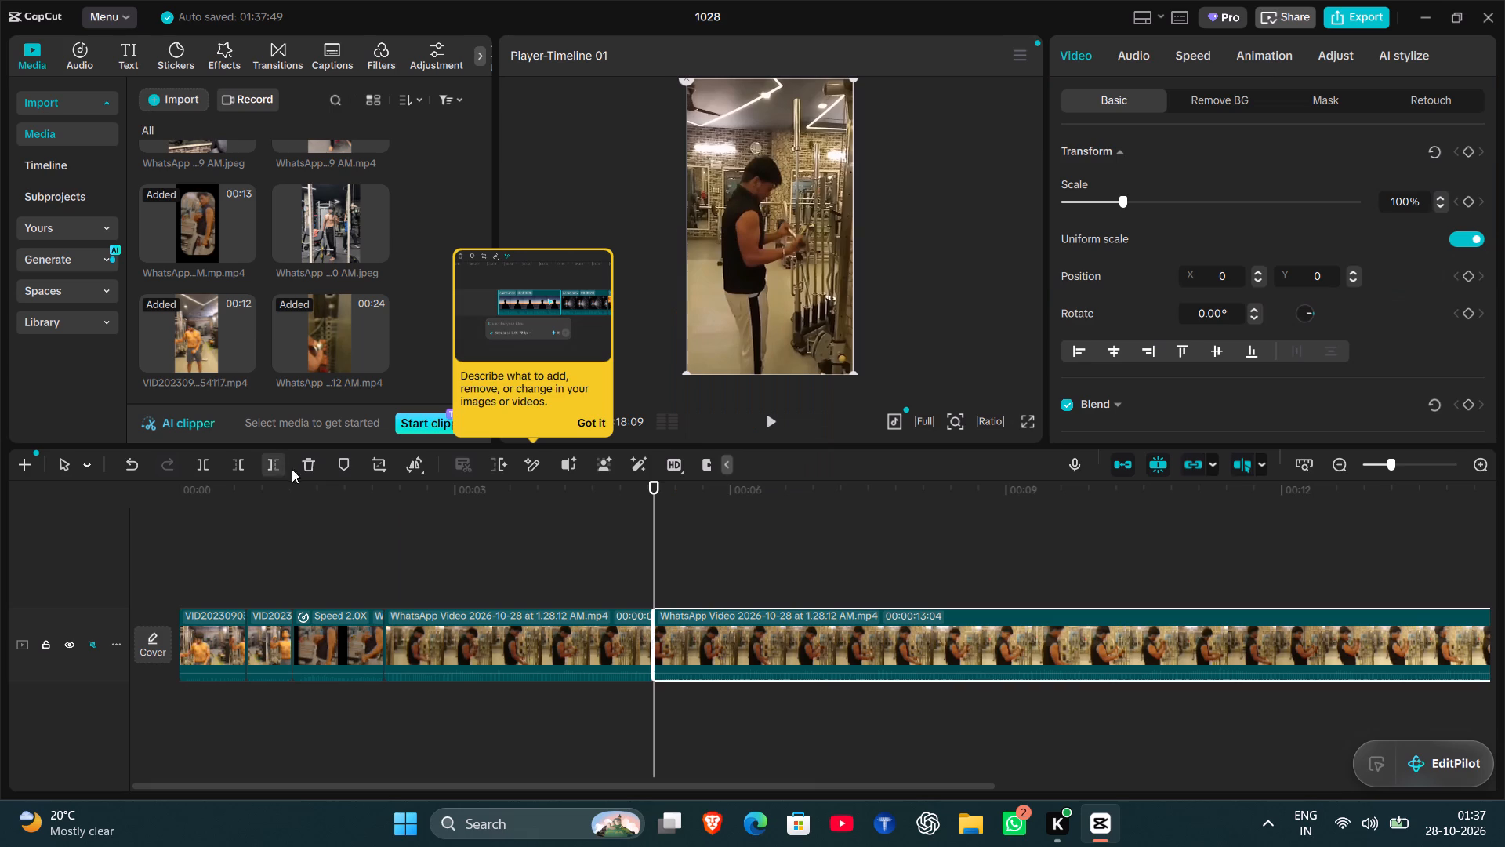
{"action": "left_click", "coordinate": [310, 465]}
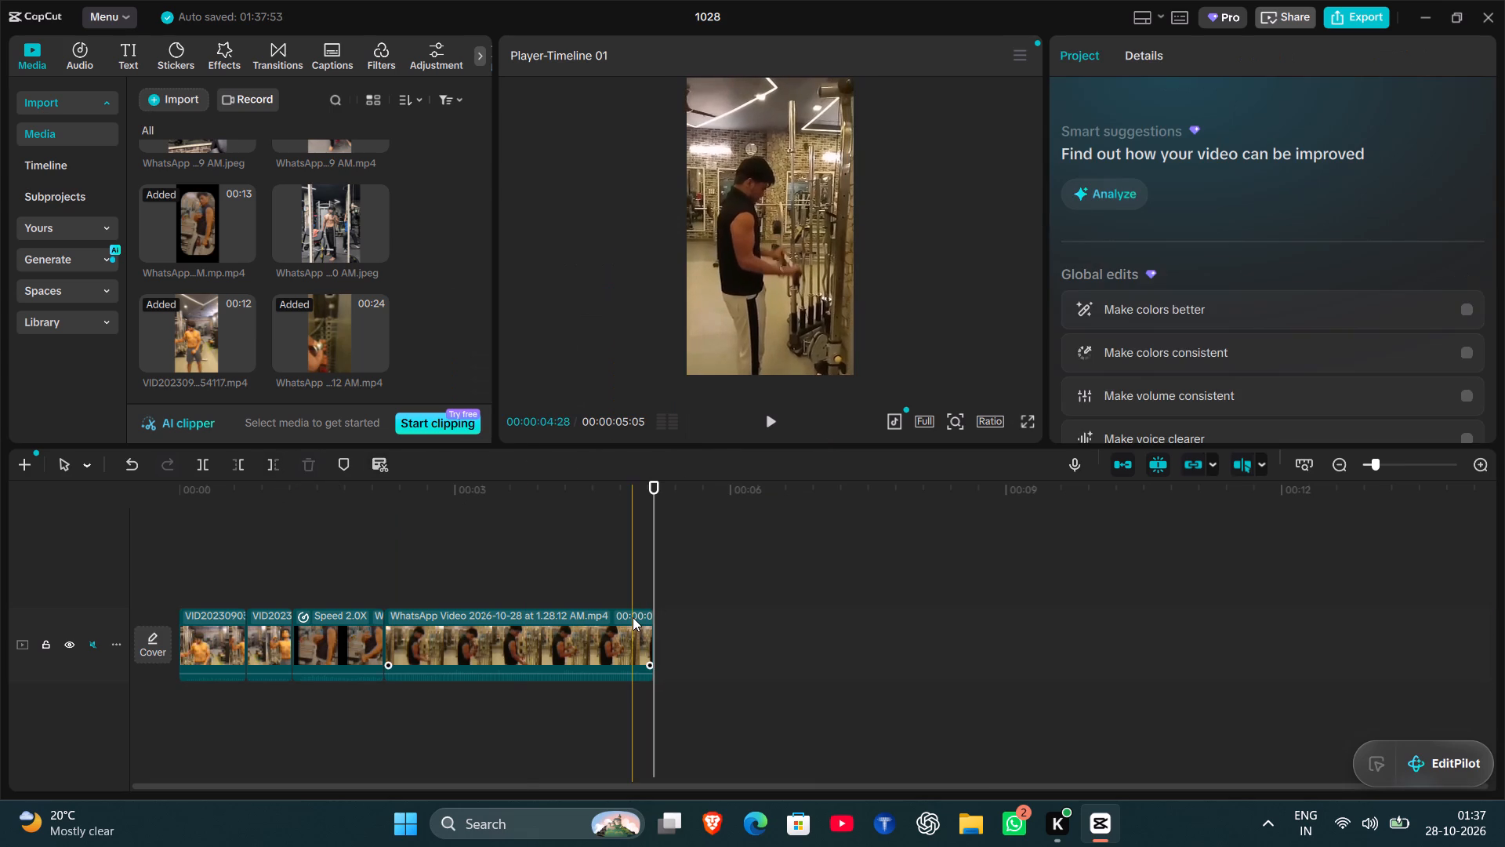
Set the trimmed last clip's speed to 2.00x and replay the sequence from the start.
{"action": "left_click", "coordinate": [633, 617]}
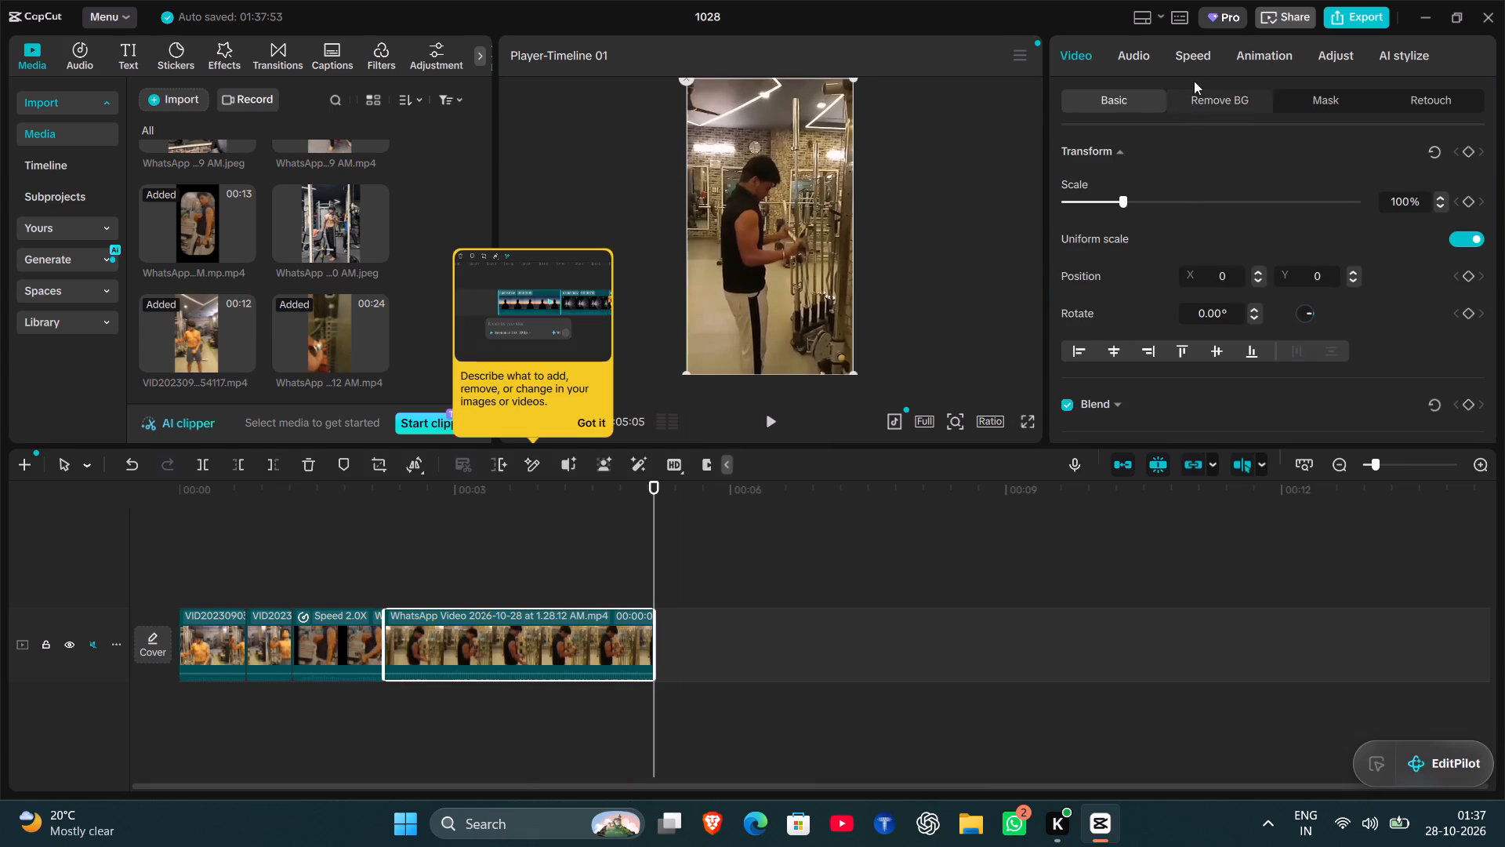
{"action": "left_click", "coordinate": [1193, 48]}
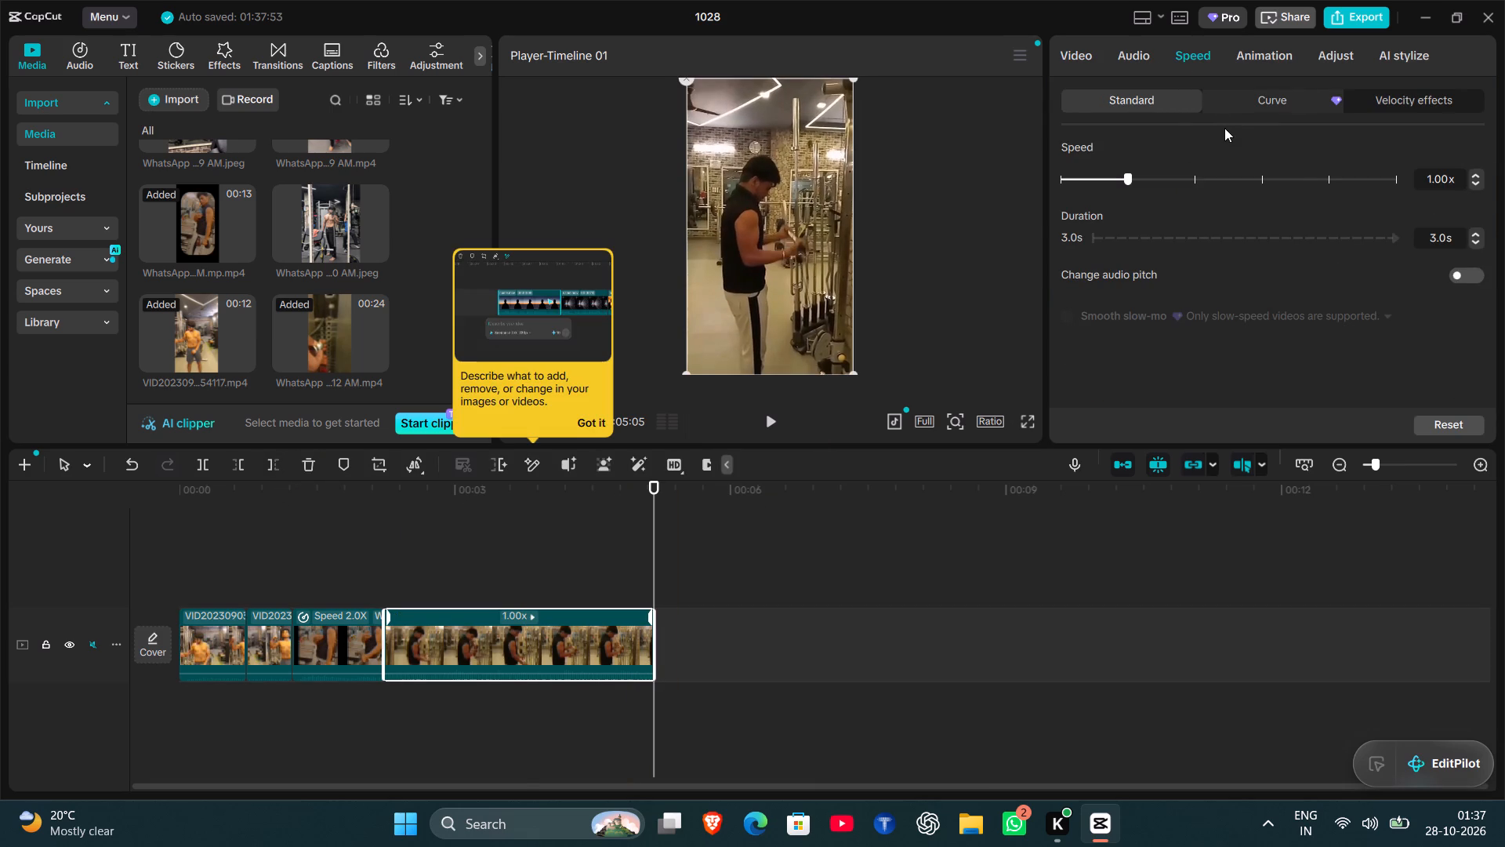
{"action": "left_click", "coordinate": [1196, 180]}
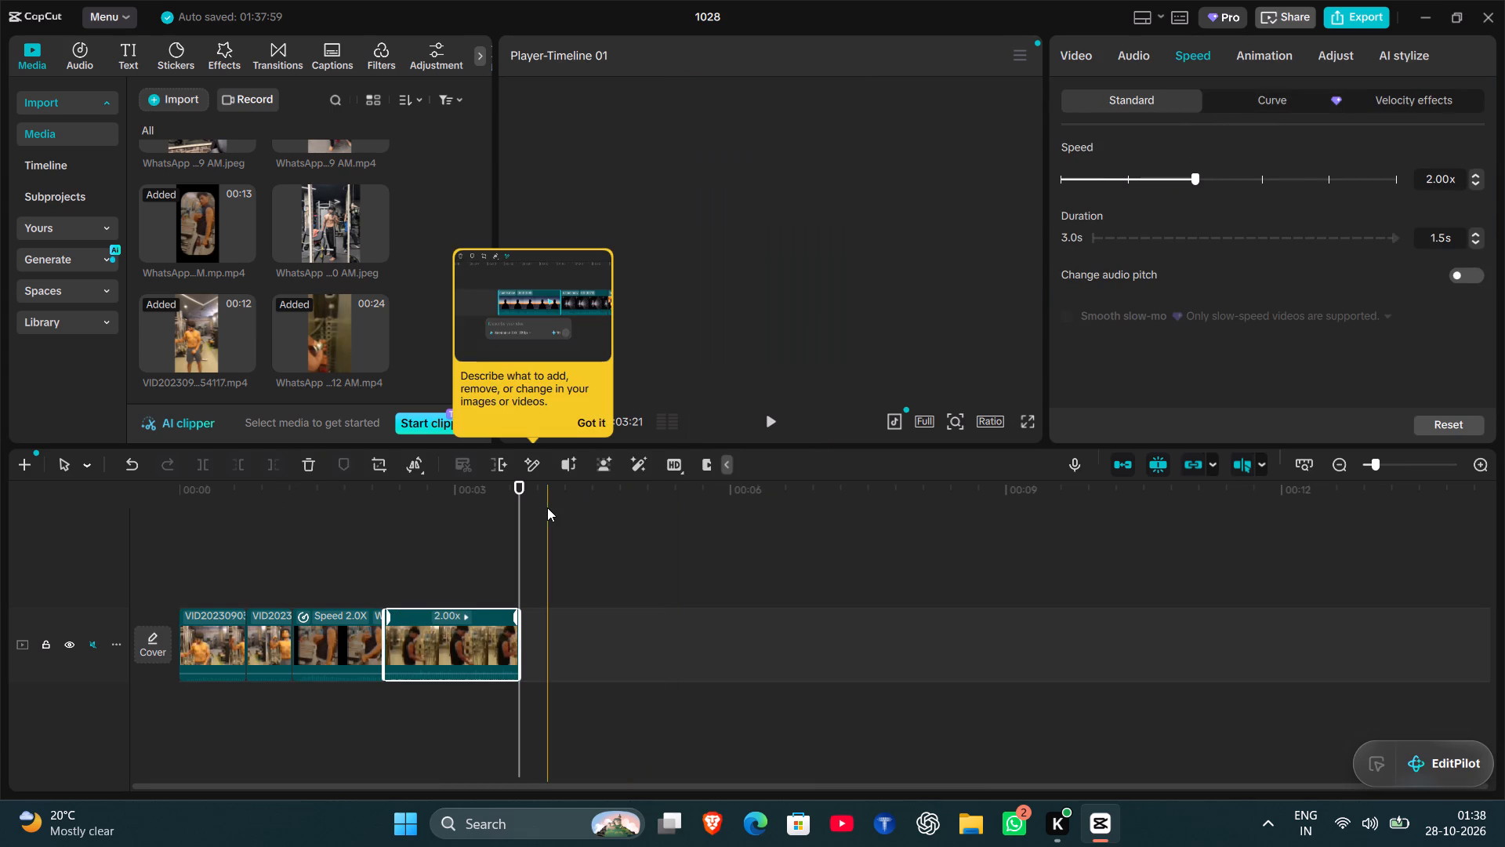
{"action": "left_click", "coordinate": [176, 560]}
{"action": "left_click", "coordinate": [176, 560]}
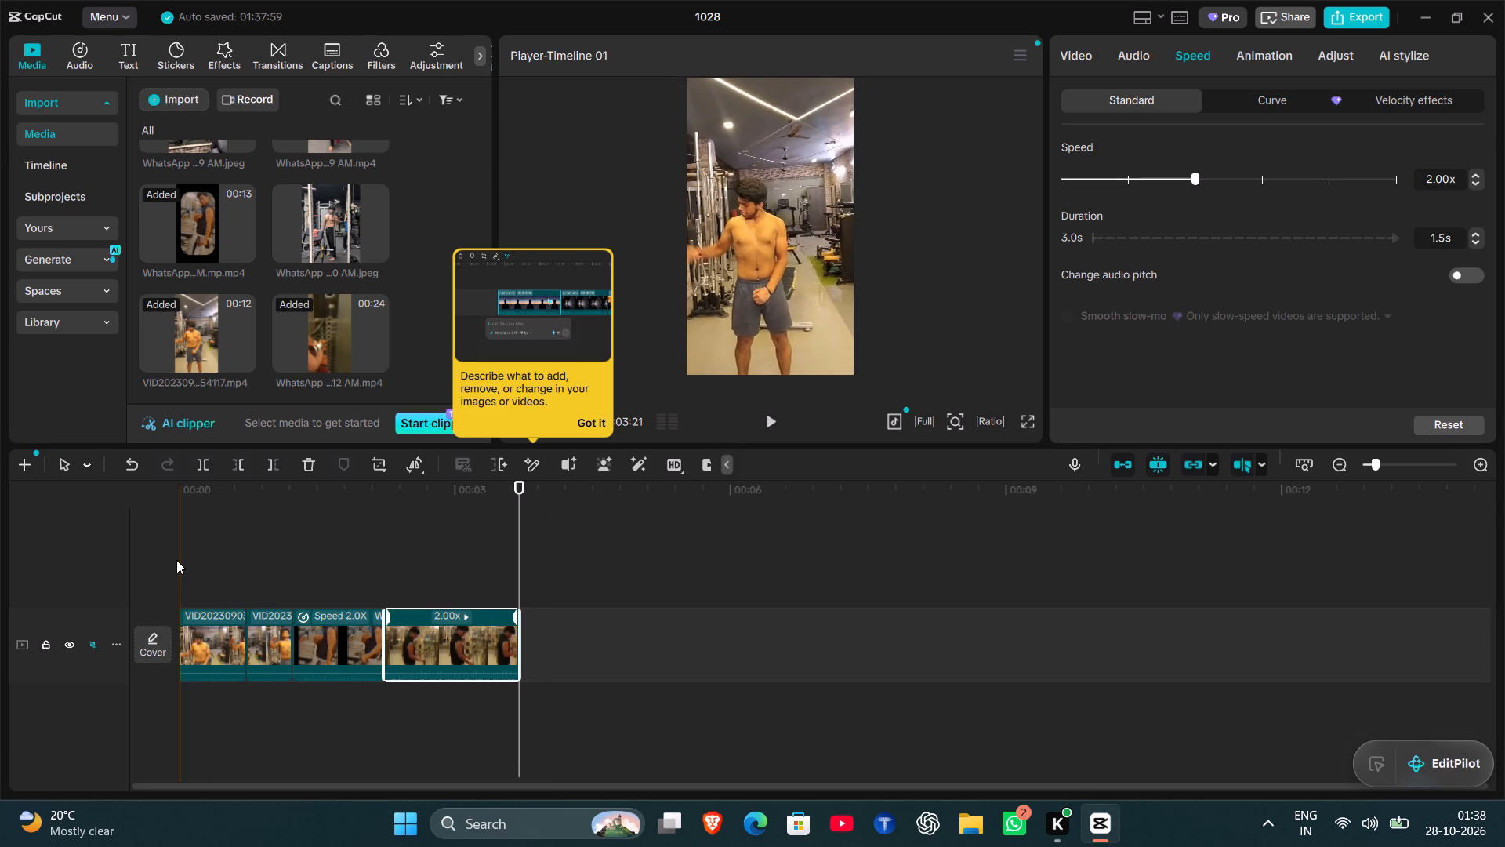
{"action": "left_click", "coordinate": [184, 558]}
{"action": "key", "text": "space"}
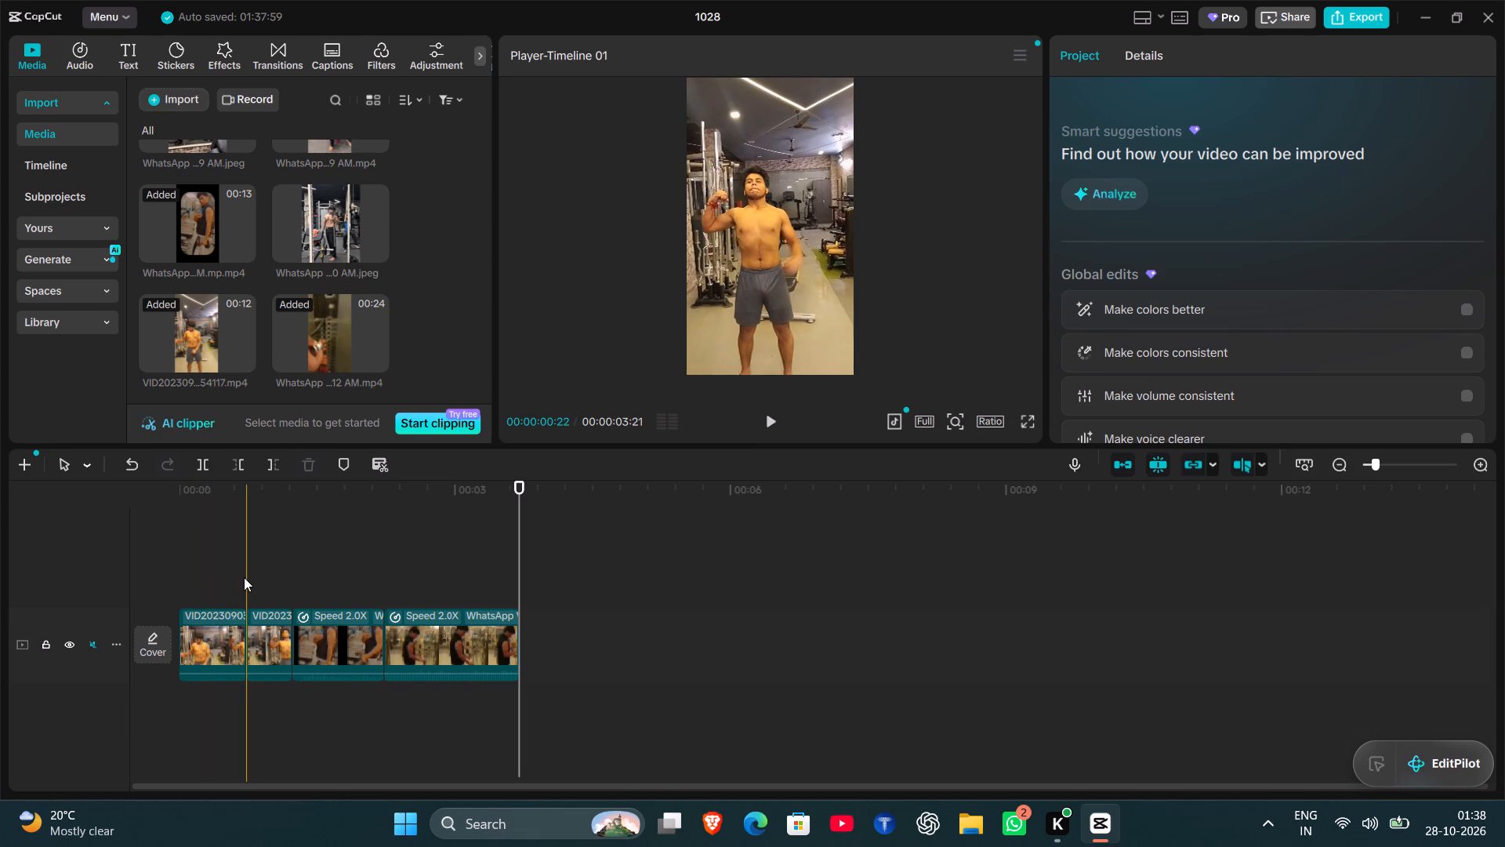
Set the third clip's speed to 1.00x.
{"action": "left_click", "coordinate": [325, 638]}
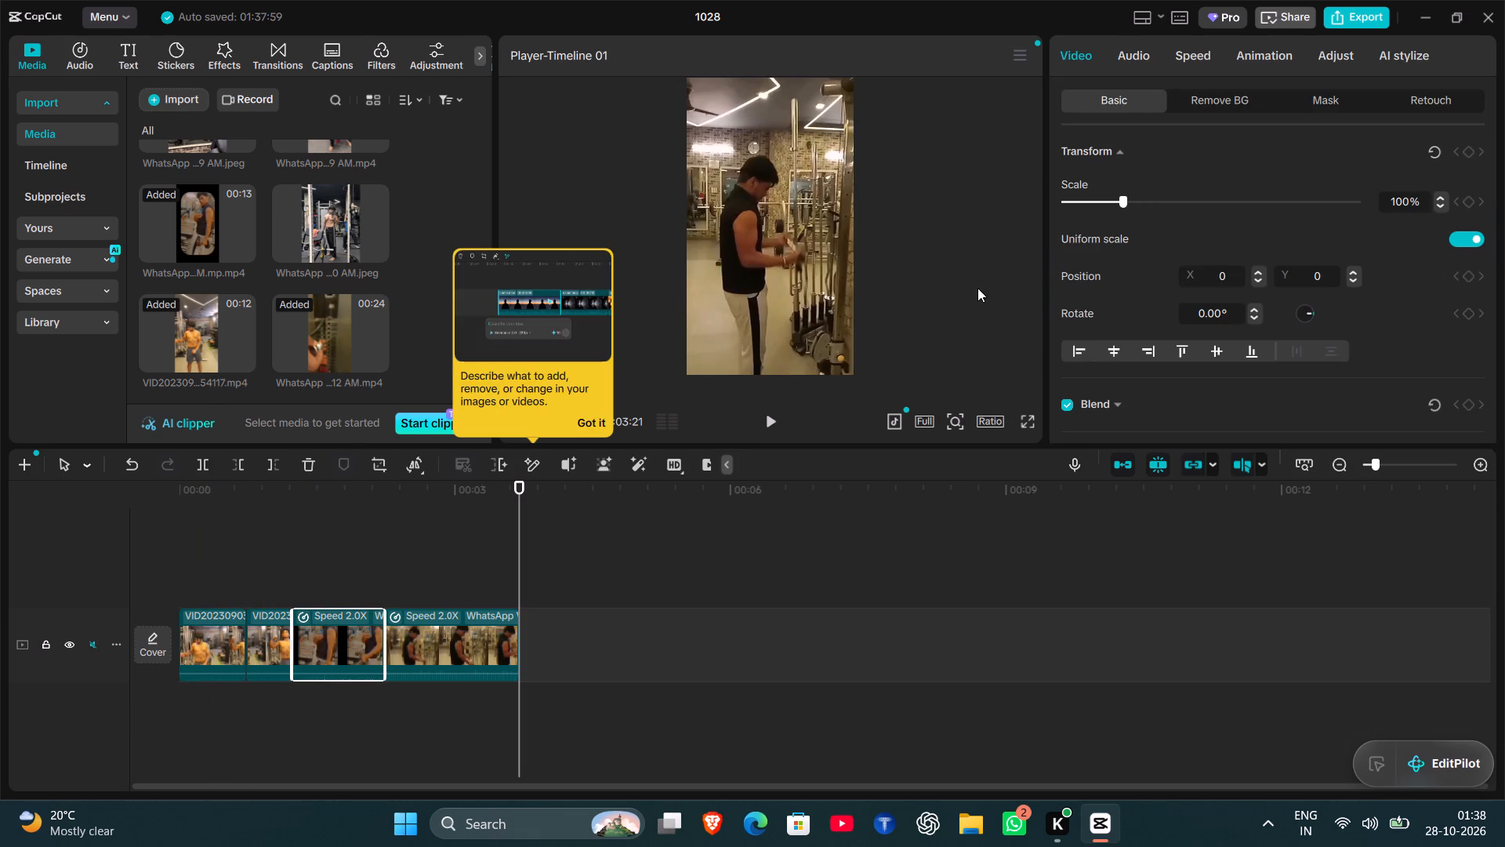
{"action": "left_click", "coordinate": [1199, 61]}
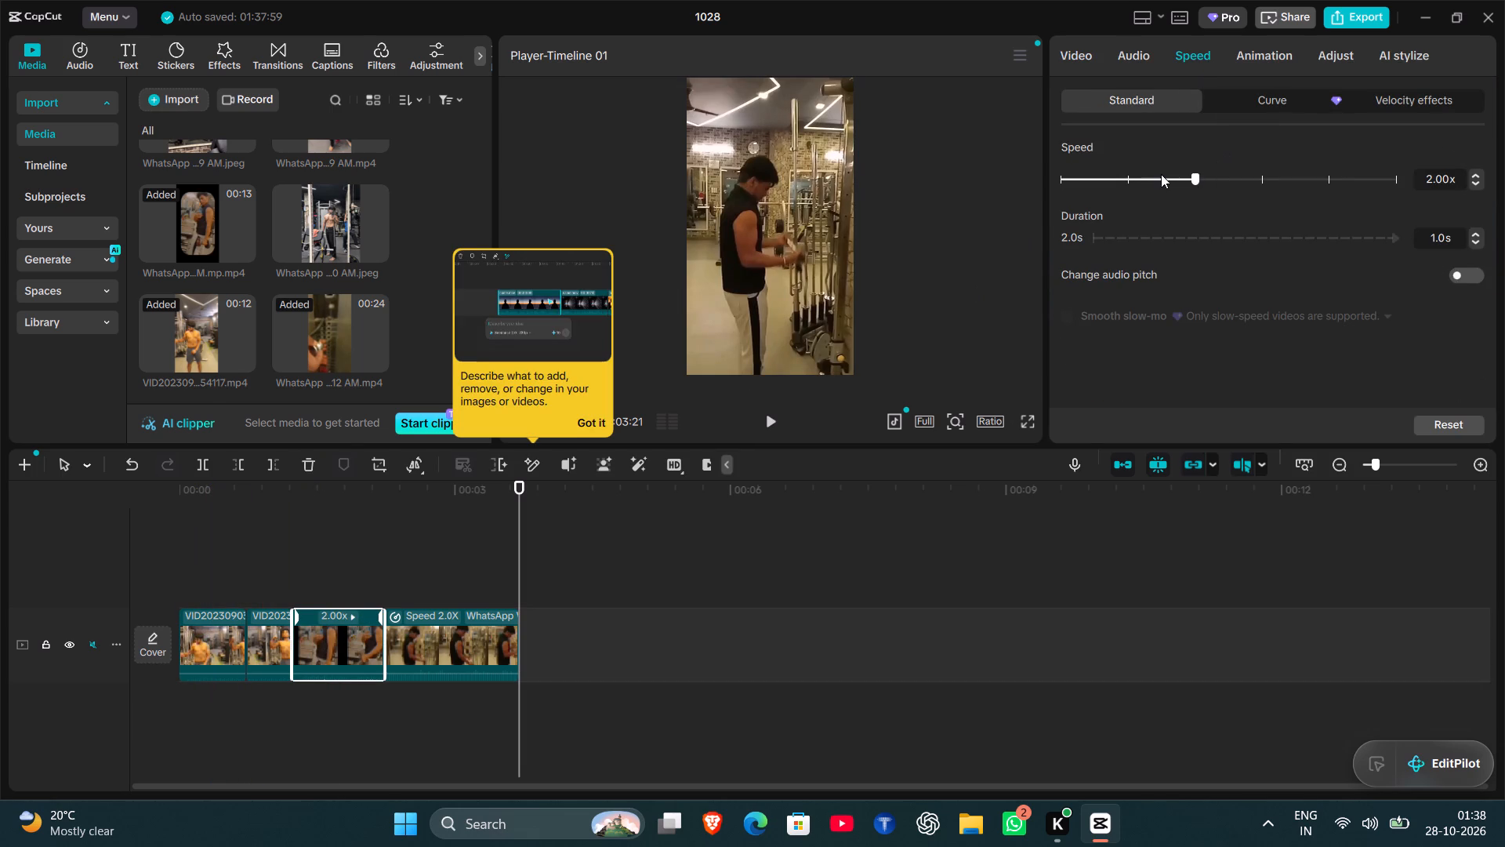
{"action": "left_click", "coordinate": [1129, 177]}
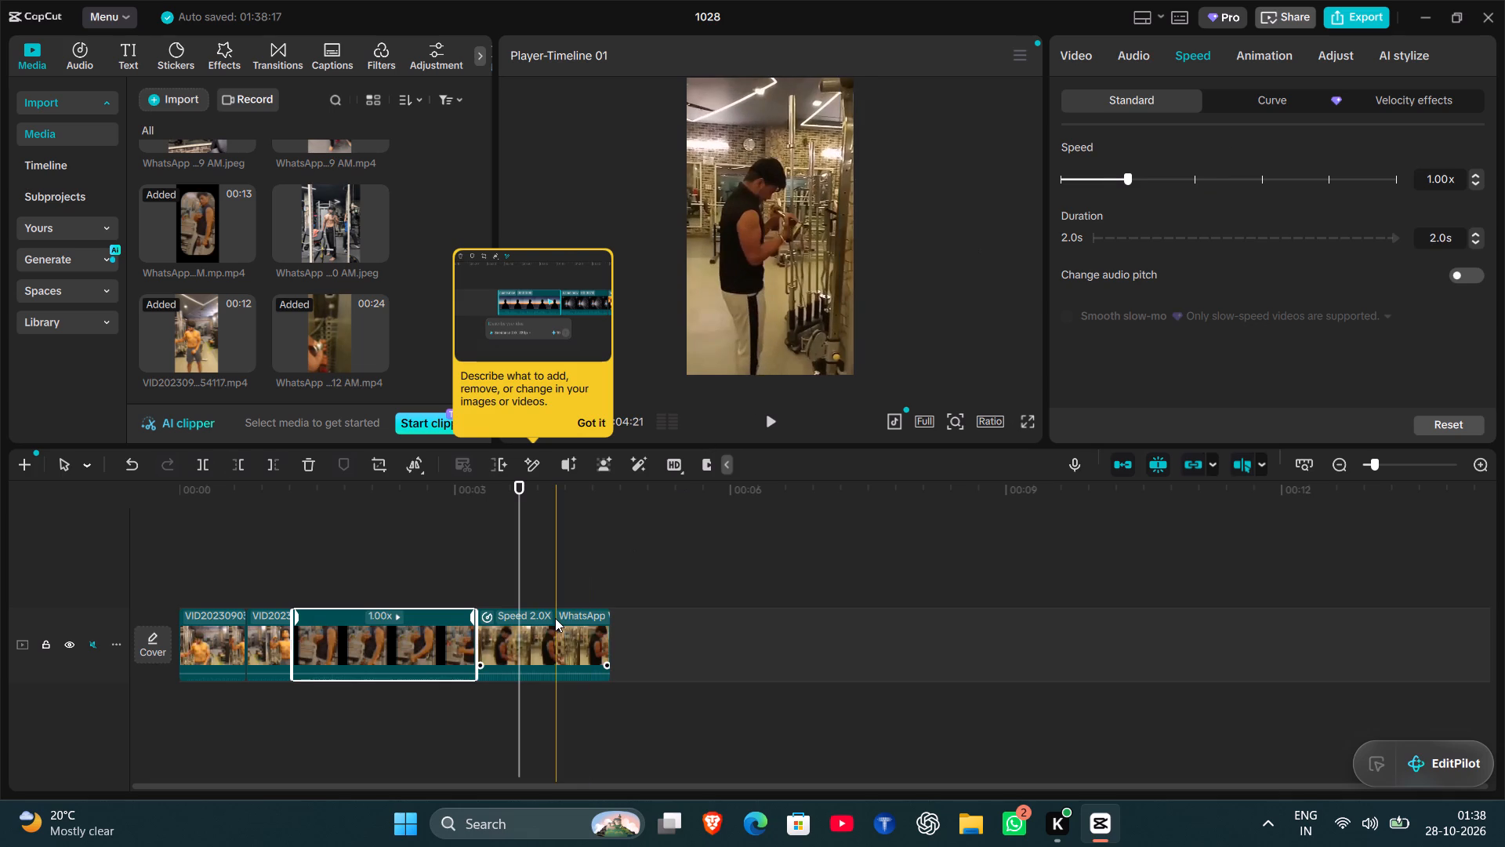
Set the last clip's speed to 1.39x and deselect it.
{"action": "left_click", "coordinate": [555, 618]}
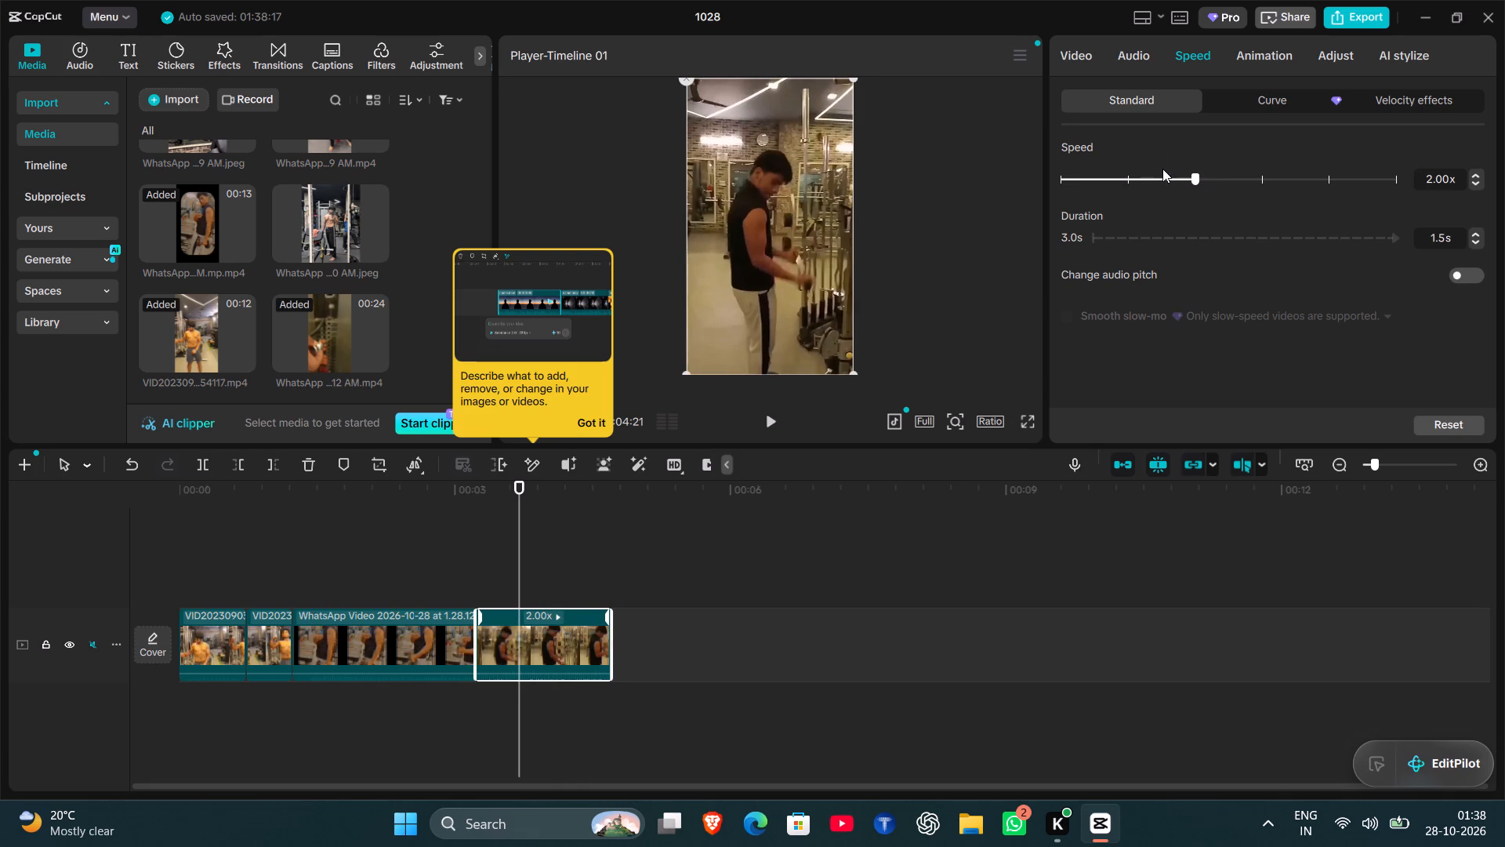
{"action": "left_click", "coordinate": [1162, 173]}
{"action": "left_click", "coordinate": [1155, 176]}
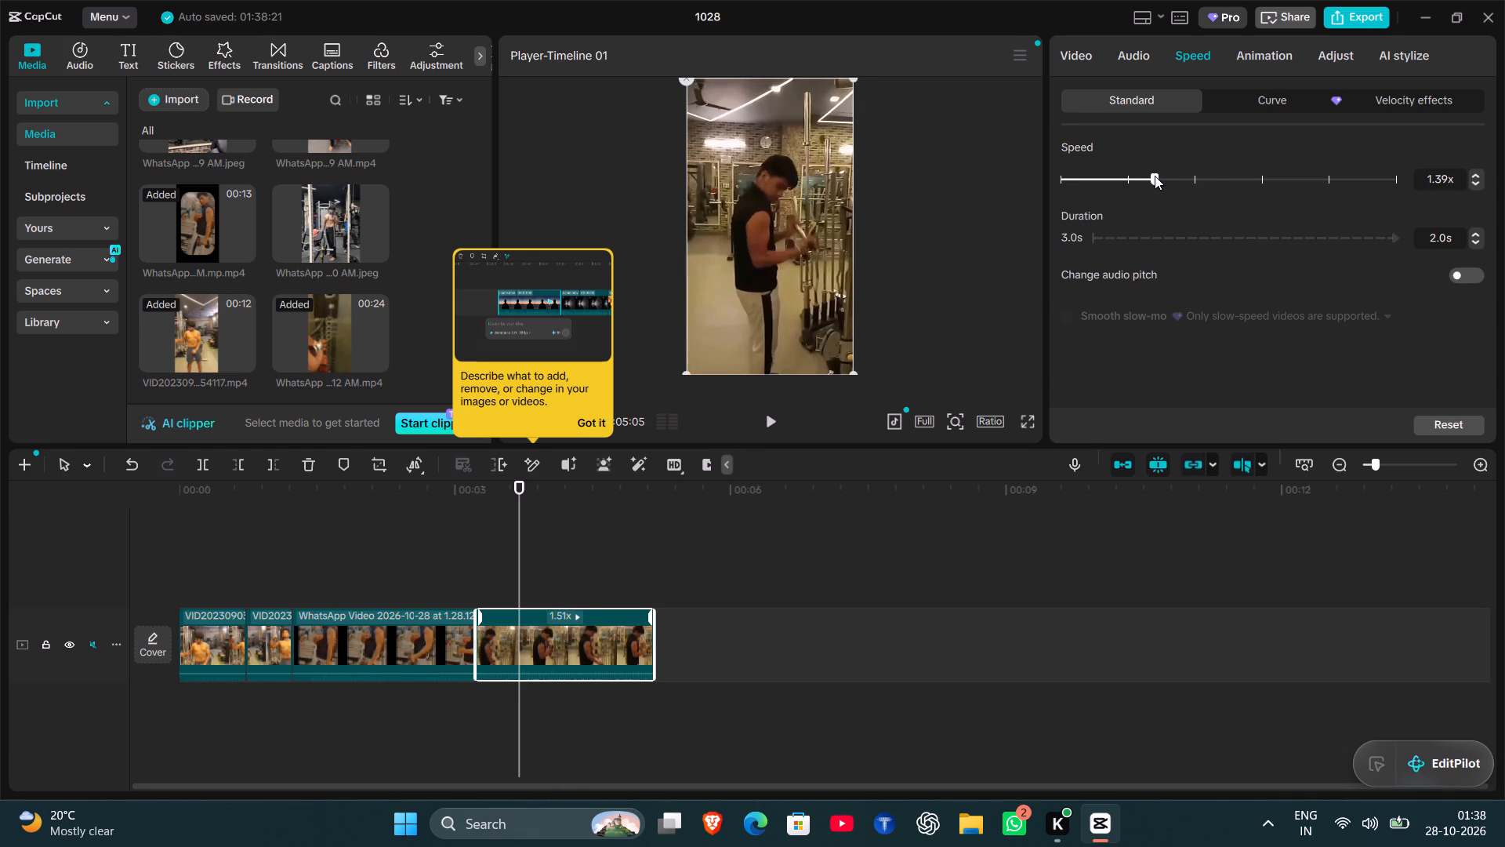
{"action": "left_click", "coordinate": [727, 554]}
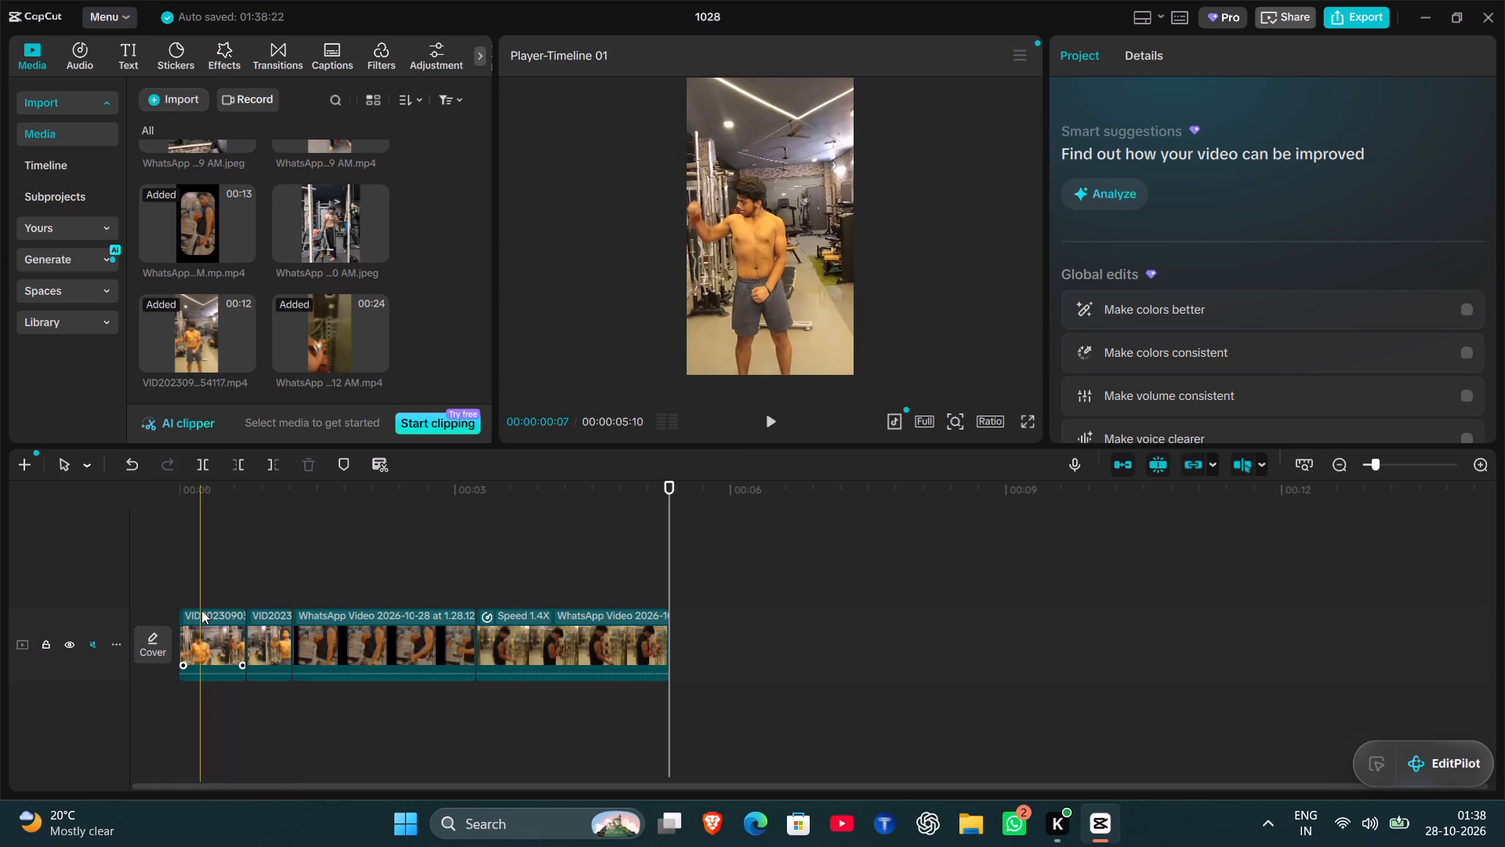
Import the audio file xcuss.aac into the project's media library.
{"action": "left_click", "coordinate": [193, 602]}
{"action": "left_click", "coordinate": [179, 586]}
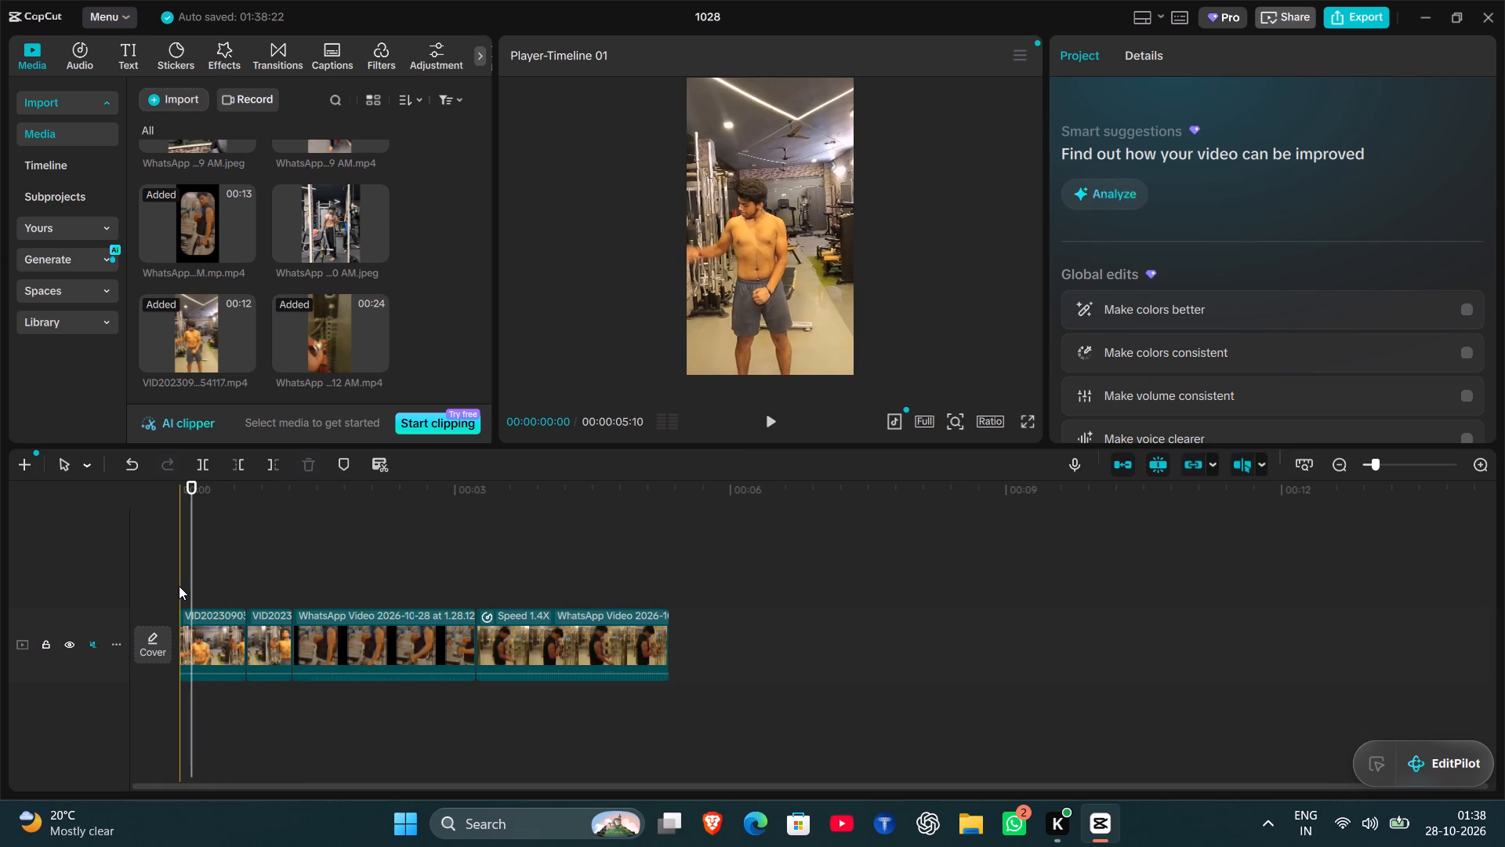
{"action": "left_click", "coordinate": [181, 107]}
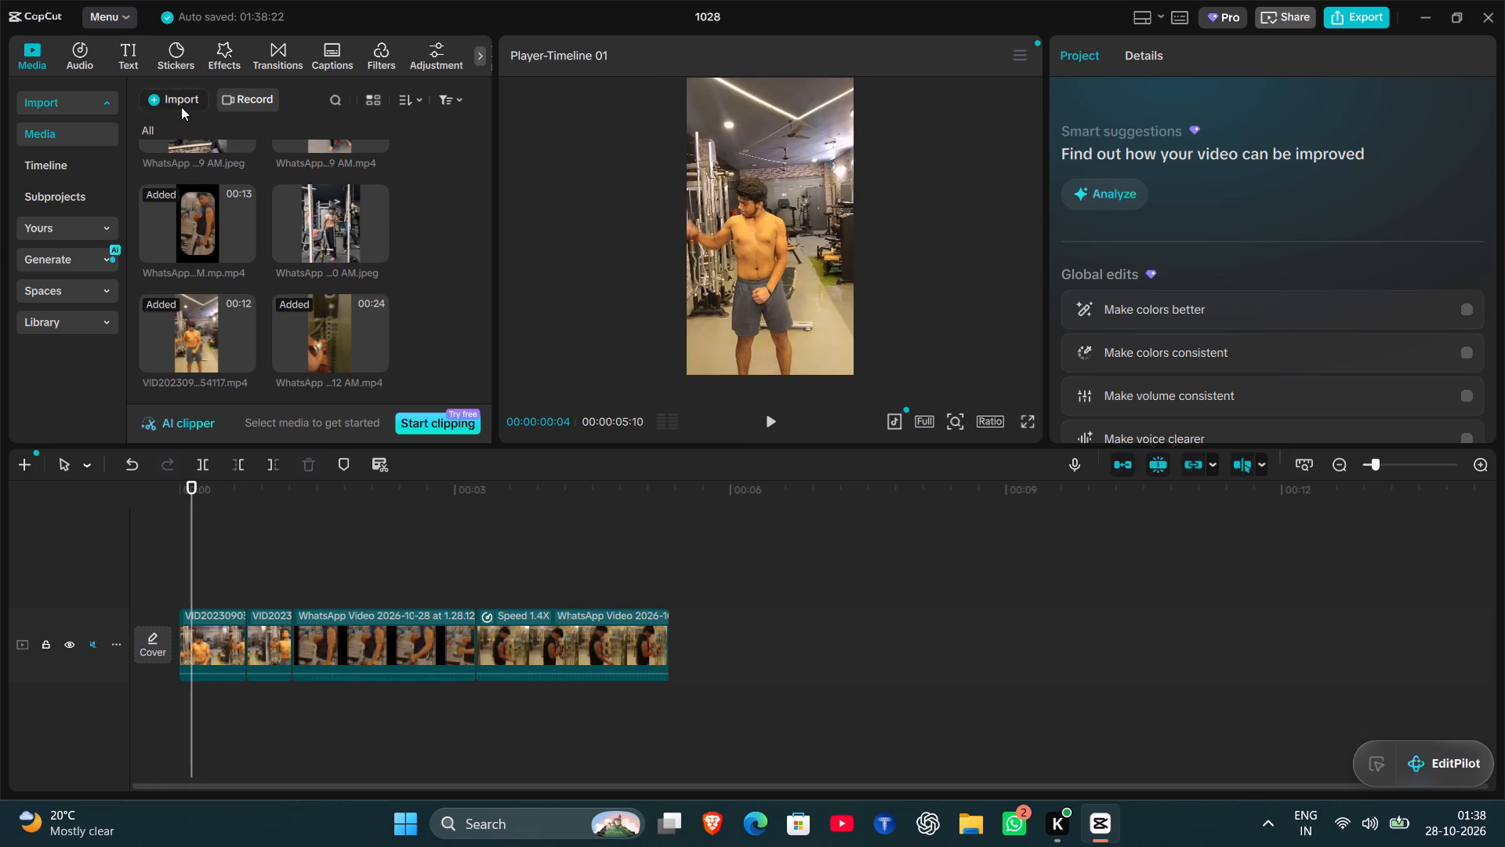
{"action": "left_click", "coordinate": [184, 134]}
{"action": "scroll", "coordinate": [291, 220], "scroll_direction": "down", "scroll_amount": 1}
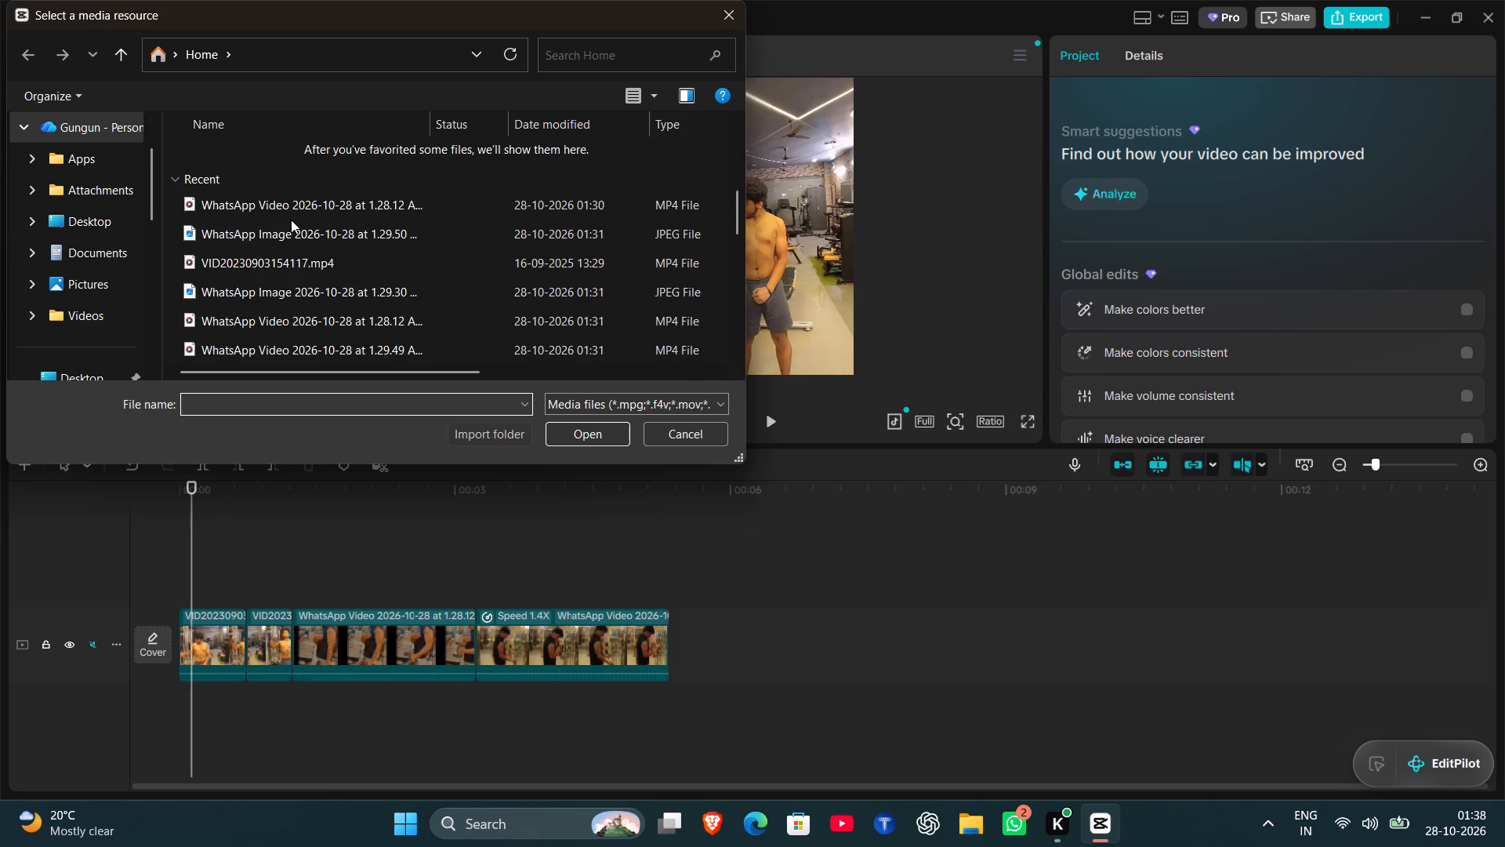
{"action": "scroll", "coordinate": [291, 220], "scroll_direction": "down", "scroll_amount": 1}
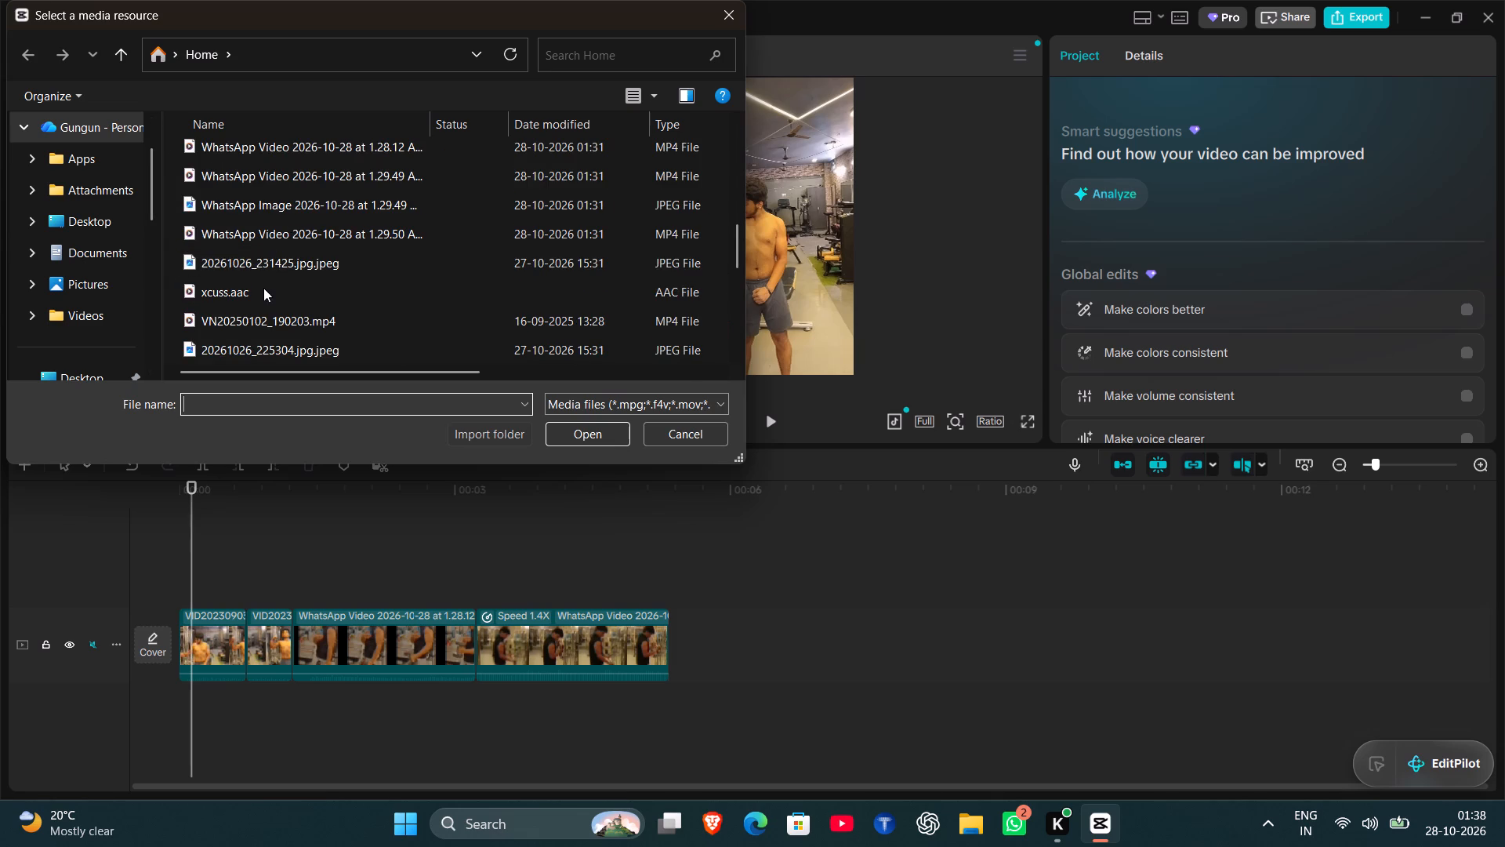
{"action": "double_click", "coordinate": [262, 288]}
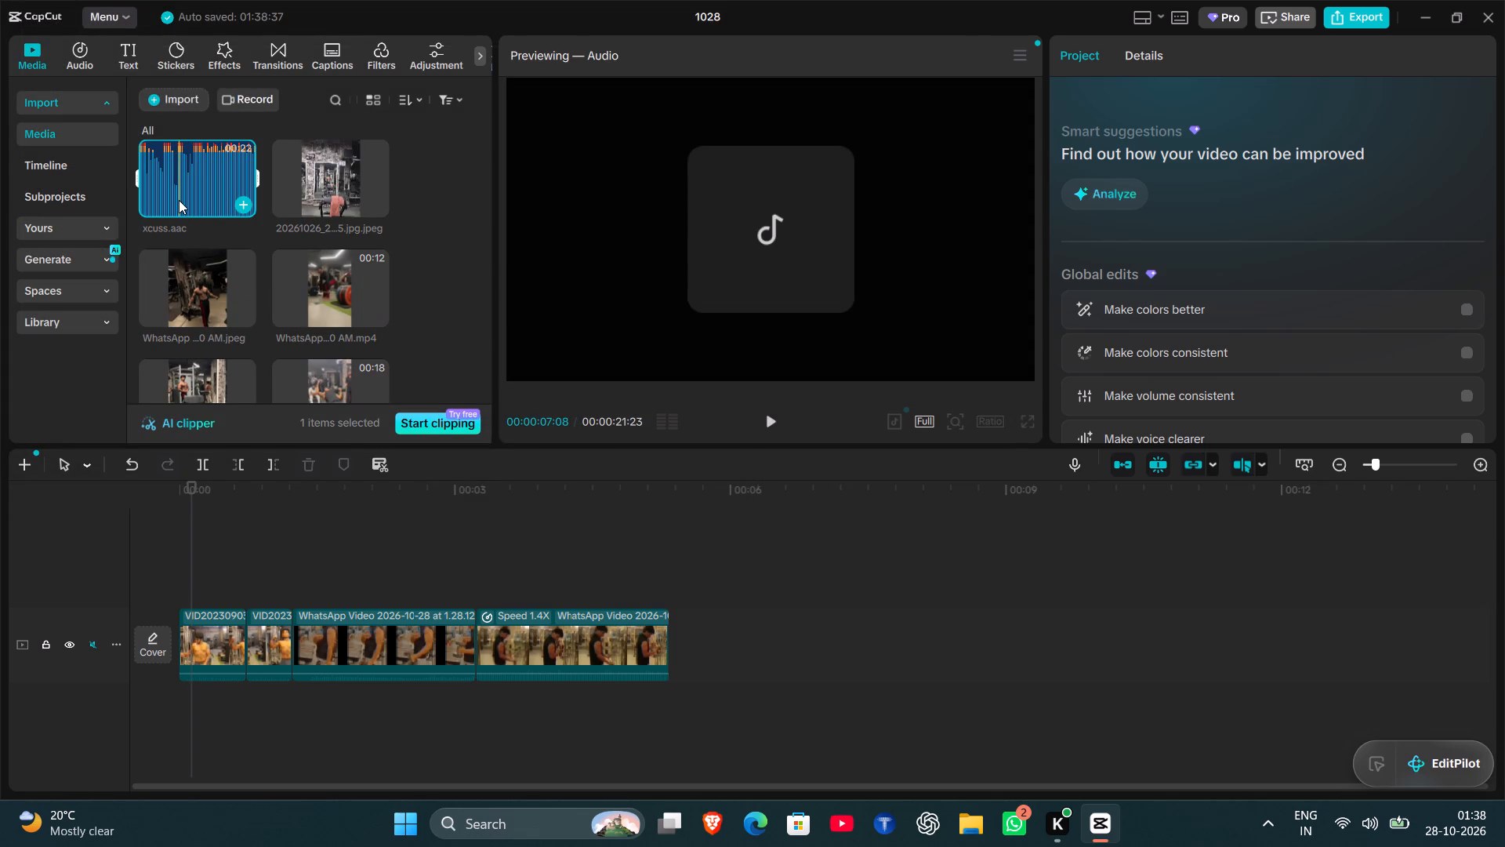
Place the xcuss.aac audio on the timeline alongside the video clips, near the beginning of the sequence.
{"action": "left_click_drag", "start_coordinate": [185, 203], "coordinate": [230, 573]}
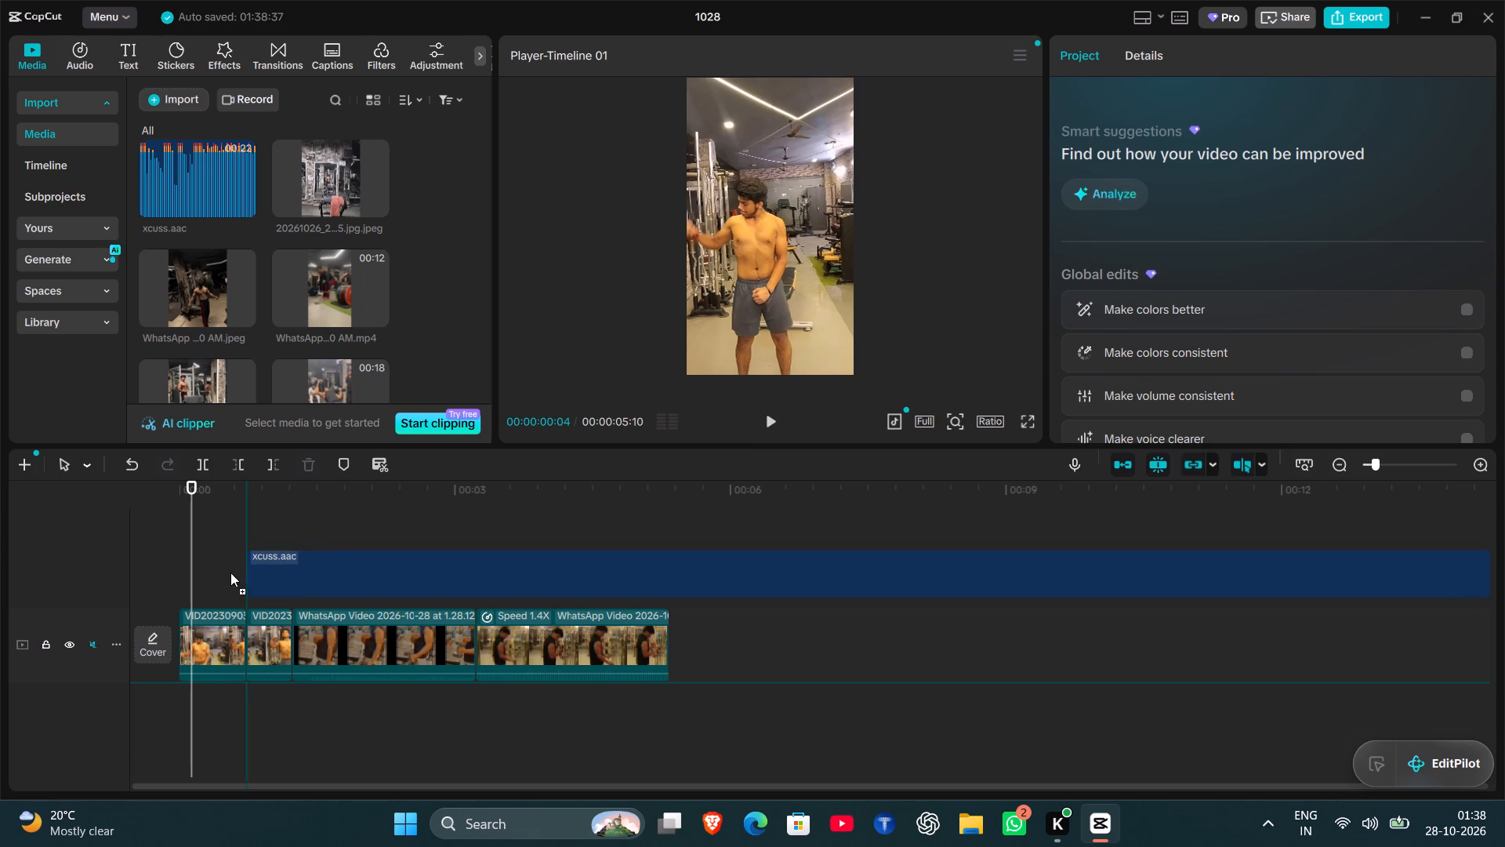
Add the xcuss.aac audio to the timeline, starting at the beginning of the video, and play the opening with it.
{"action": "left_click_drag", "start_coordinate": [230, 573], "coordinate": [176, 588]}
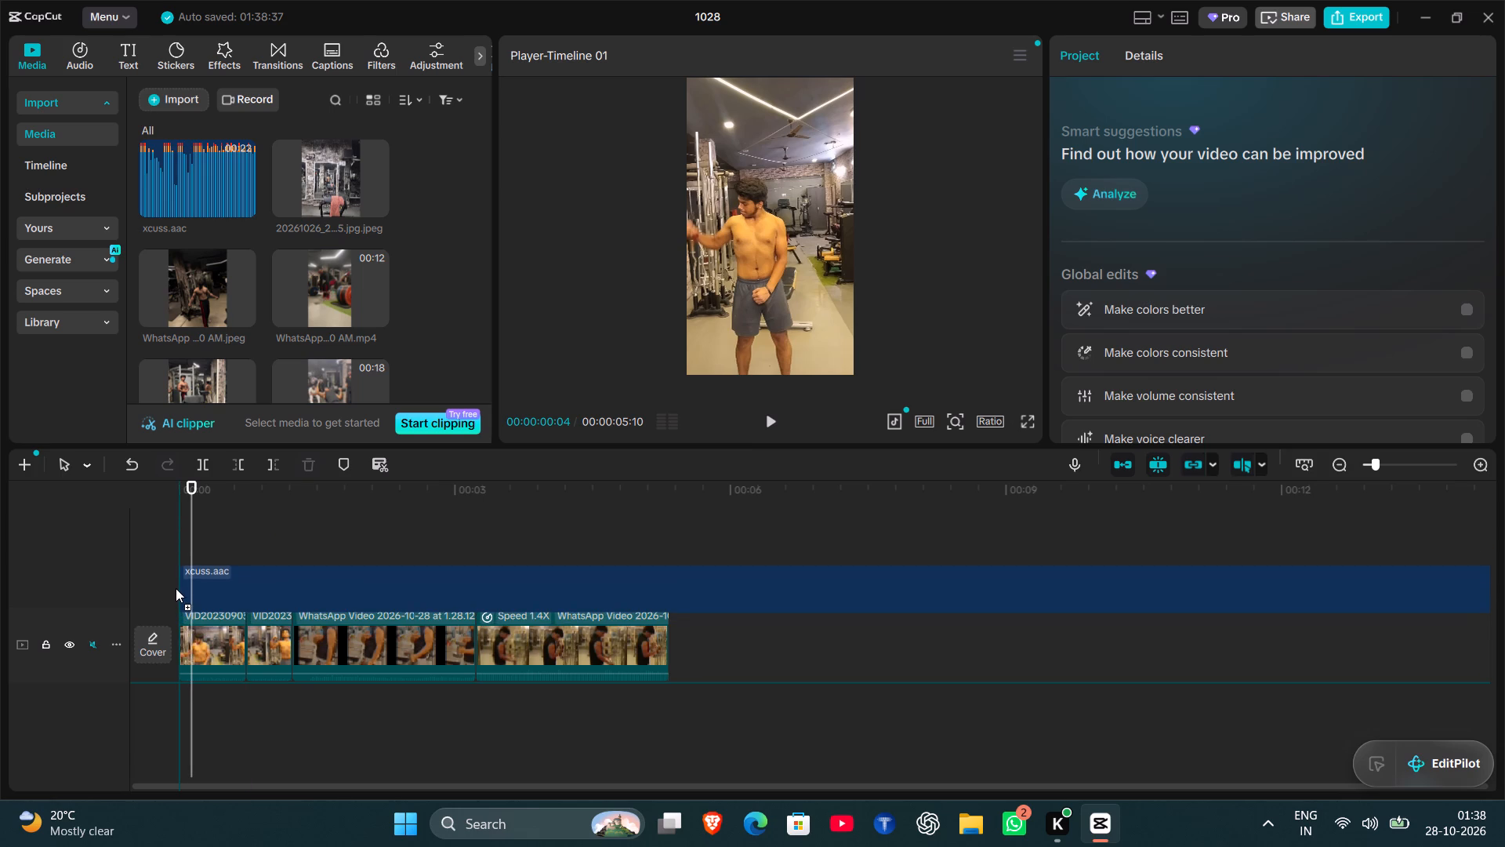
{"action": "left_click_drag", "start_coordinate": [176, 588], "coordinate": [176, 585]}
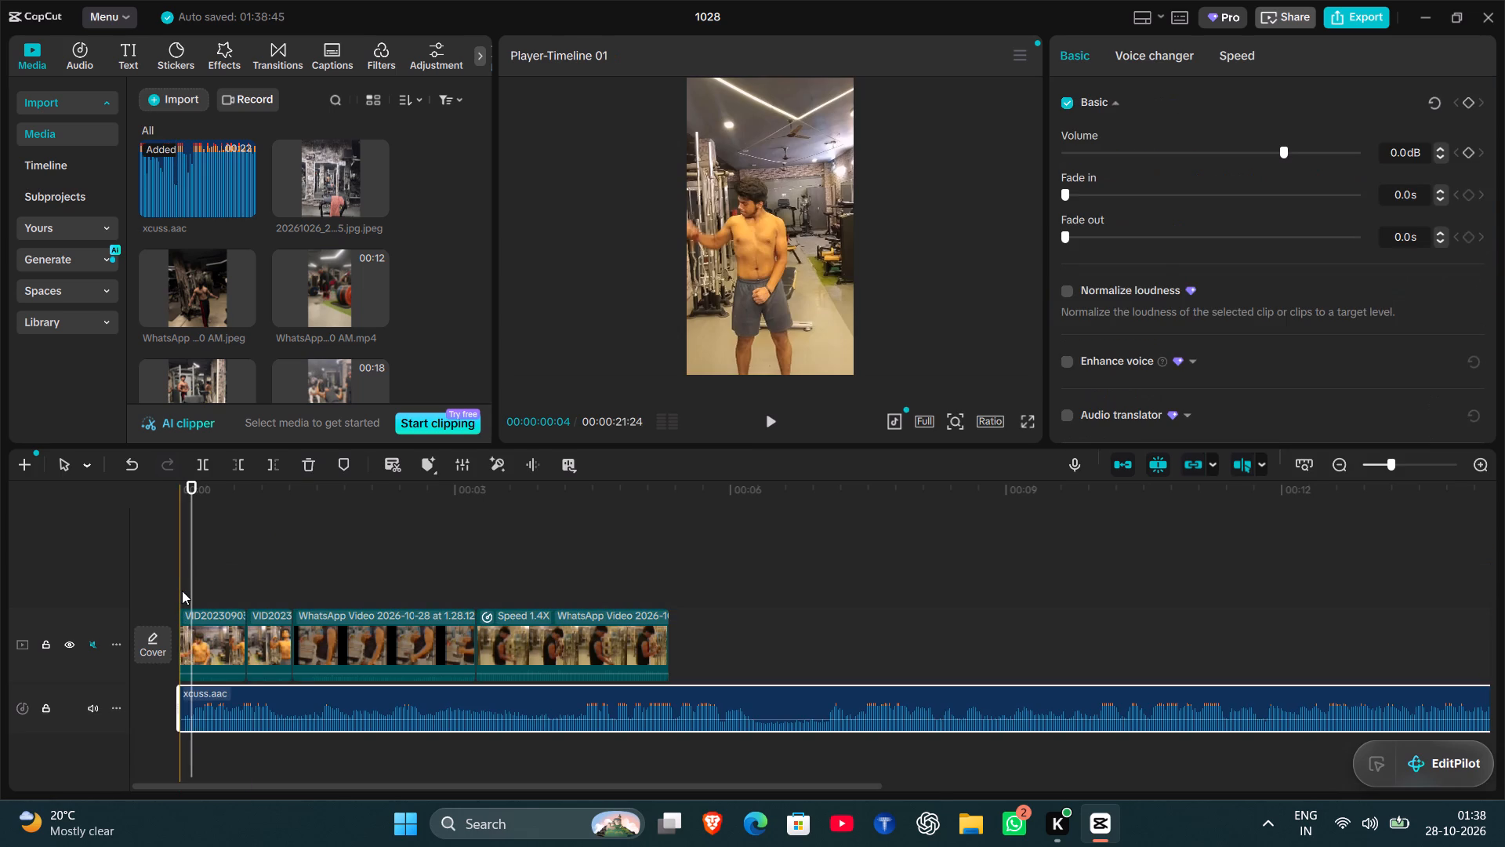
{"action": "key", "text": "space"}
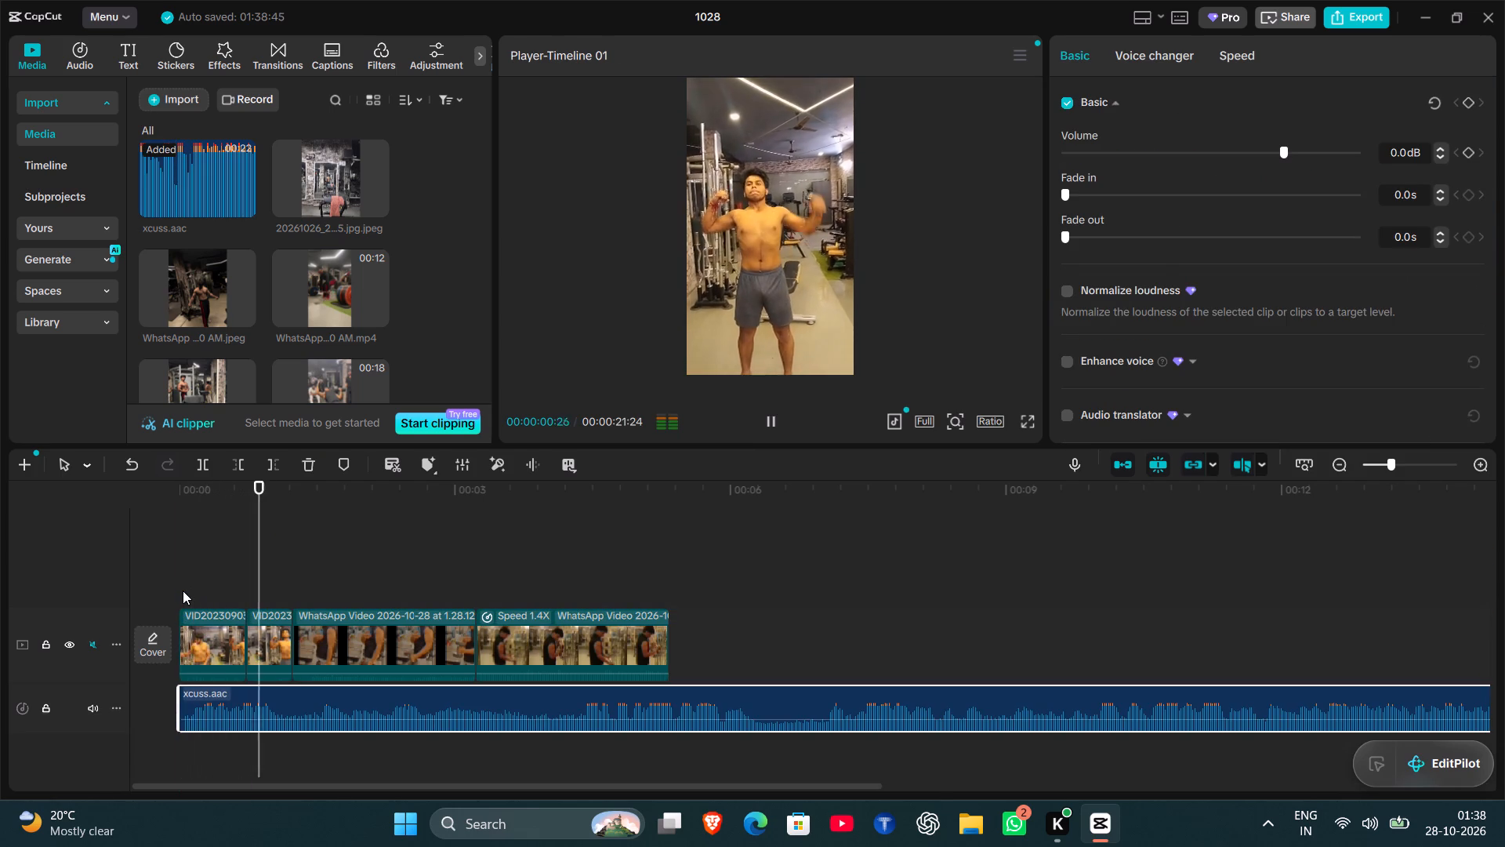
{"action": "key", "text": "space"}
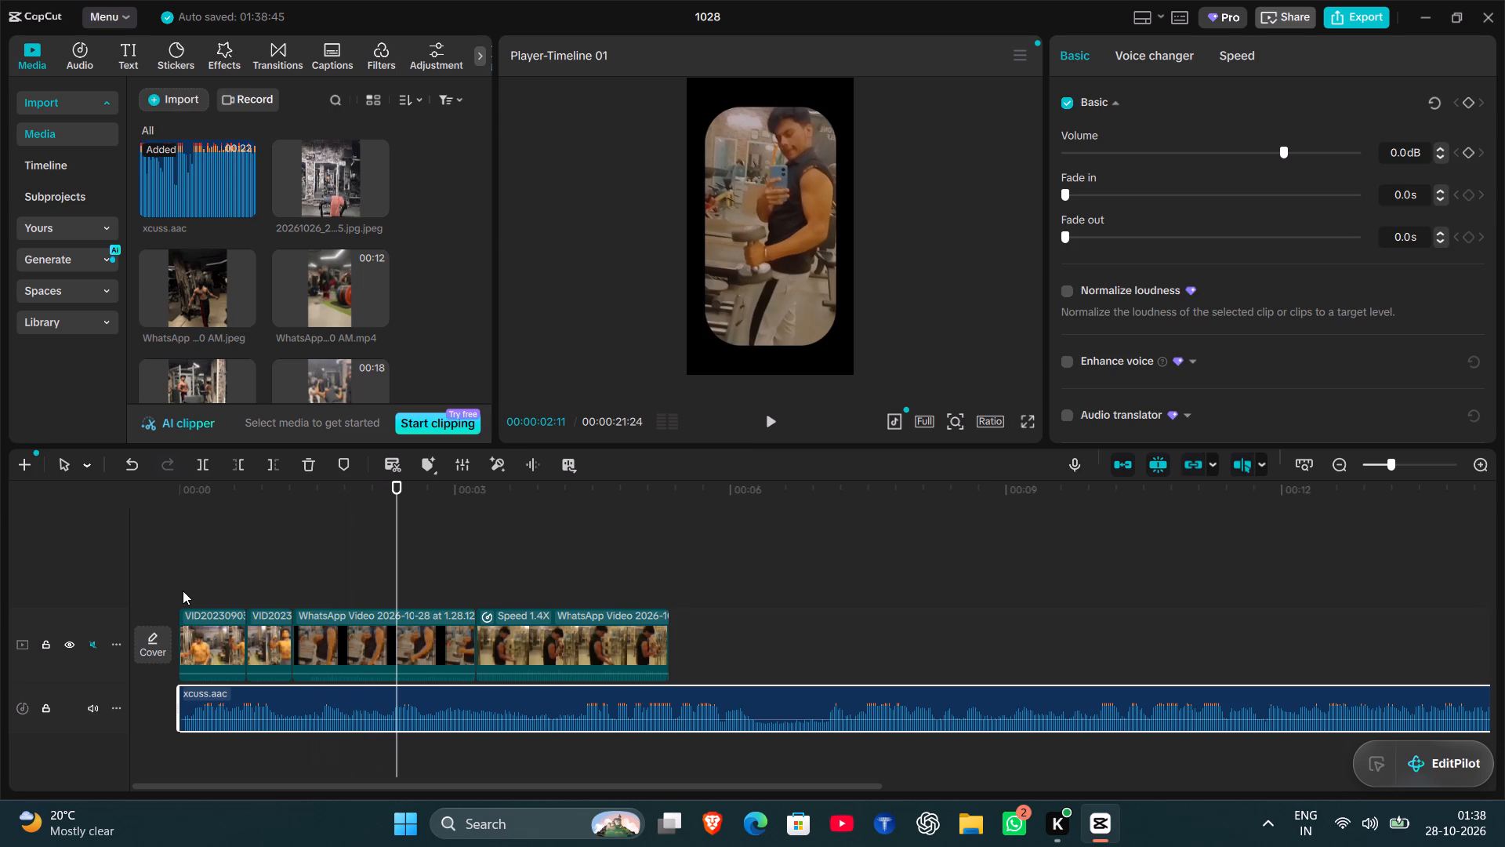
Slow the first clip down to a speed of 0.80x.
{"action": "left_click", "coordinate": [193, 634]}
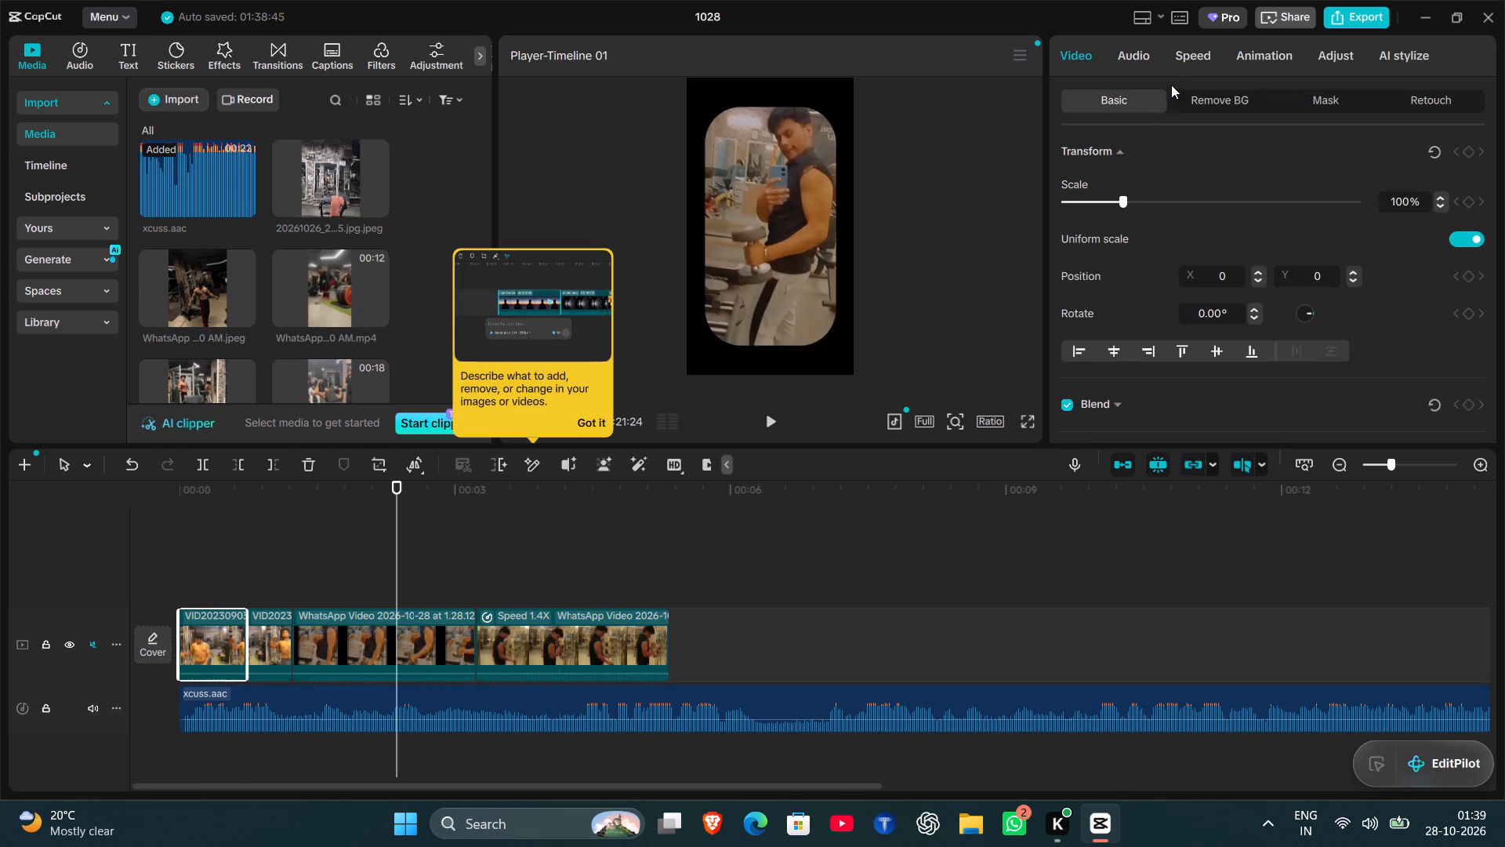
{"action": "left_click", "coordinate": [1187, 63]}
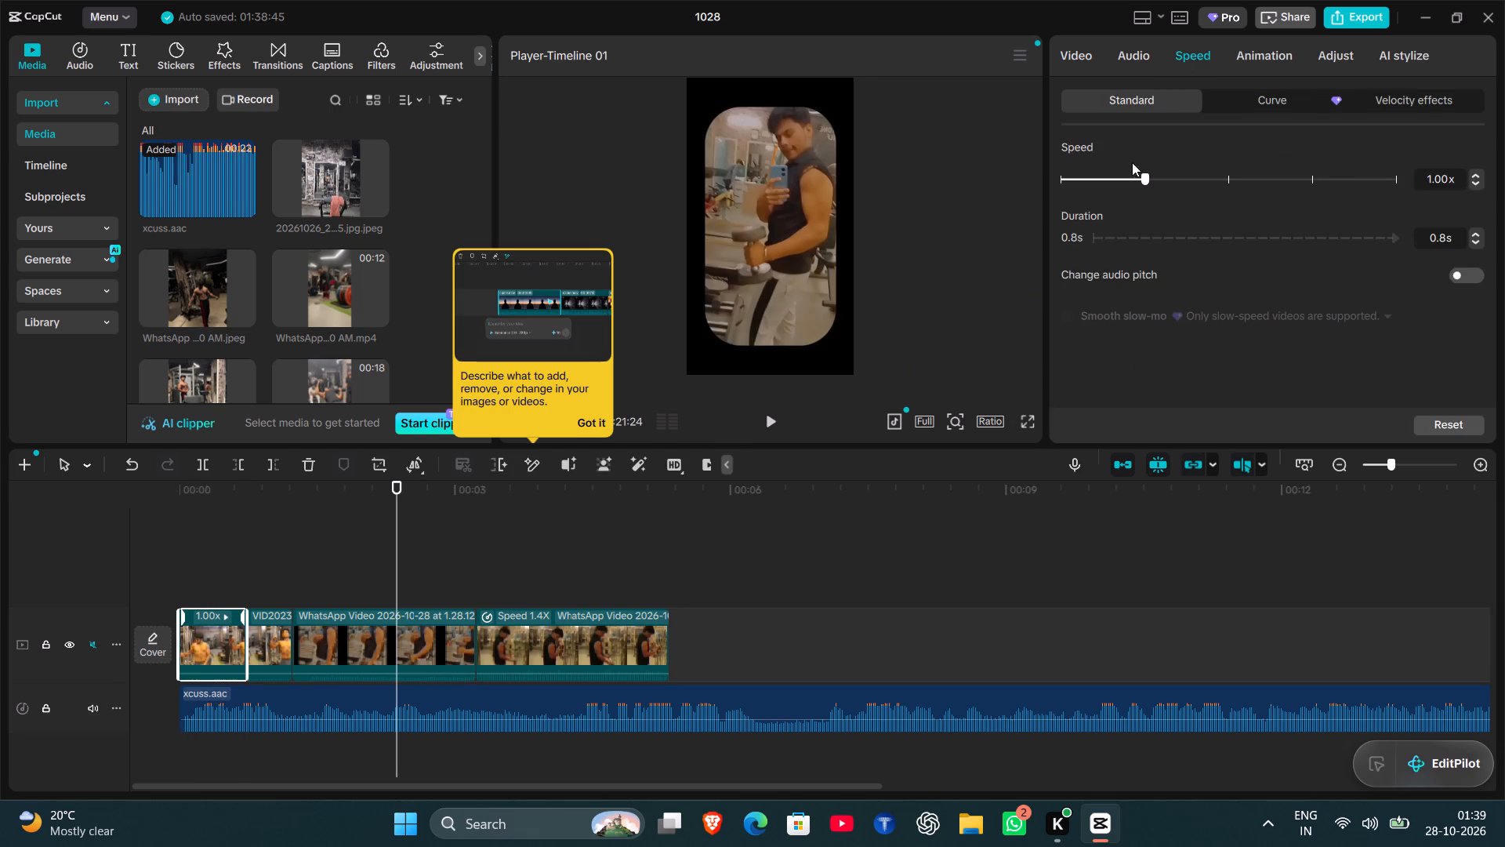
{"action": "left_click", "coordinate": [1126, 180]}
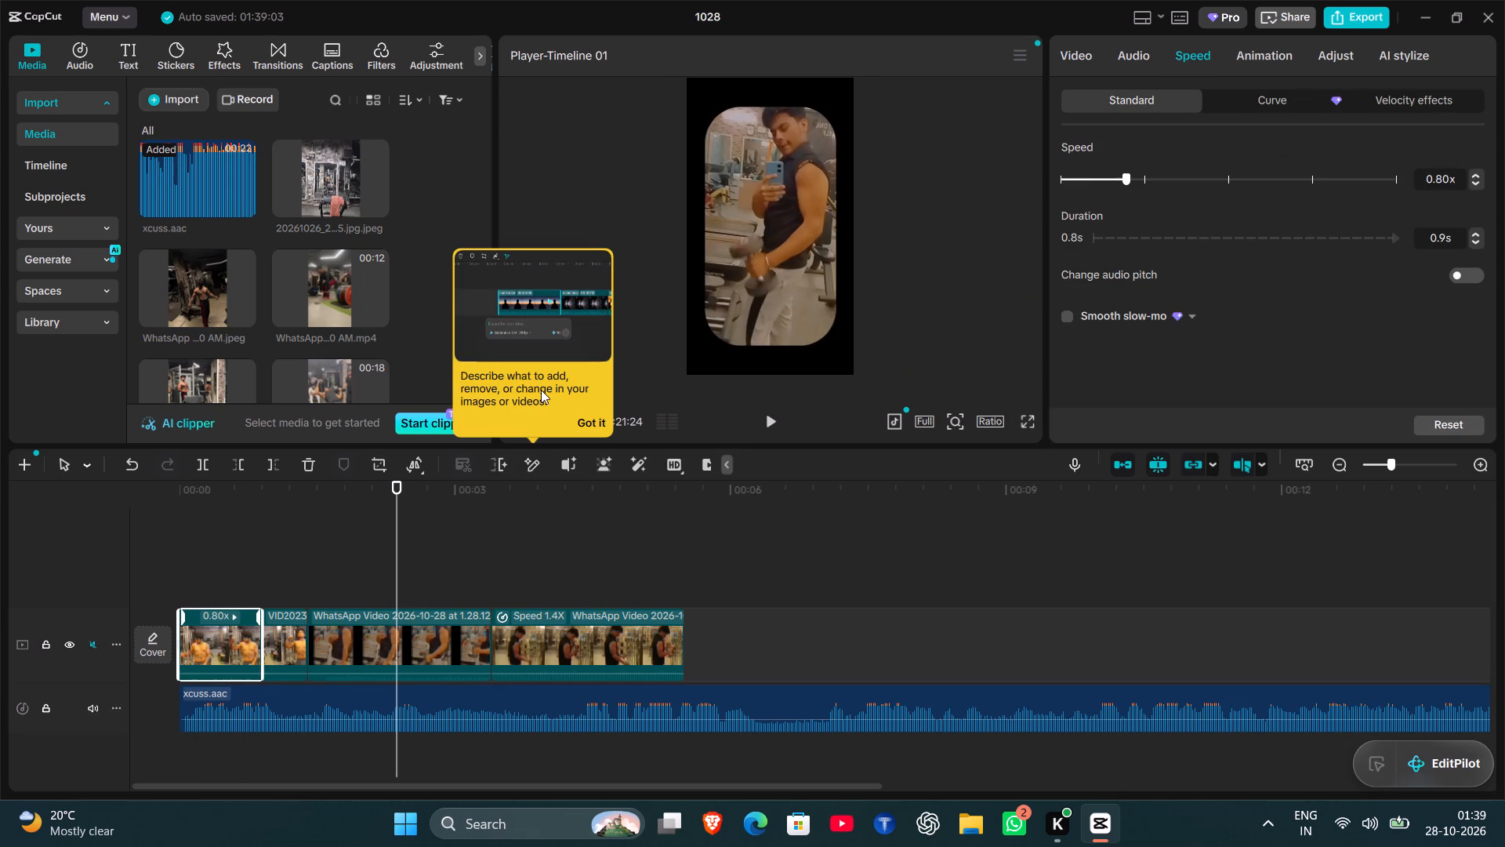
Slow the second clip down to a speed of 0.75x.
{"action": "left_click", "coordinate": [288, 616]}
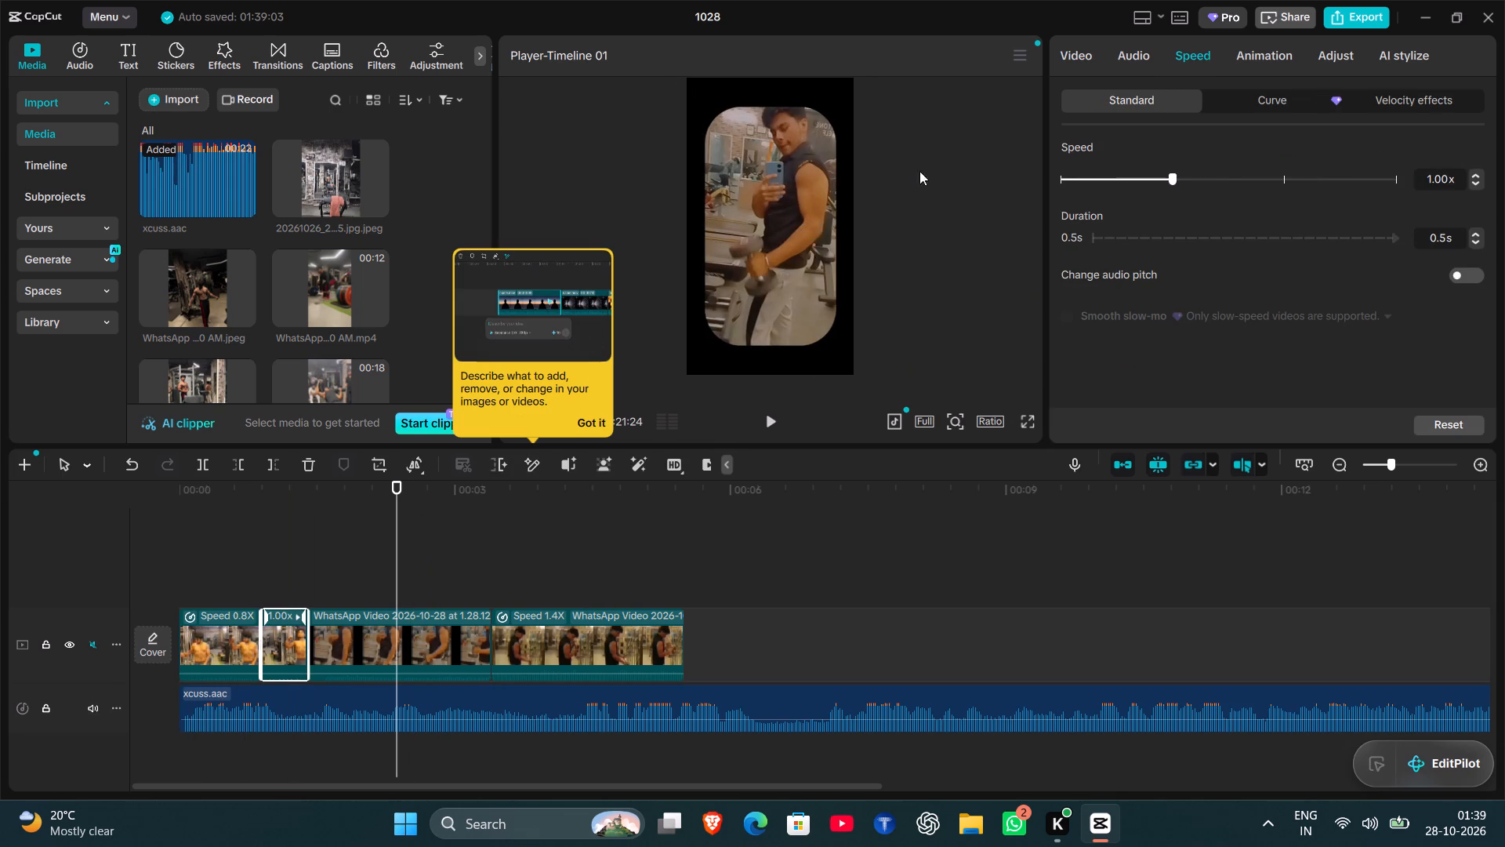
{"action": "left_click", "coordinate": [1151, 180]}
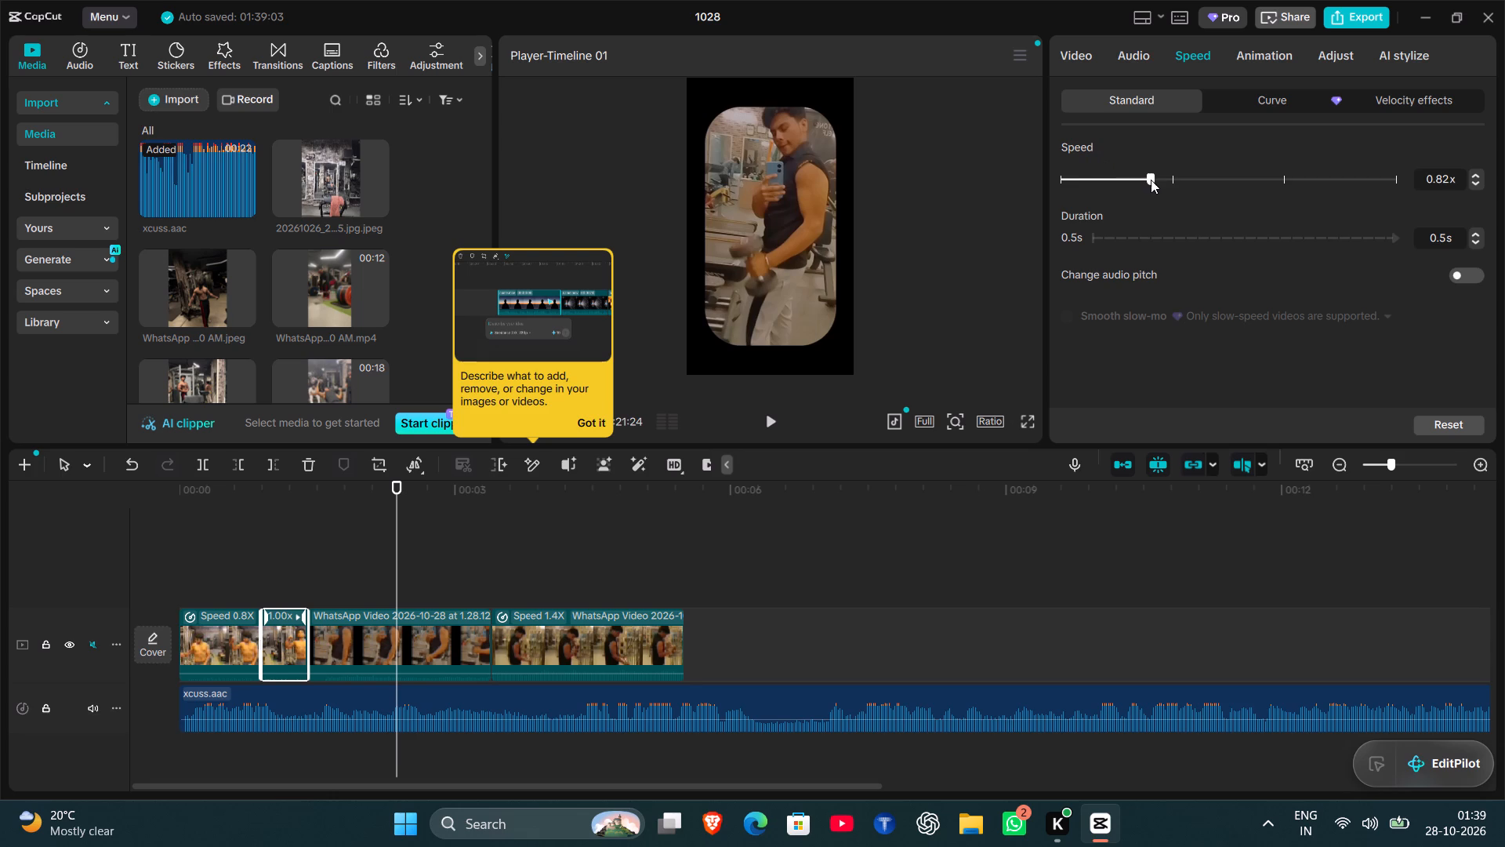
{"action": "left_click", "coordinate": [1141, 180]}
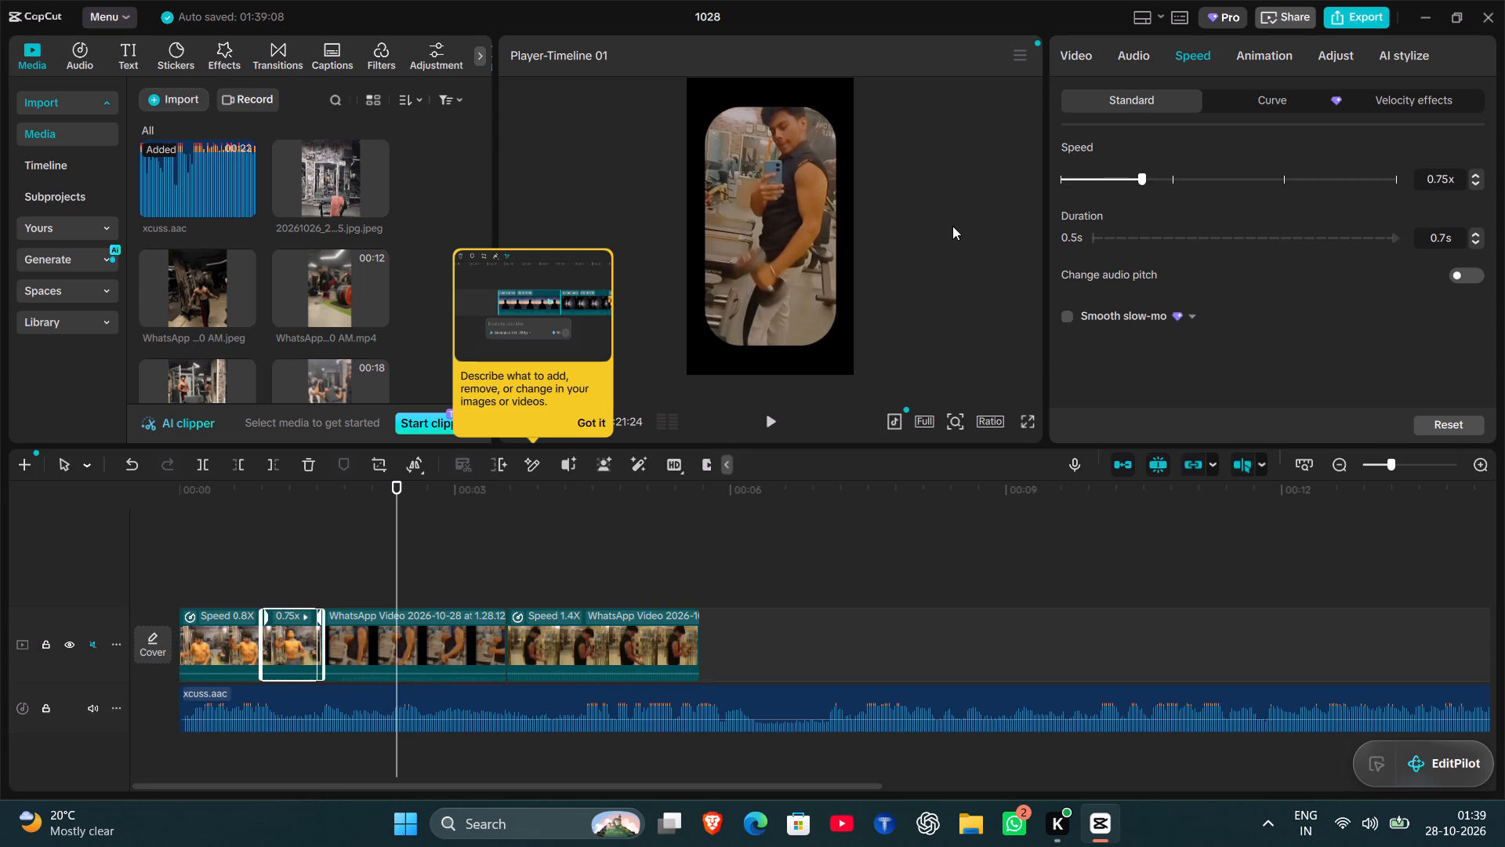
Split the xcuss.aac audio at 00:00:01:09 and delete the part before the cut.
{"action": "left_click", "coordinate": [330, 581]}
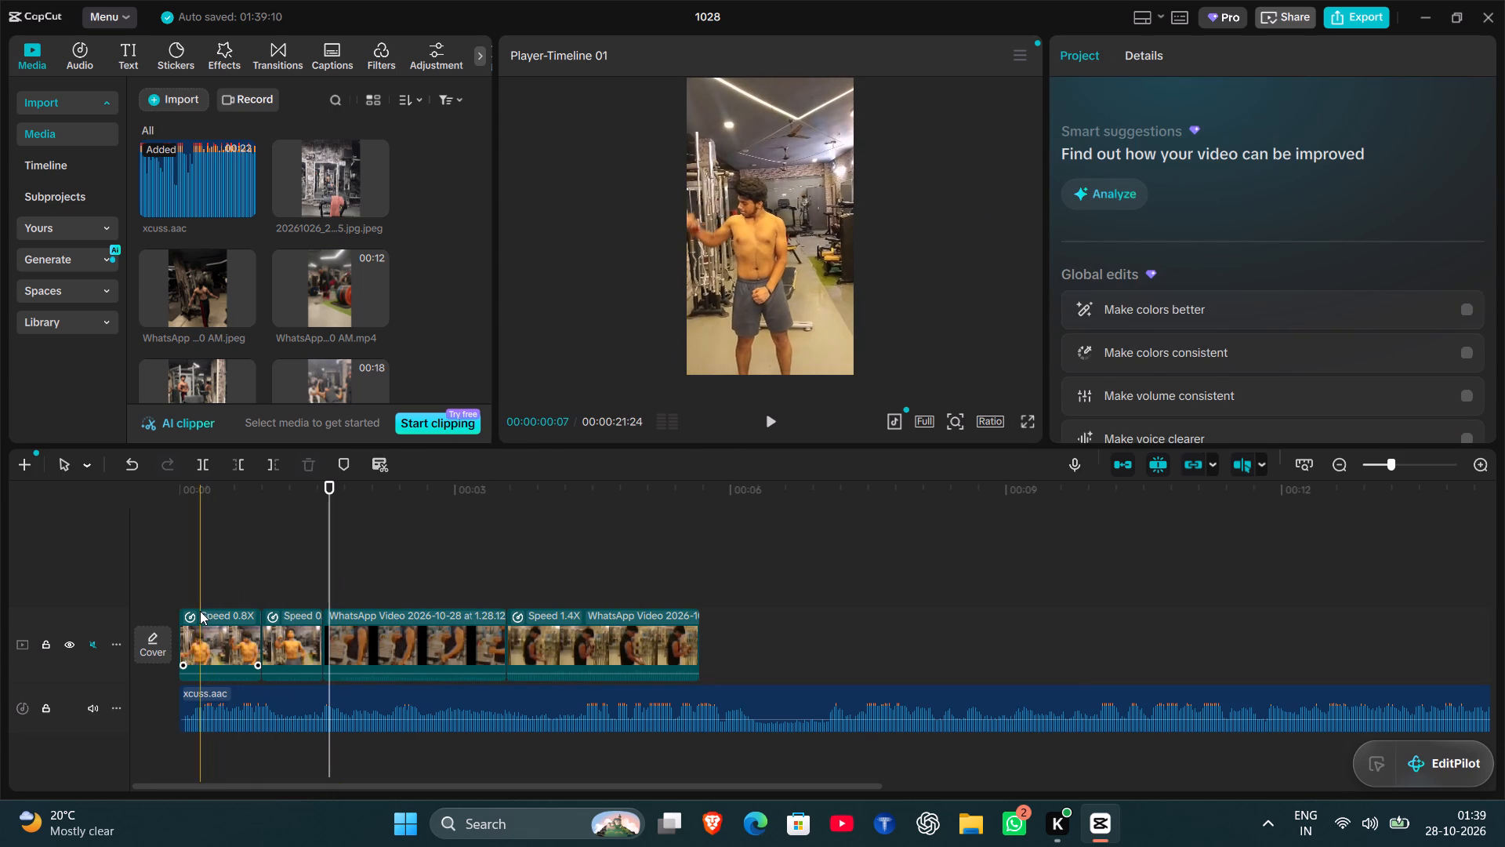
{"action": "key", "text": "space"}
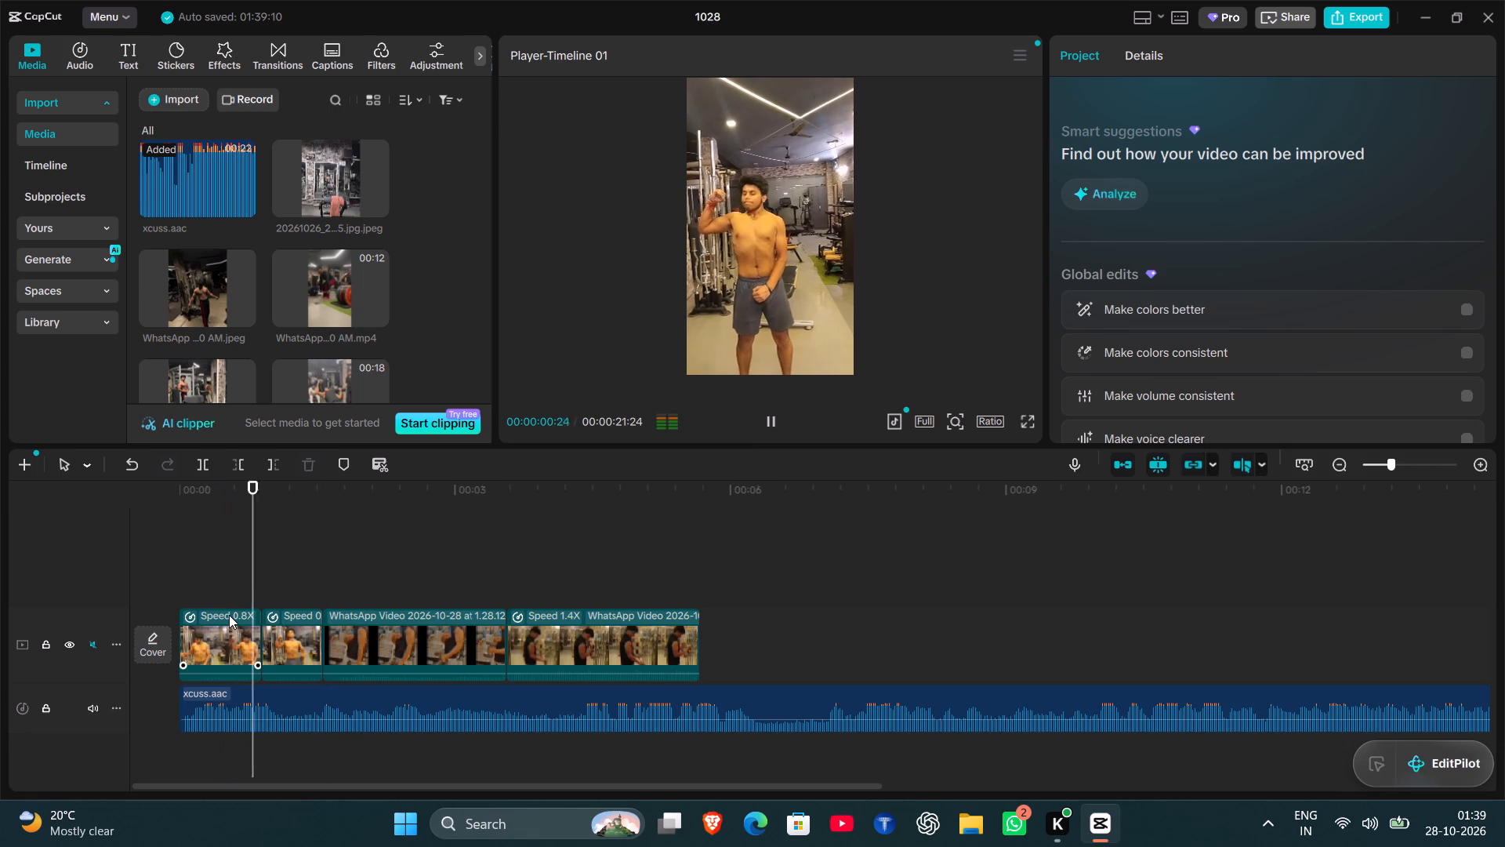
{"action": "key", "text": "space"}
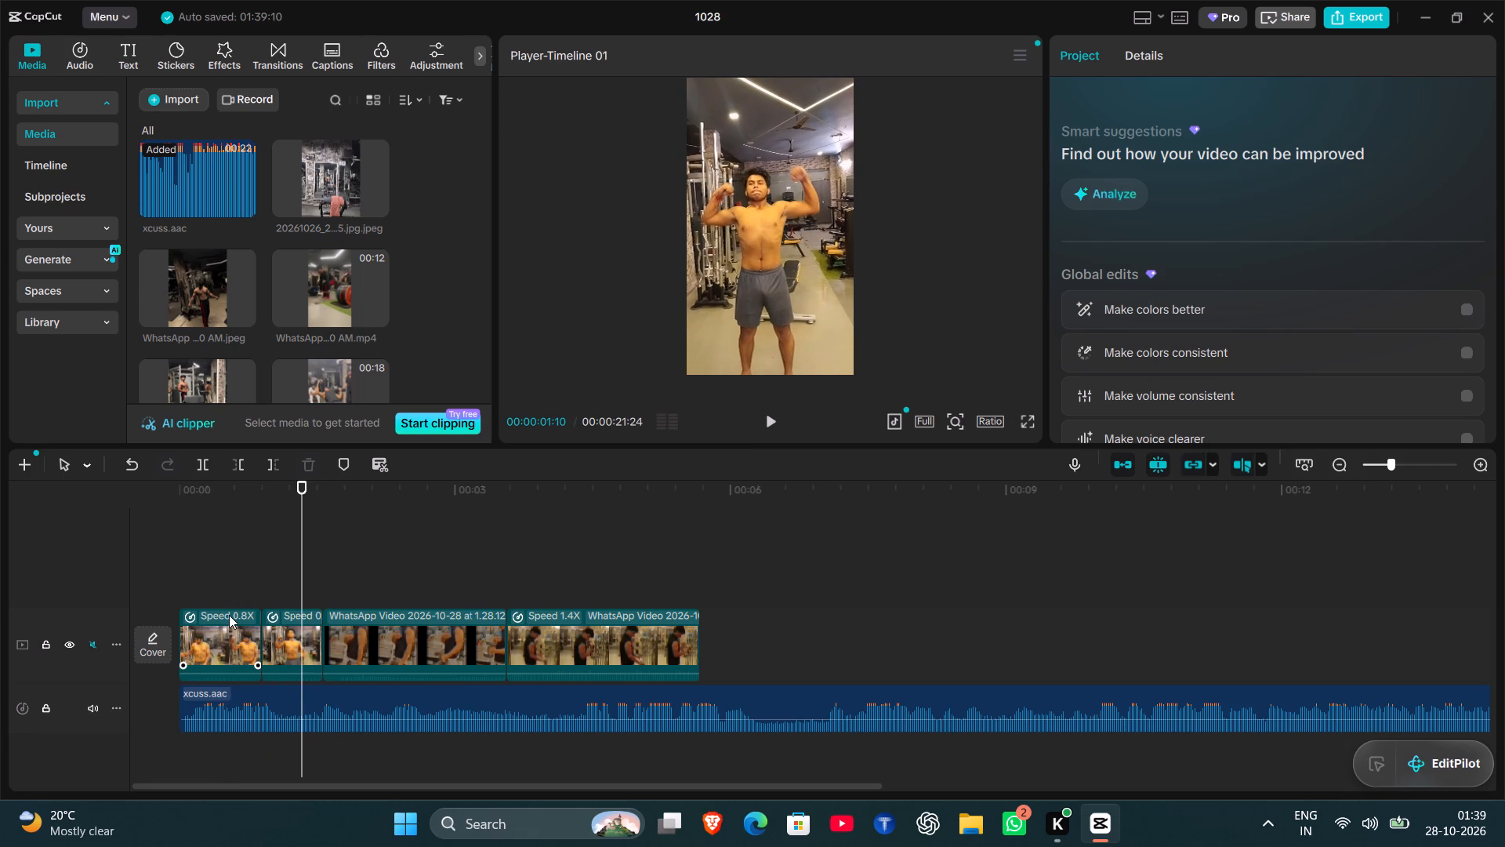
{"action": "key", "text": "space"}
{"action": "key", "text": "space"}
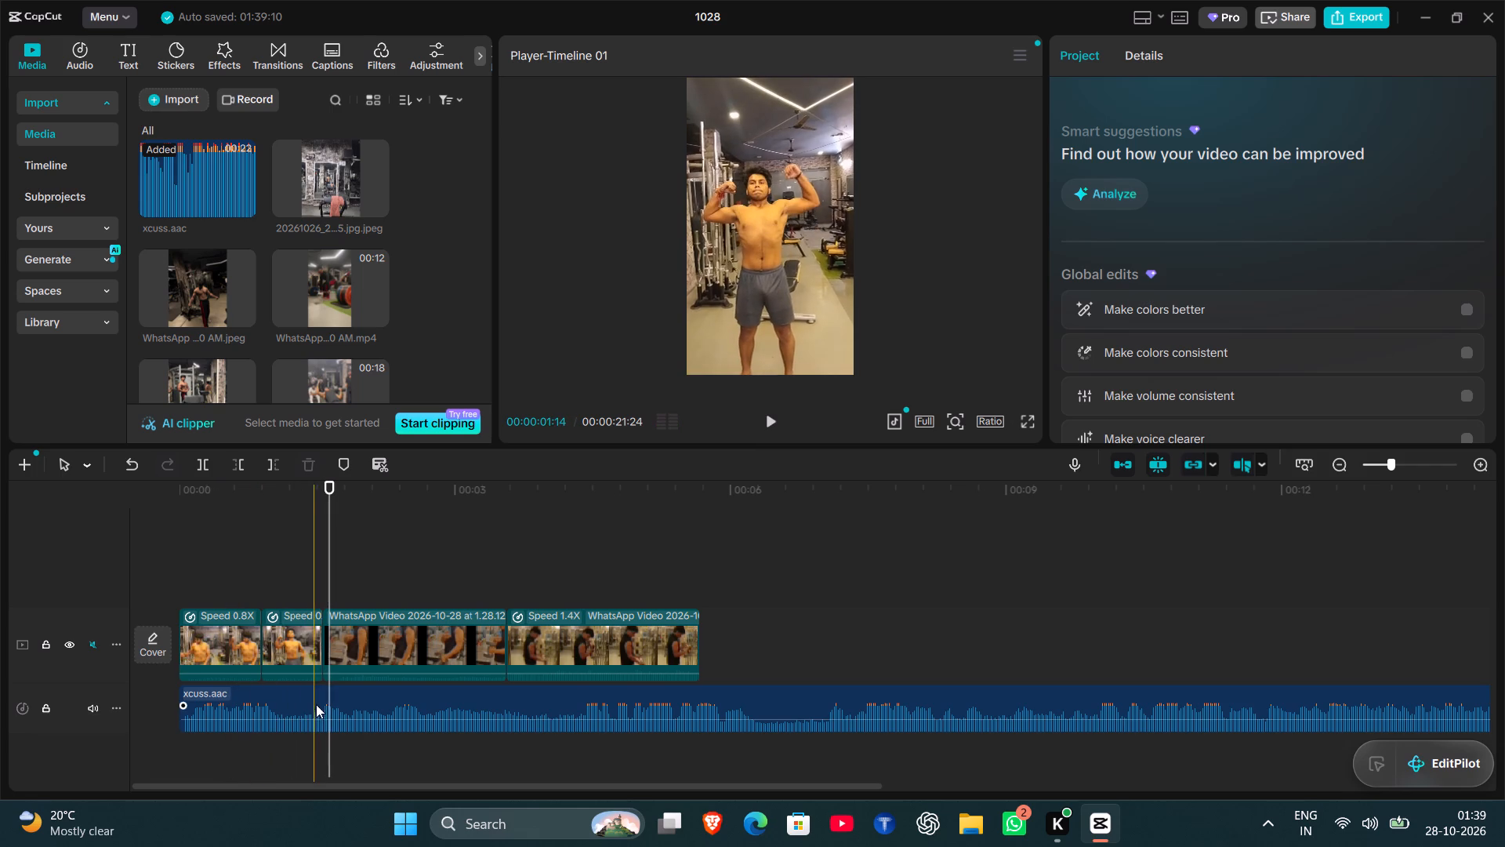
{"action": "left_click", "coordinate": [301, 707]}
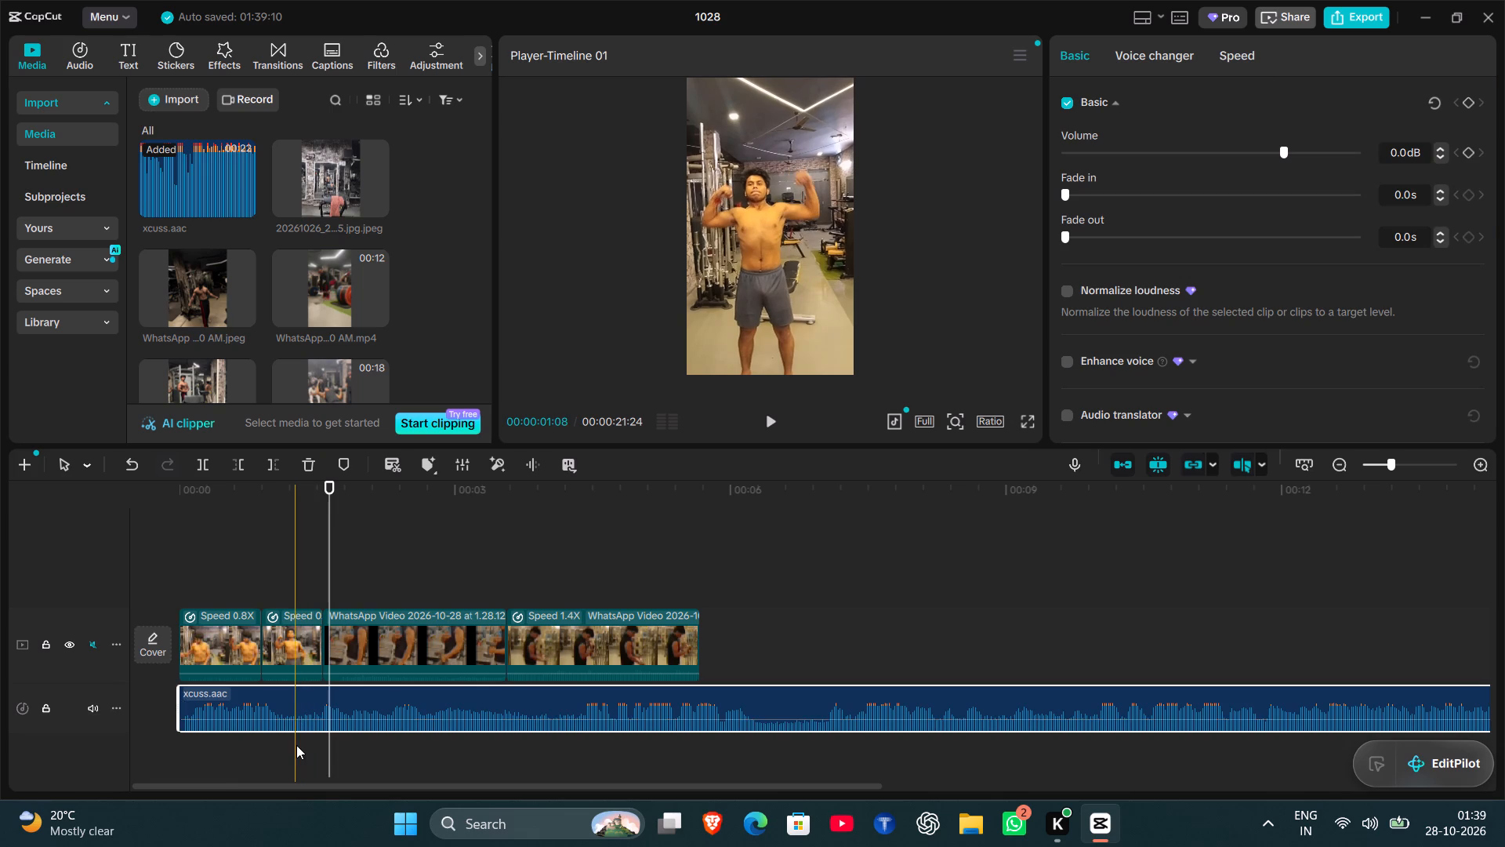
{"action": "left_click", "coordinate": [300, 743]}
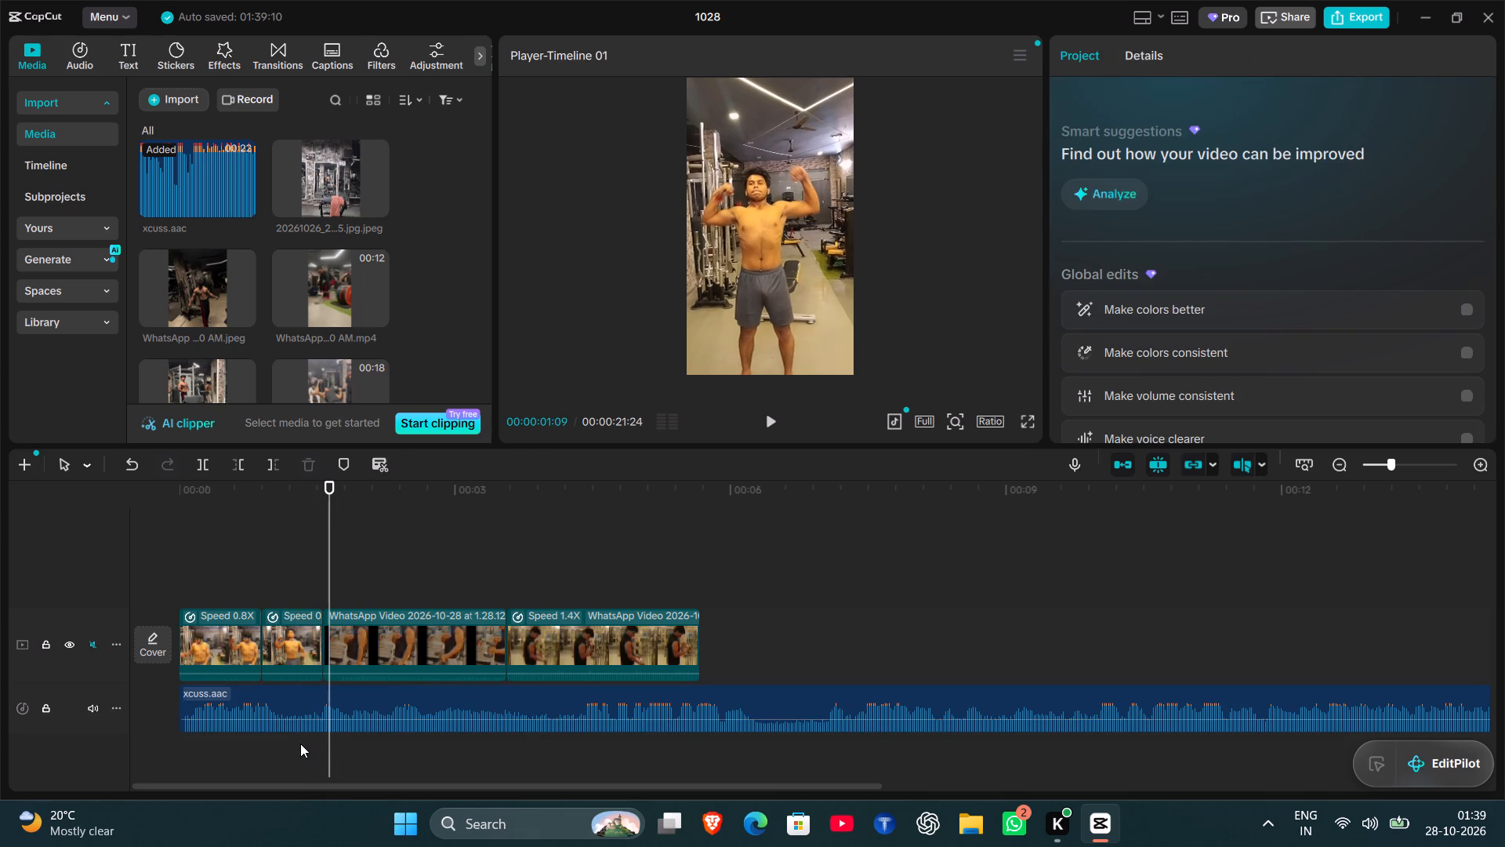
{"action": "left_click", "coordinate": [194, 460]}
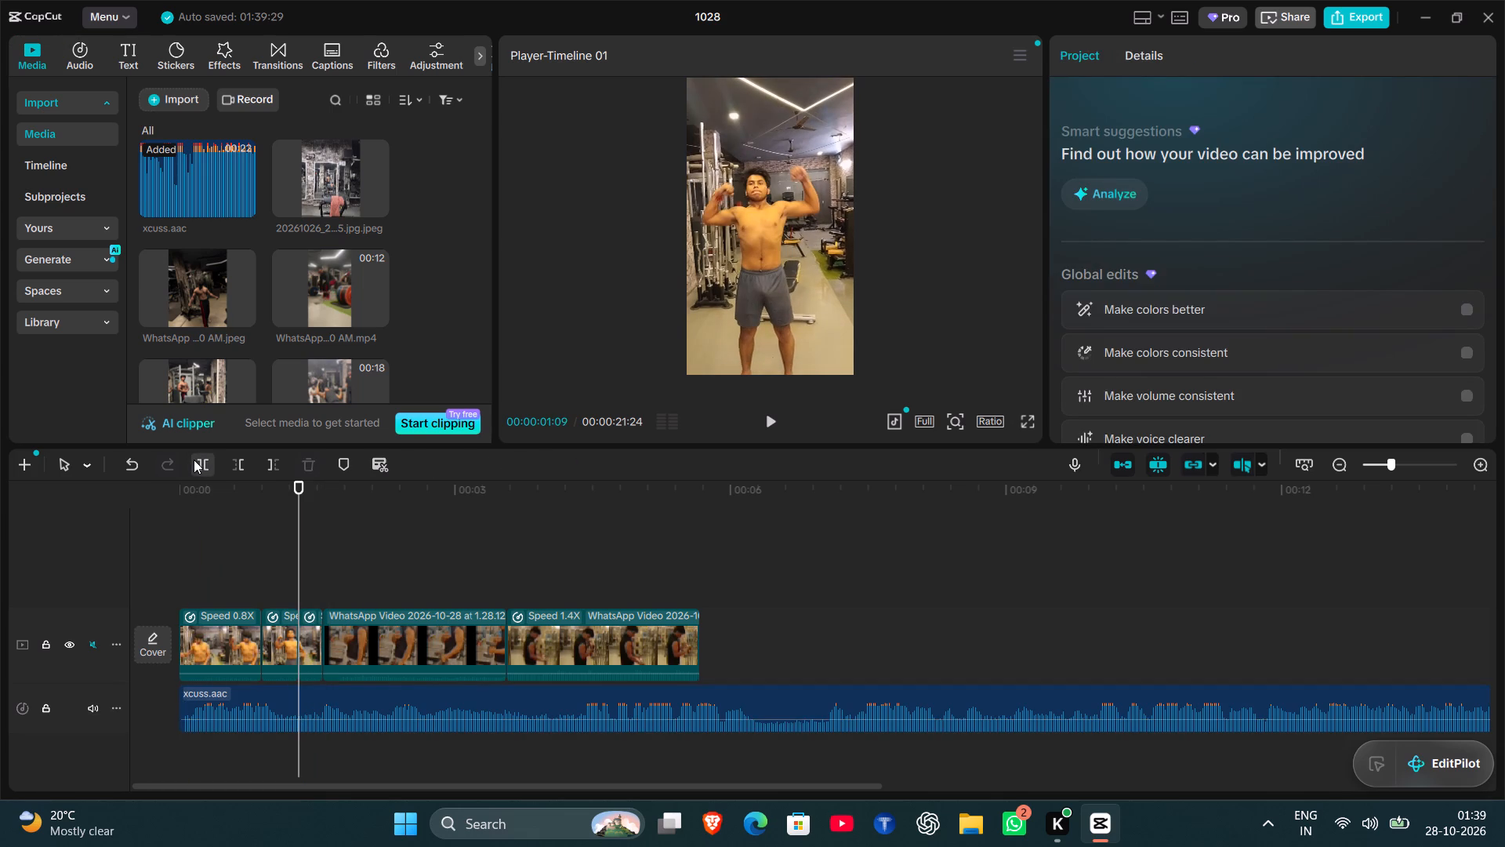
{"action": "left_click", "coordinate": [139, 459]}
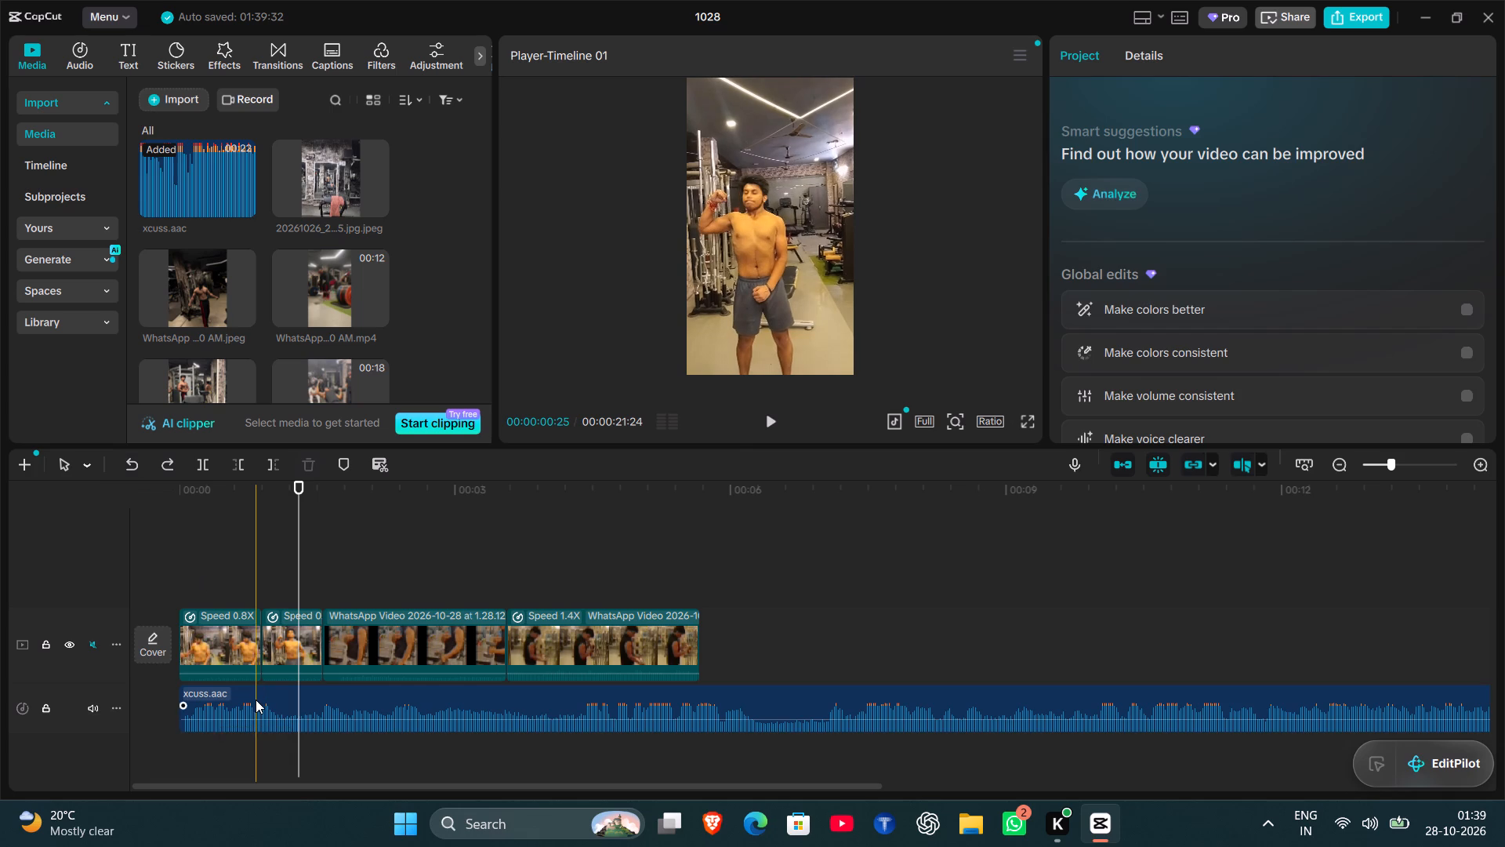
{"action": "left_click", "coordinate": [256, 700]}
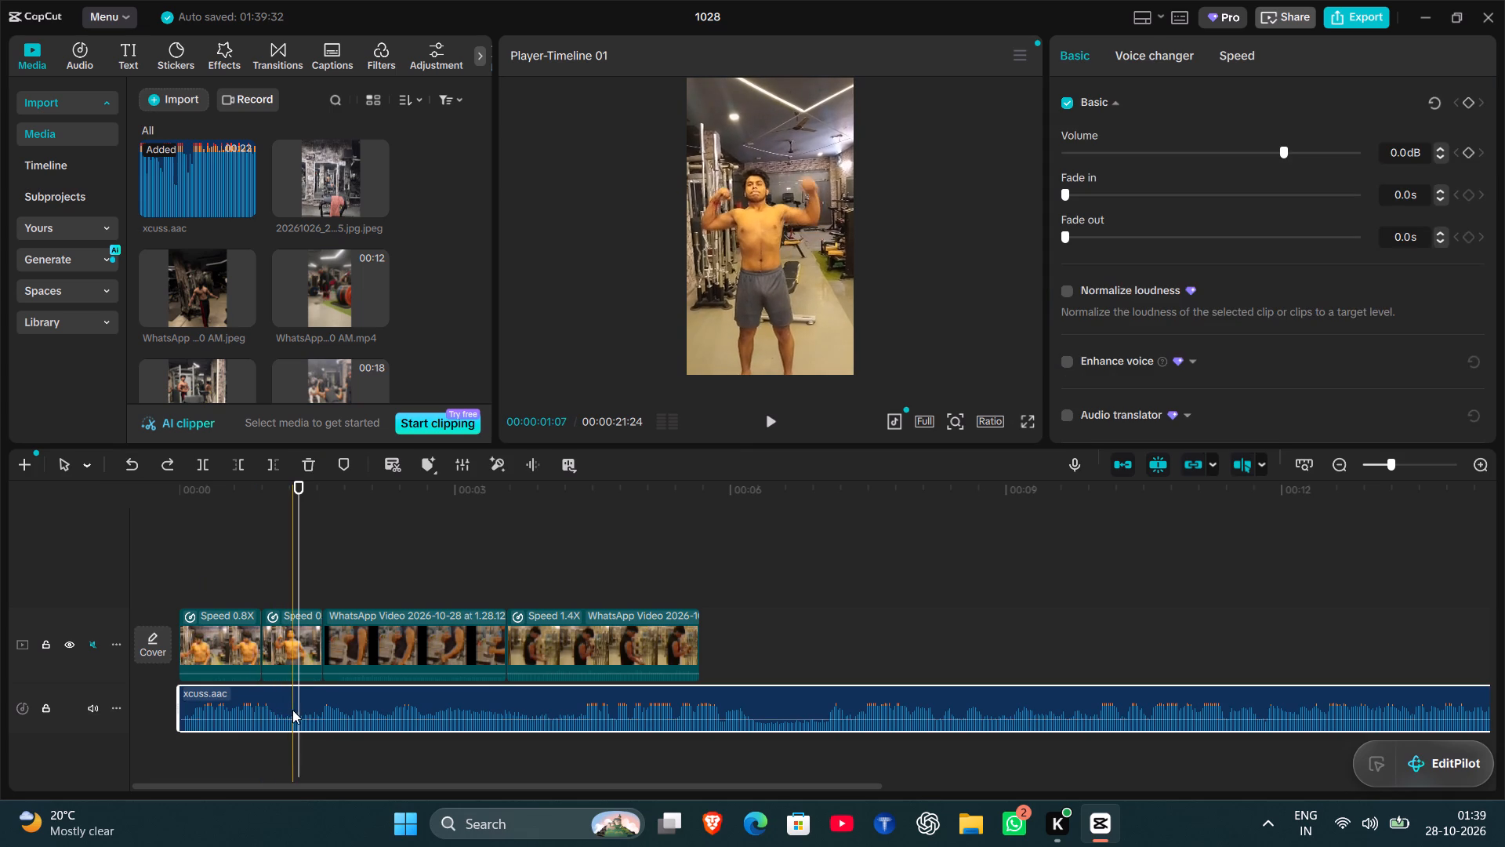
{"action": "left_click", "coordinate": [205, 463]}
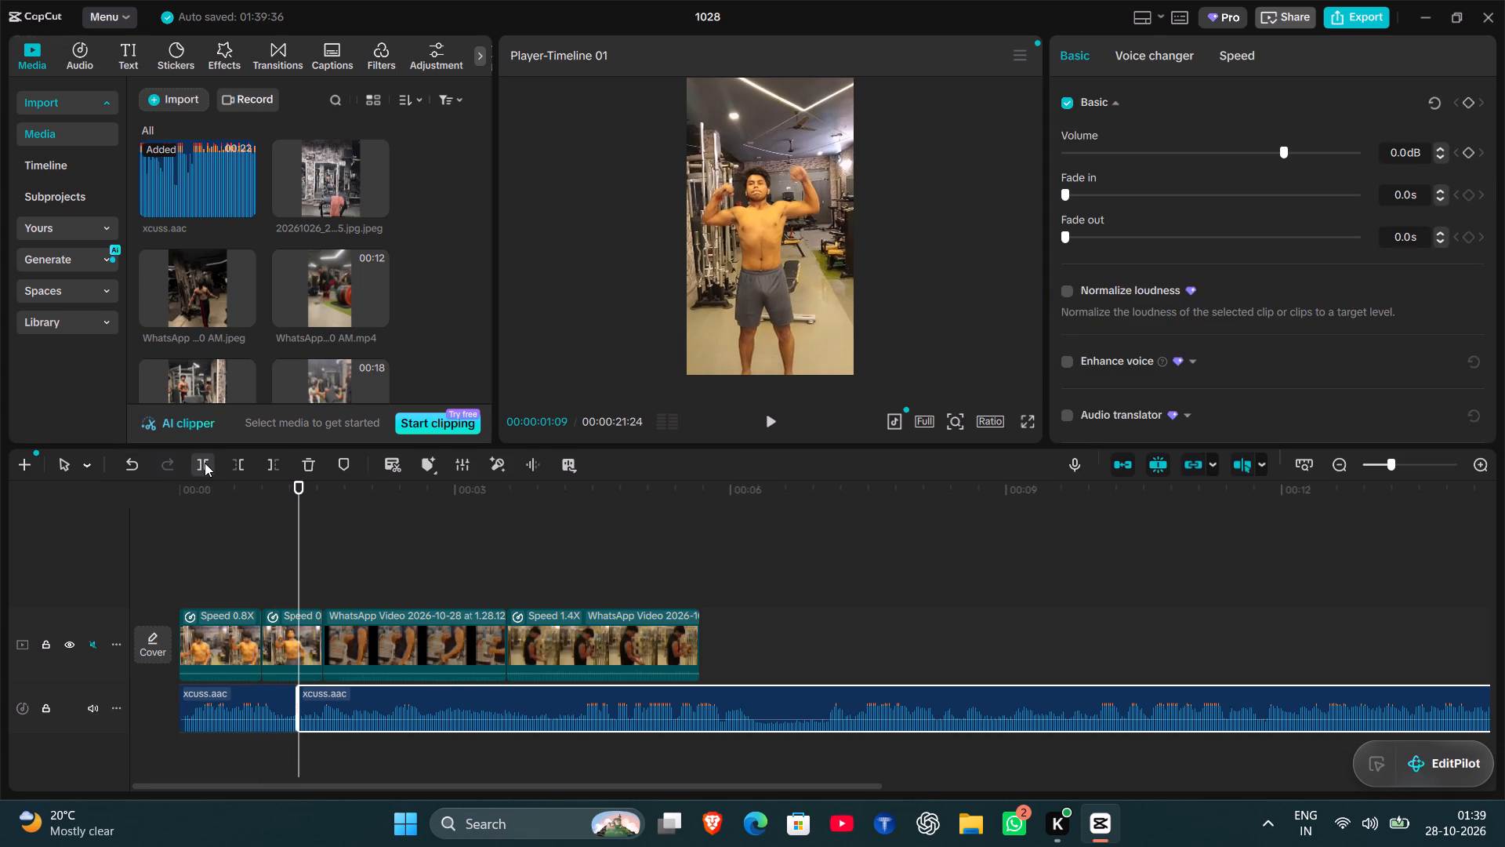
{"action": "left_click", "coordinate": [244, 682]}
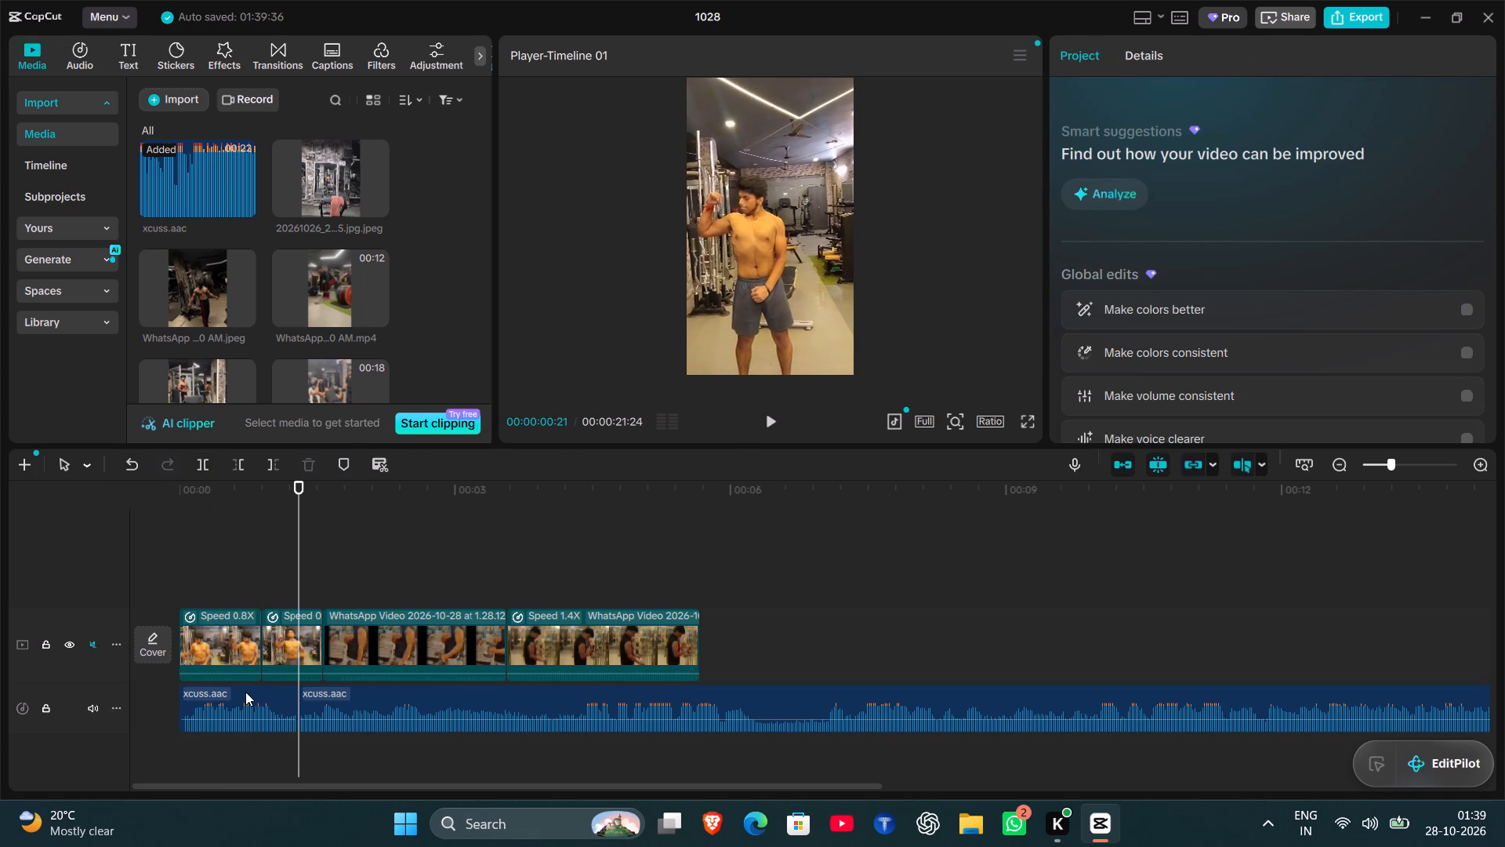
{"action": "left_click", "coordinate": [245, 692]}
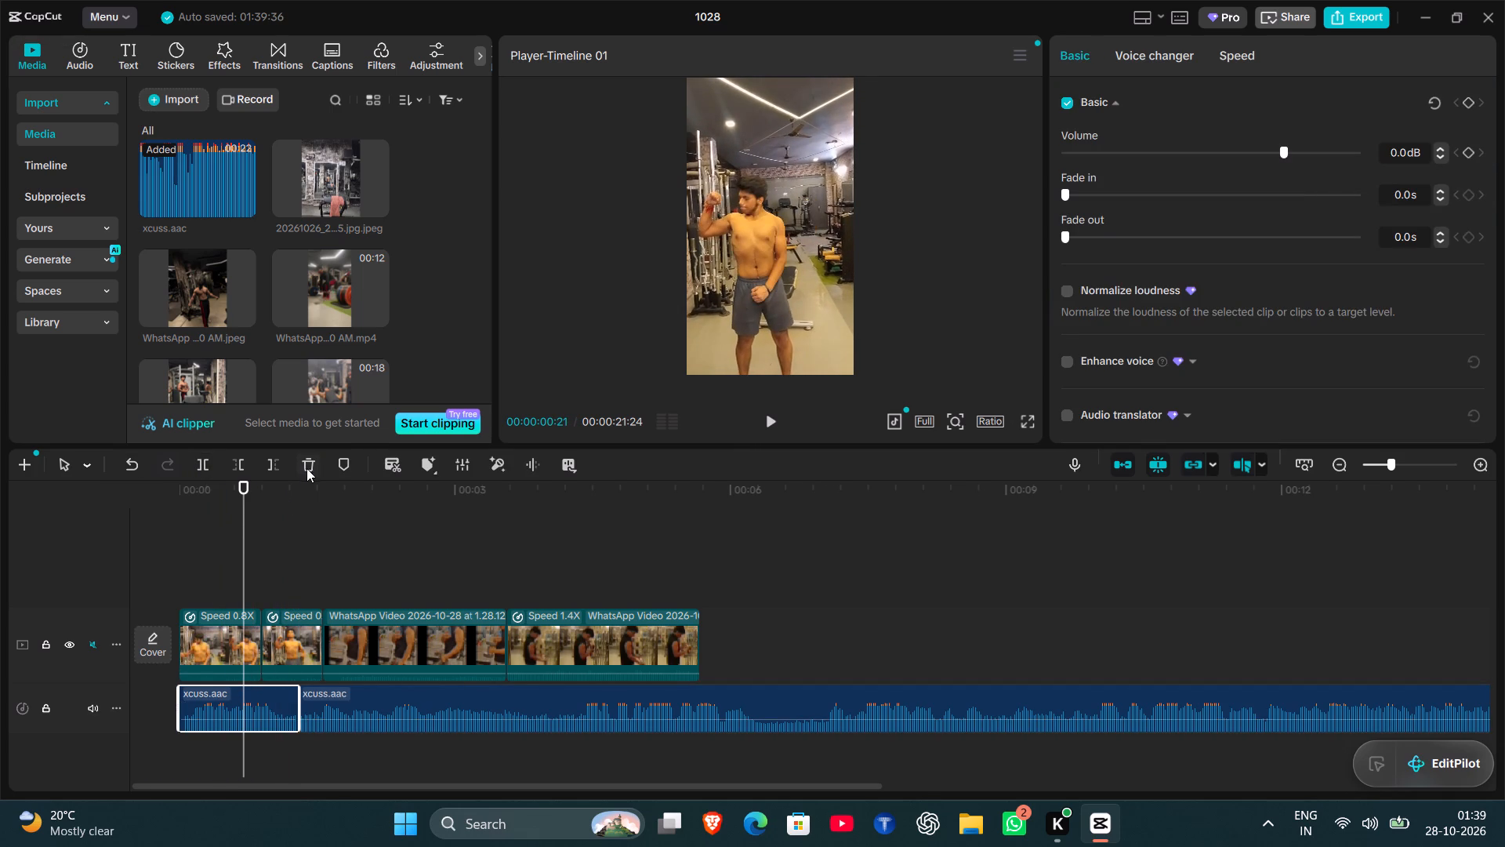
{"action": "left_click", "coordinate": [307, 467]}
Move the remaining xcuss.aac audio to the start of the timeline and play the video with it.
{"action": "left_click_drag", "start_coordinate": [410, 707], "coordinate": [299, 711]}
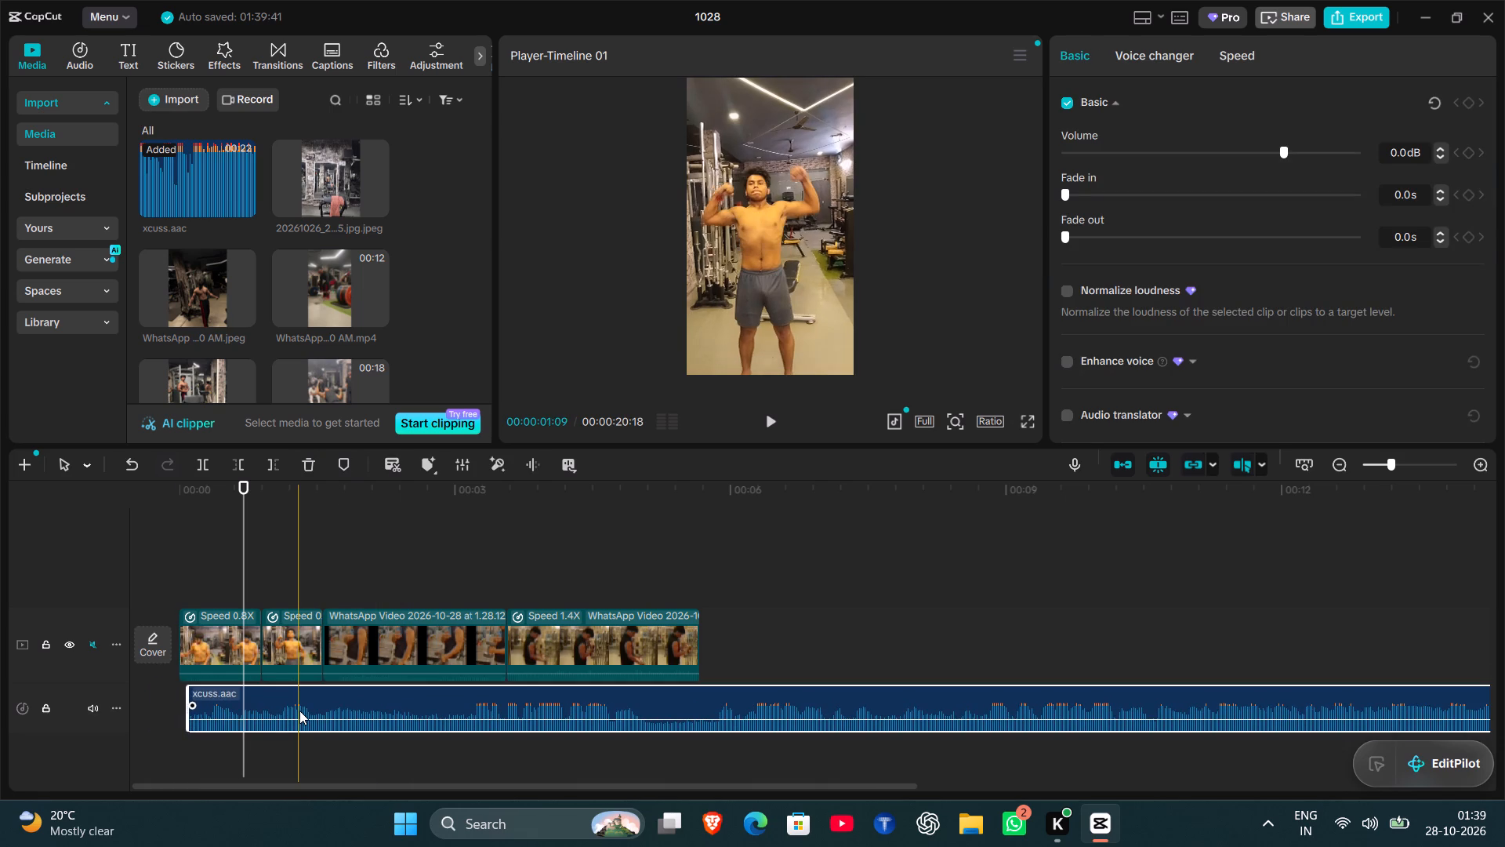
{"action": "left_click", "coordinate": [299, 711]}
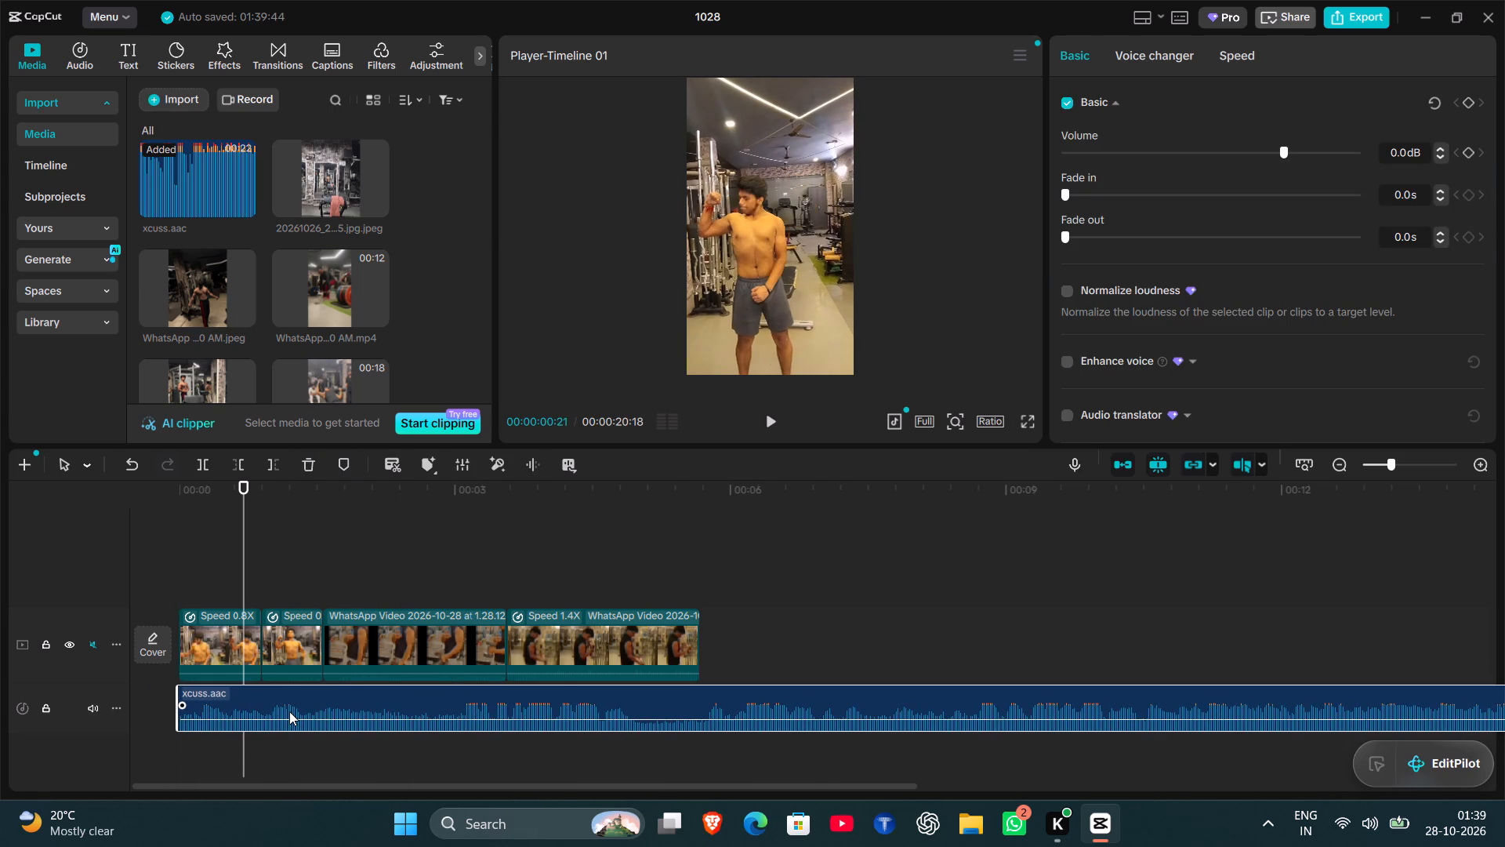
{"action": "left_click", "coordinate": [172, 584]}
{"action": "left_click", "coordinate": [180, 584]}
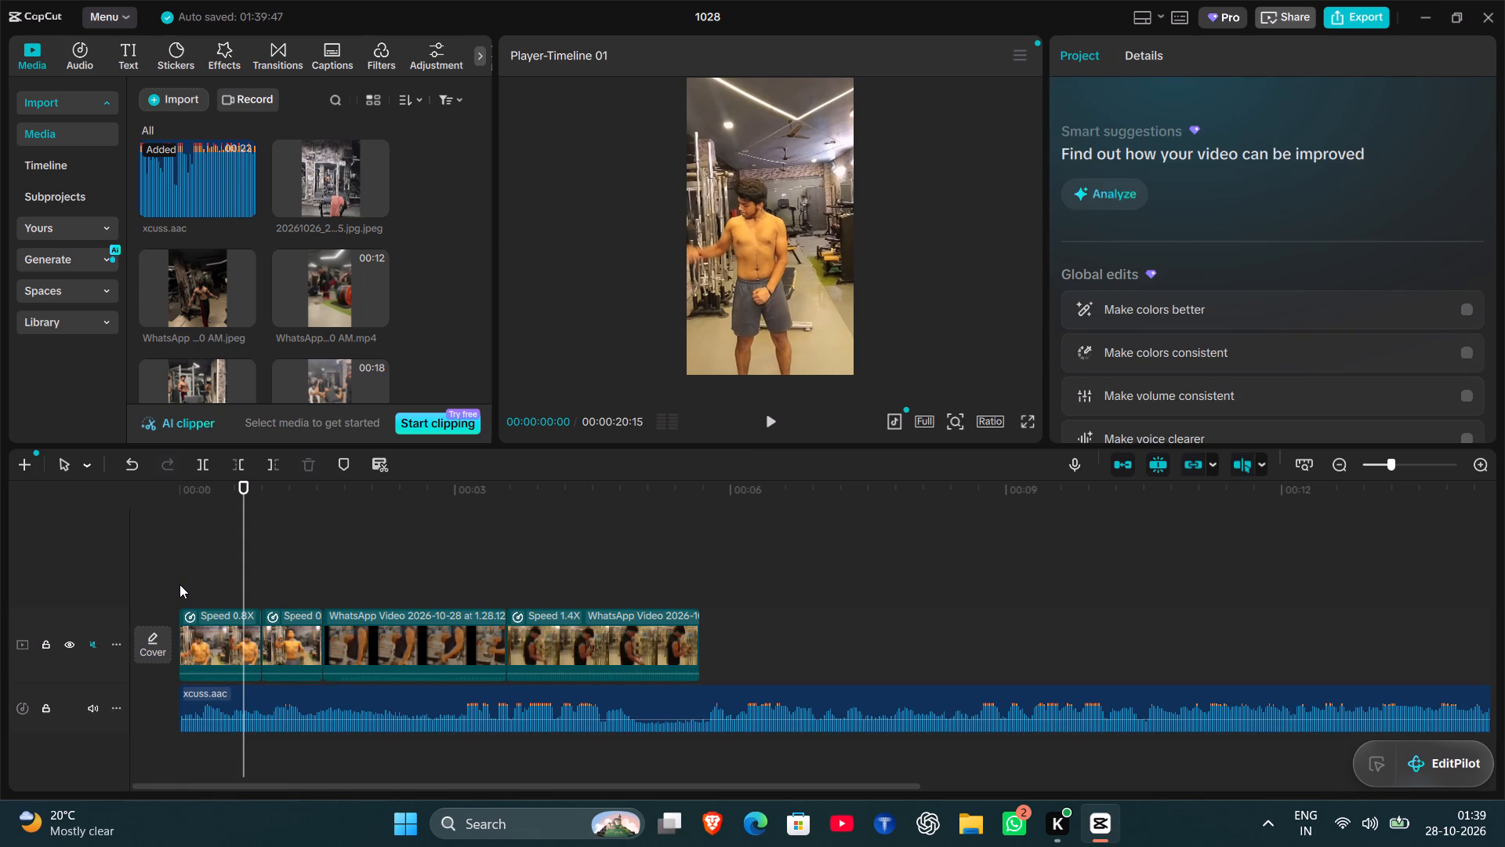
{"action": "key", "text": "space"}
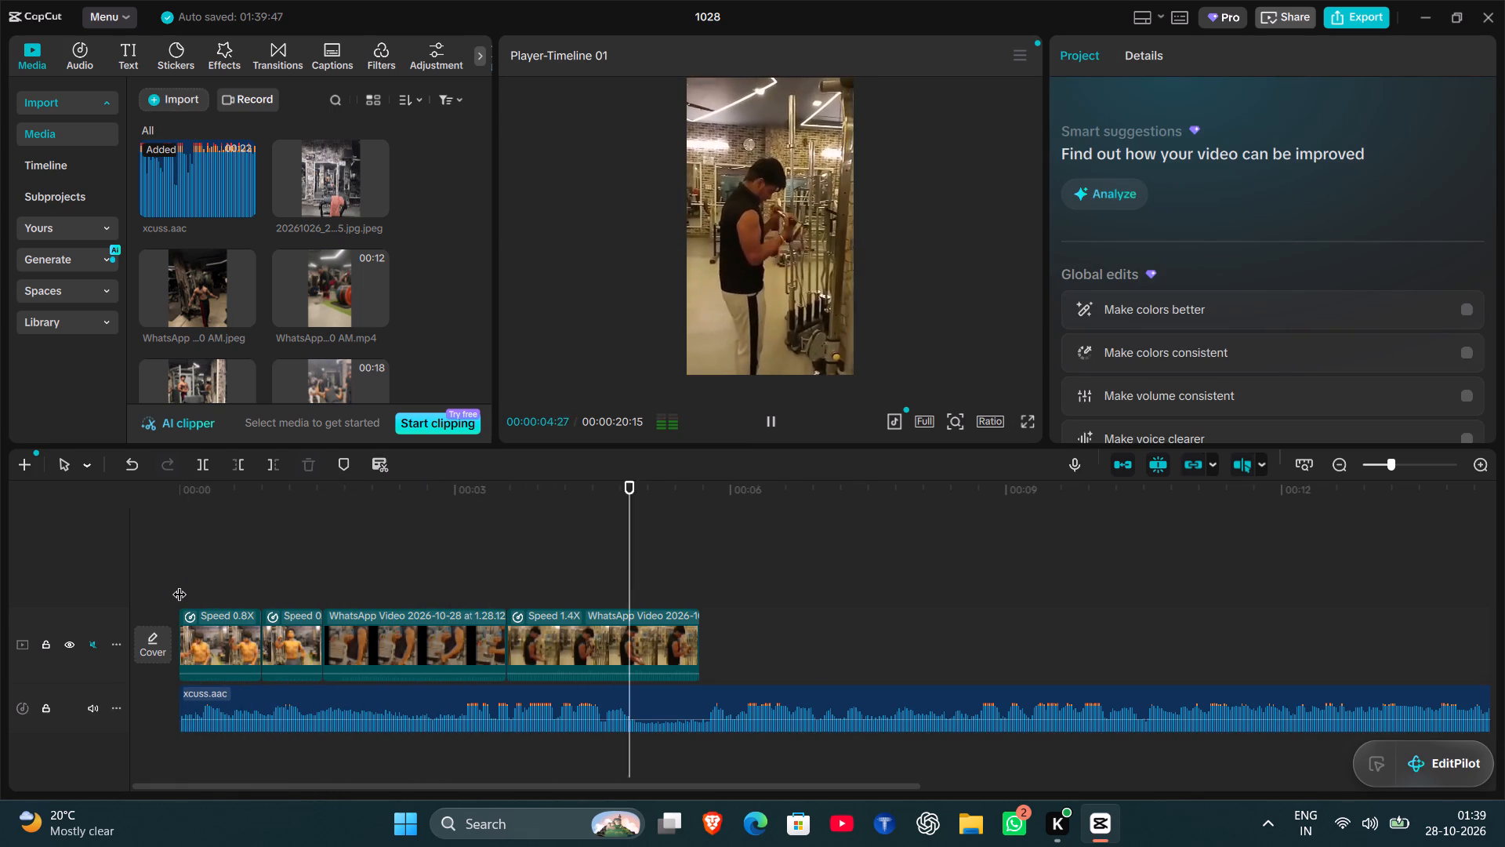
{"action": "key", "text": "space"}
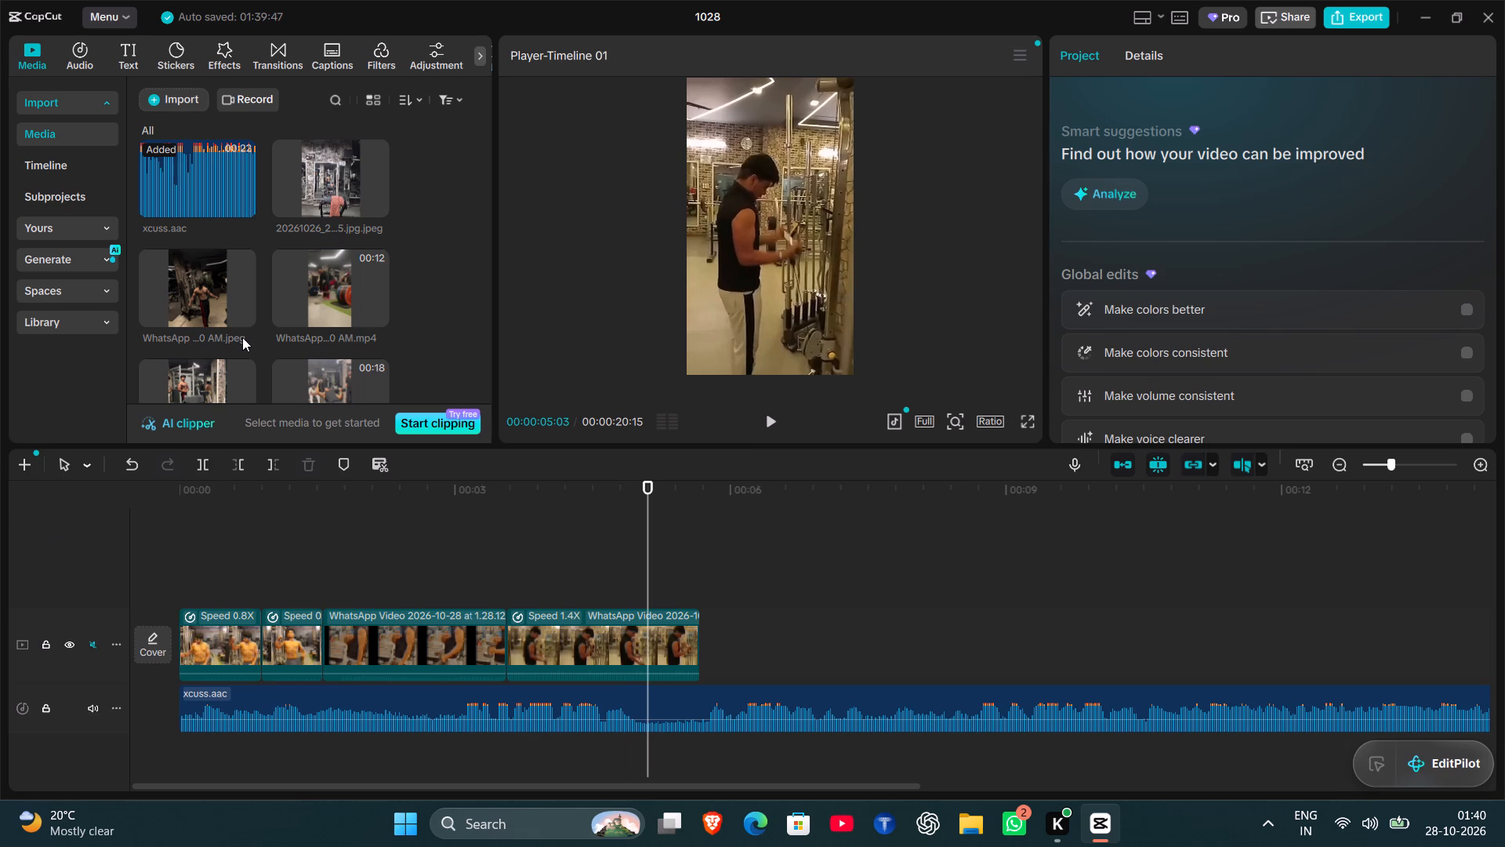
Add VID20230903154117.mp4 from the imported media to the end of the video track.
{"action": "scroll", "coordinate": [242, 337], "scroll_direction": "down", "scroll_amount": 2}
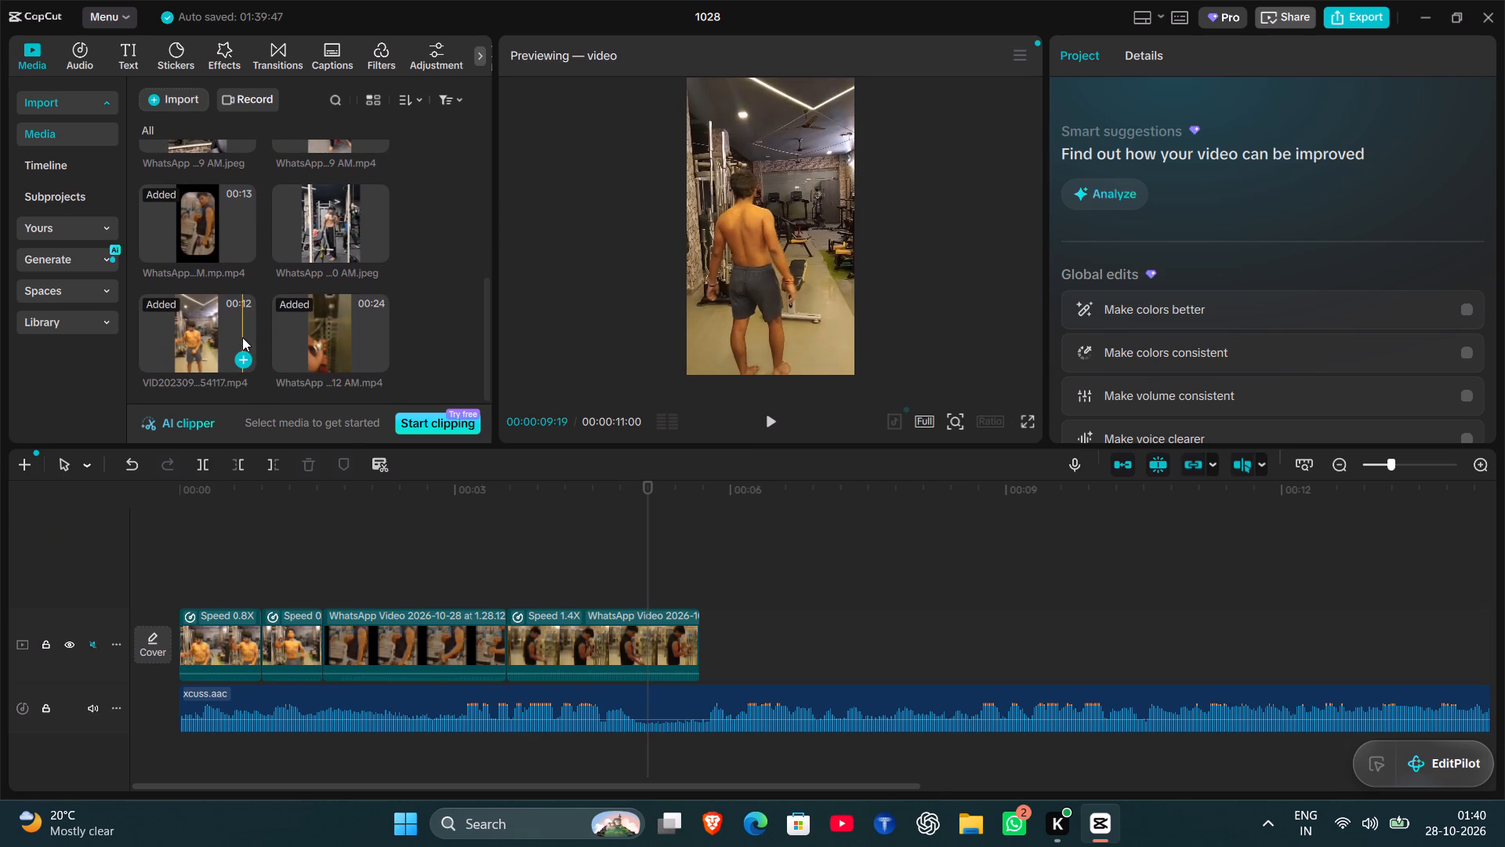
{"action": "left_click", "coordinate": [246, 363]}
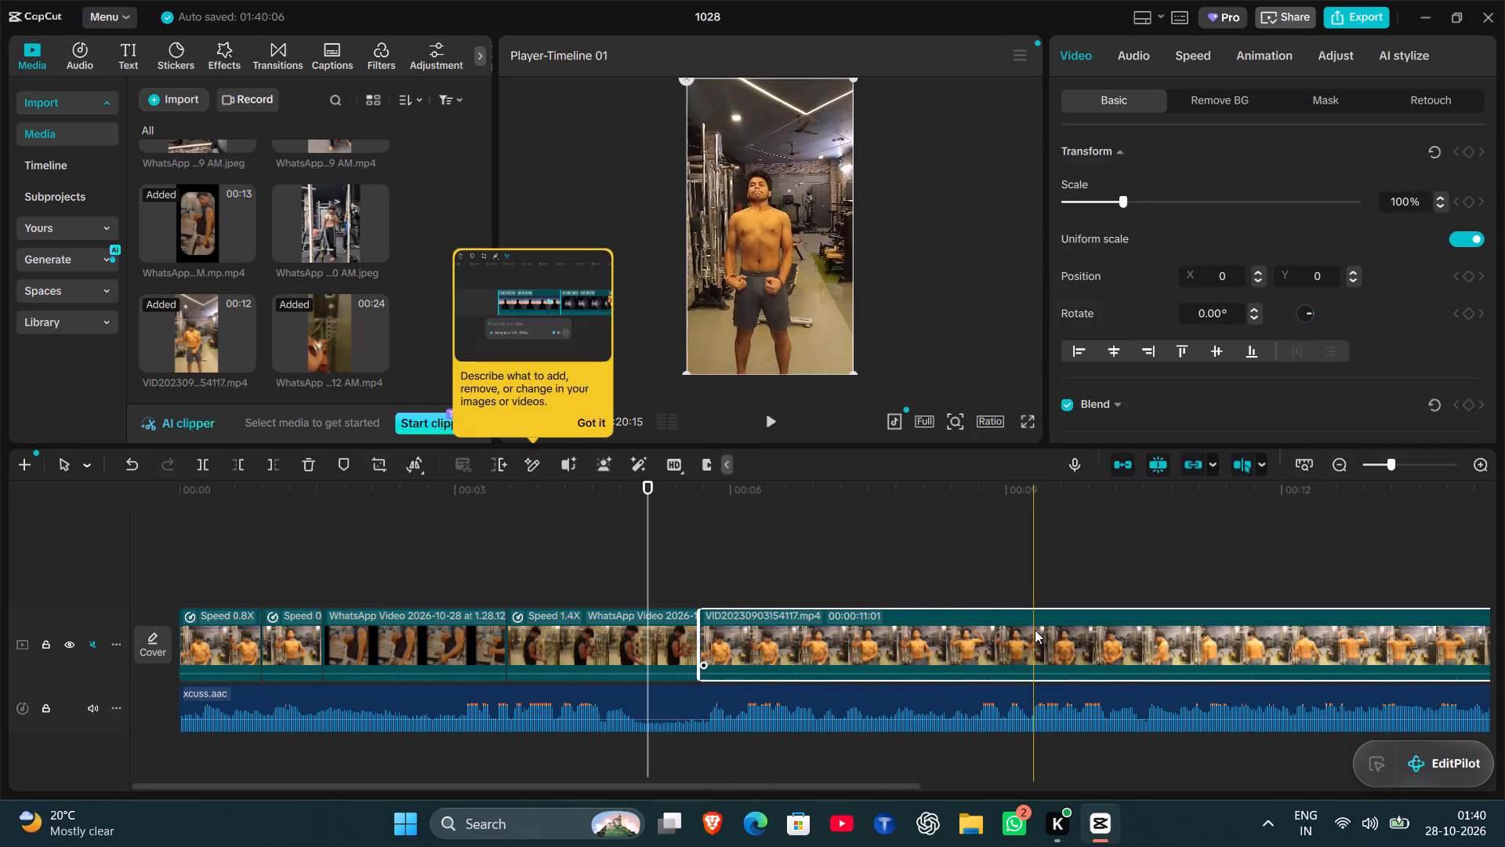
Split the added VID20230903154117.mp4 clip at 00:00:11:15 and delete its part before the cut.
{"action": "left_click", "coordinate": [1239, 633]}
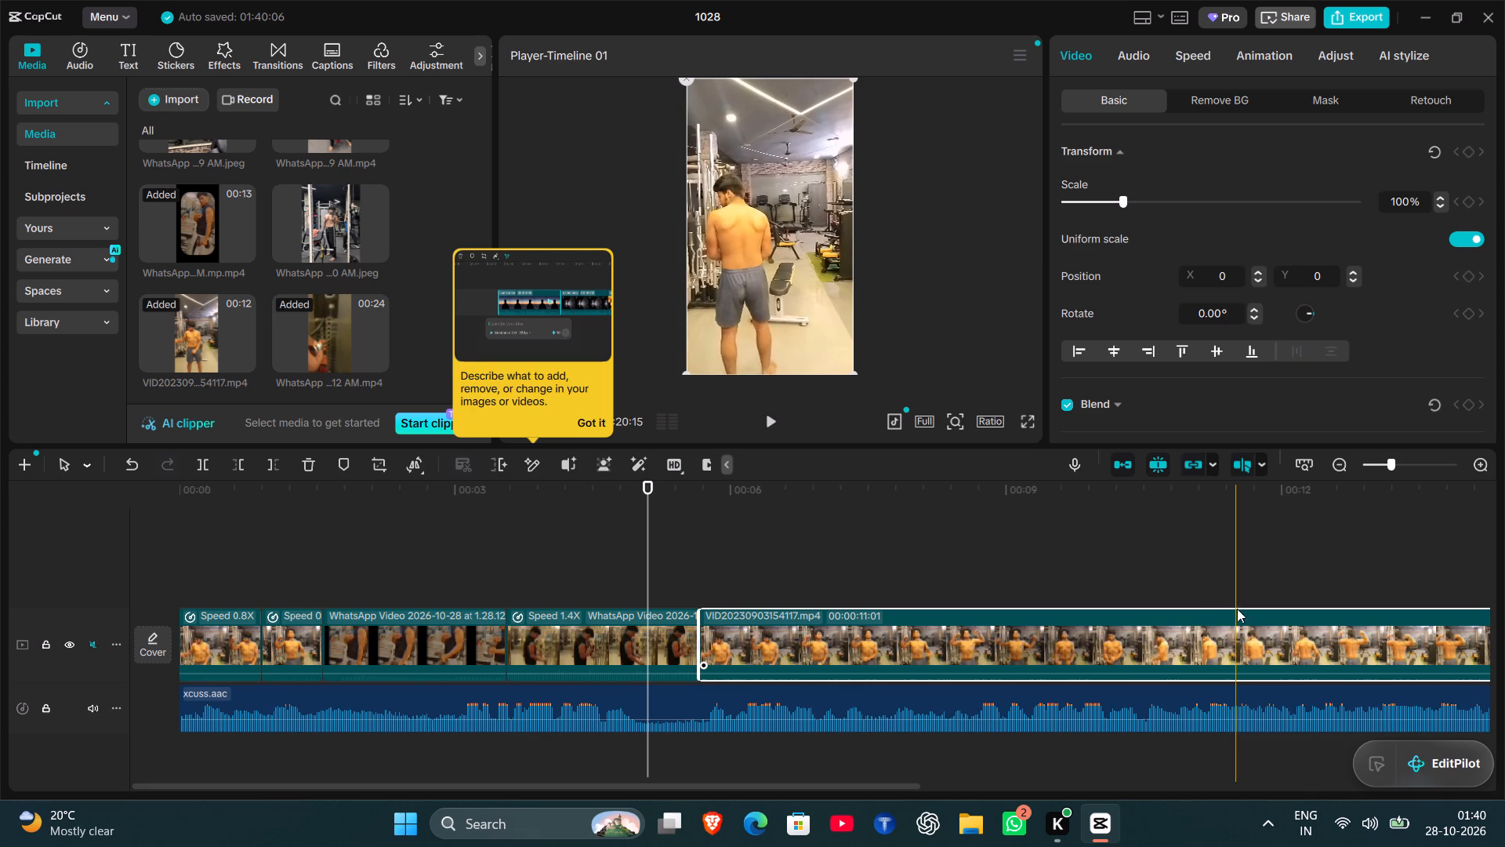
{"action": "left_click", "coordinate": [1236, 602]}
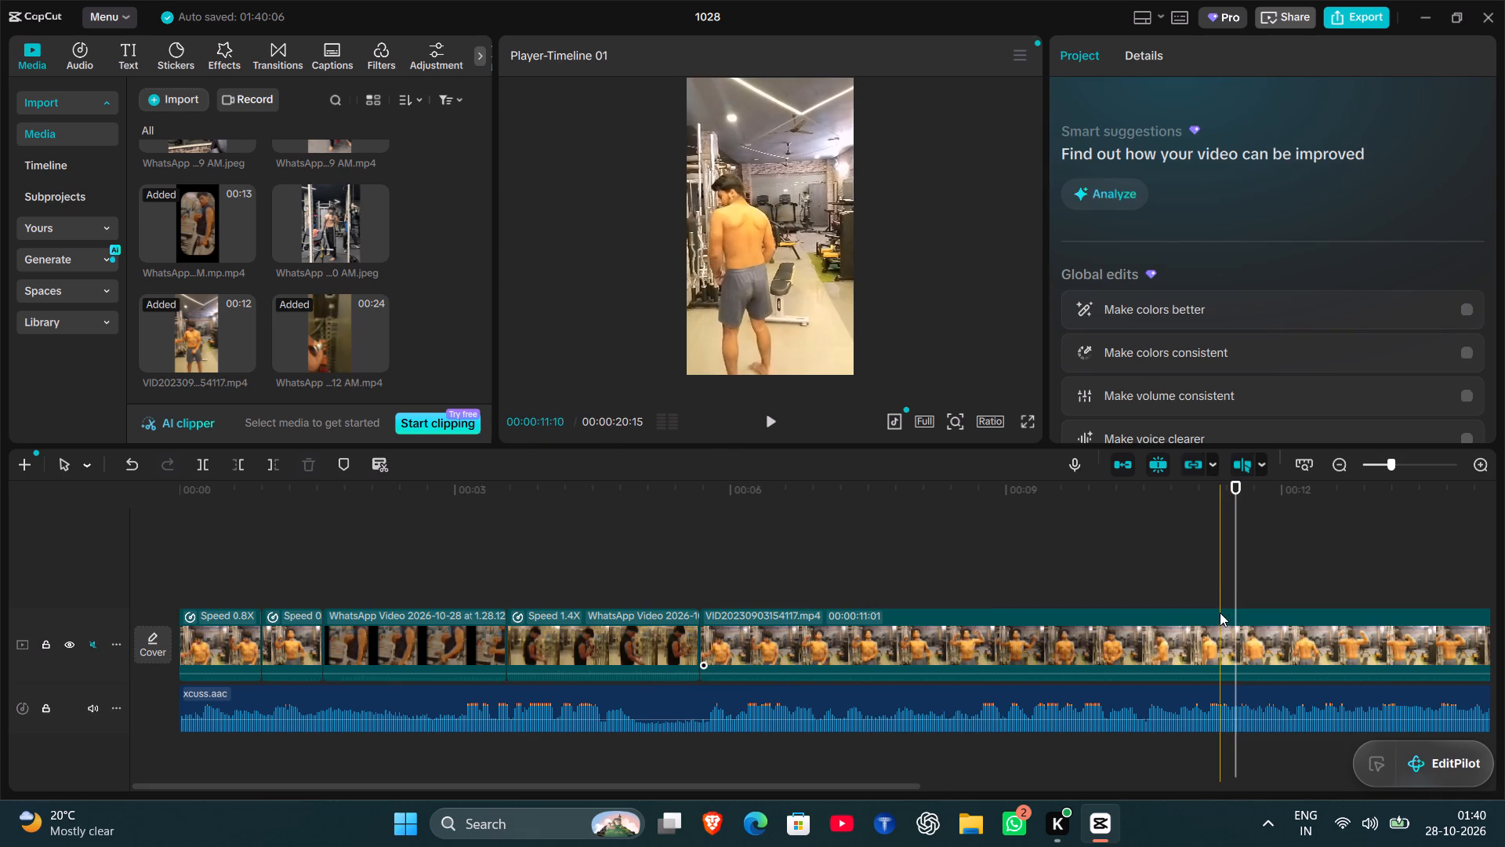
{"action": "left_click", "coordinate": [206, 460]}
{"action": "left_click", "coordinate": [1095, 609]}
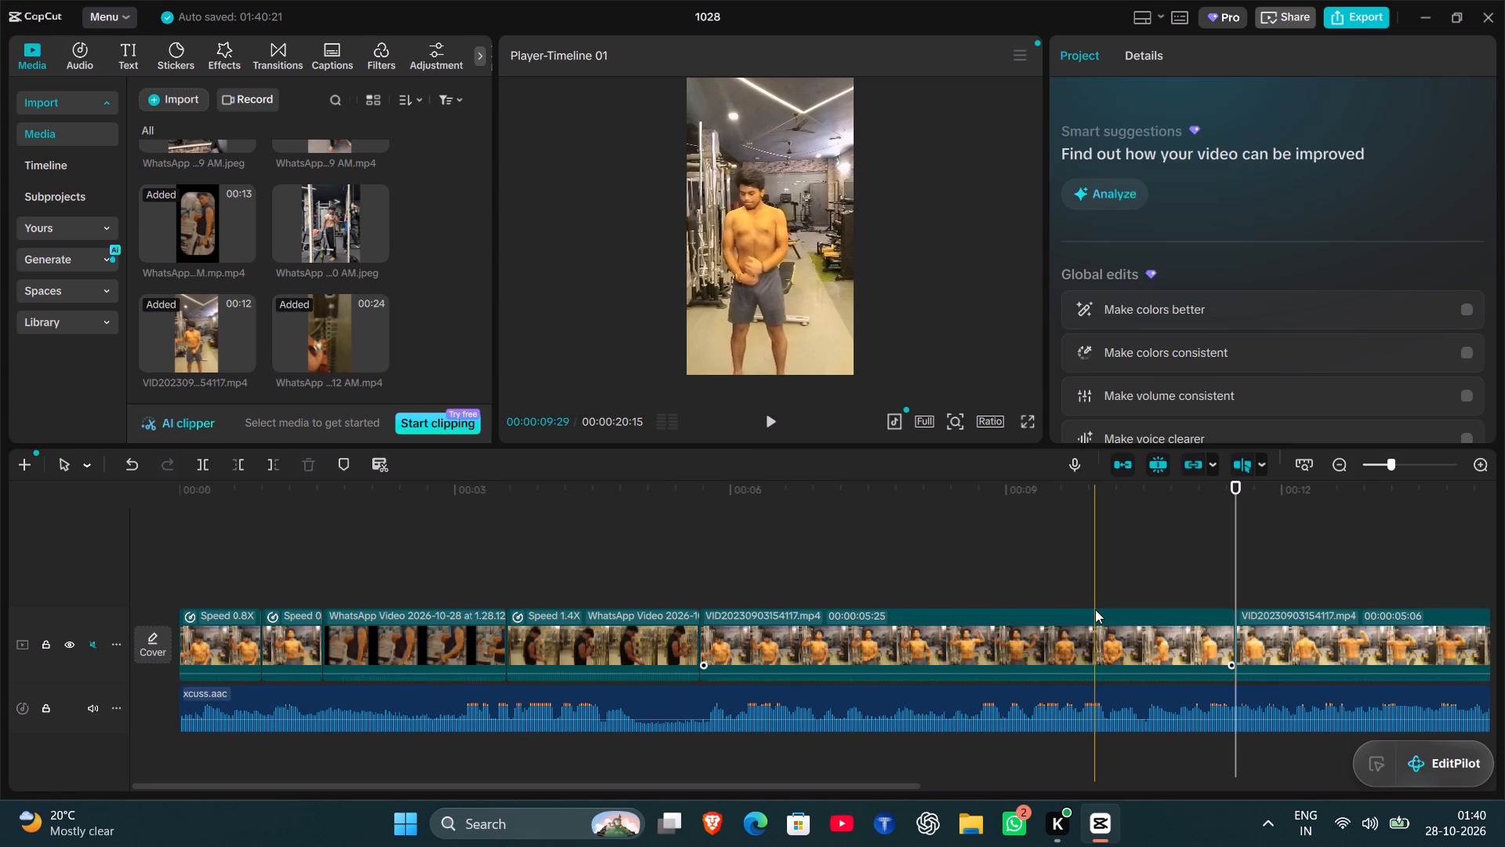
{"action": "left_click", "coordinate": [307, 464]}
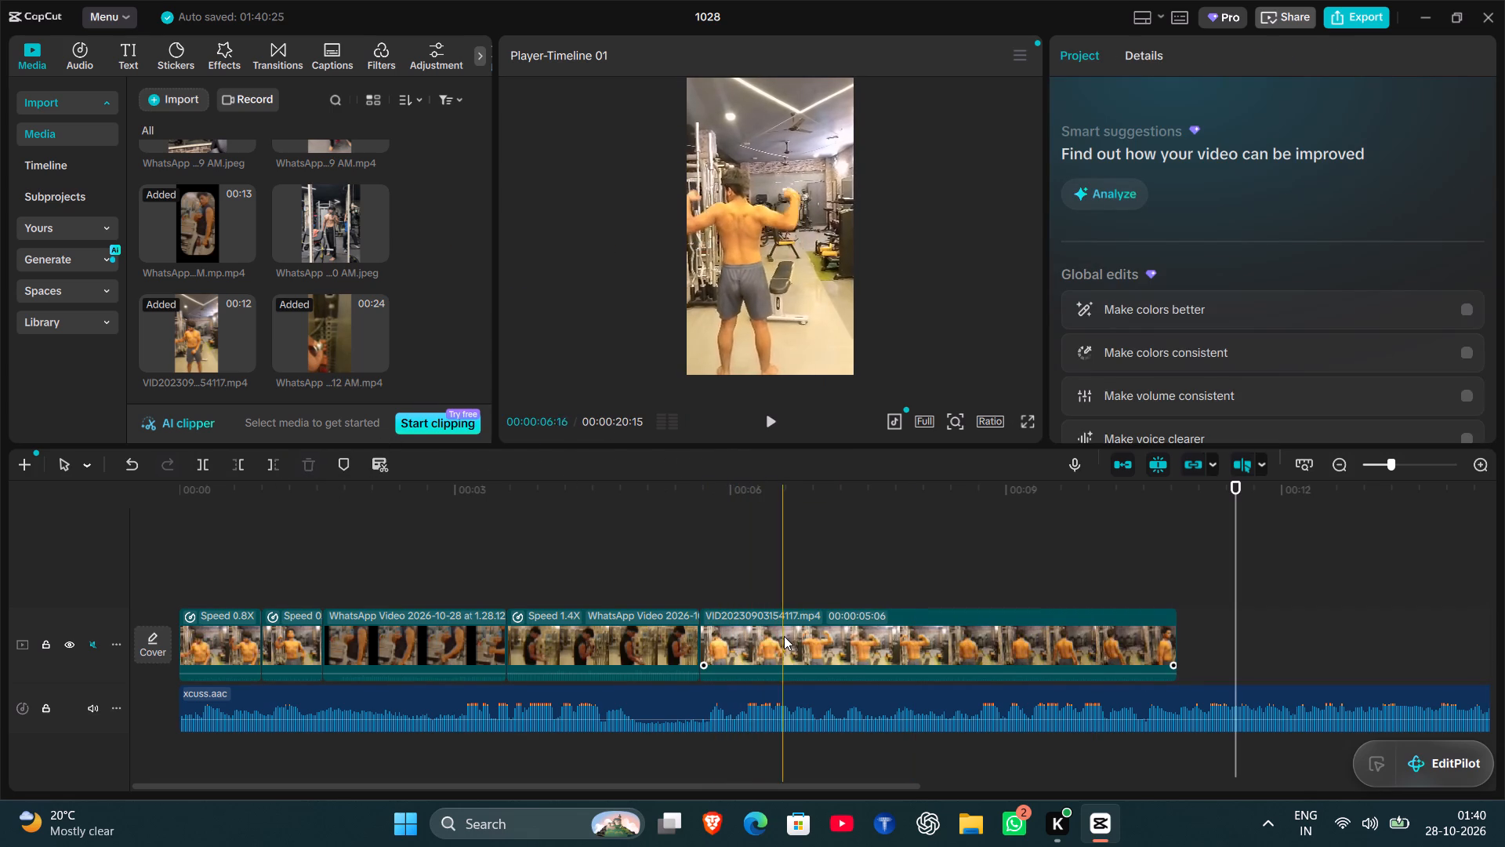
Split the last clip at 00:00:07:11 and delete everything after the cut.
{"action": "left_click", "coordinate": [856, 602]}
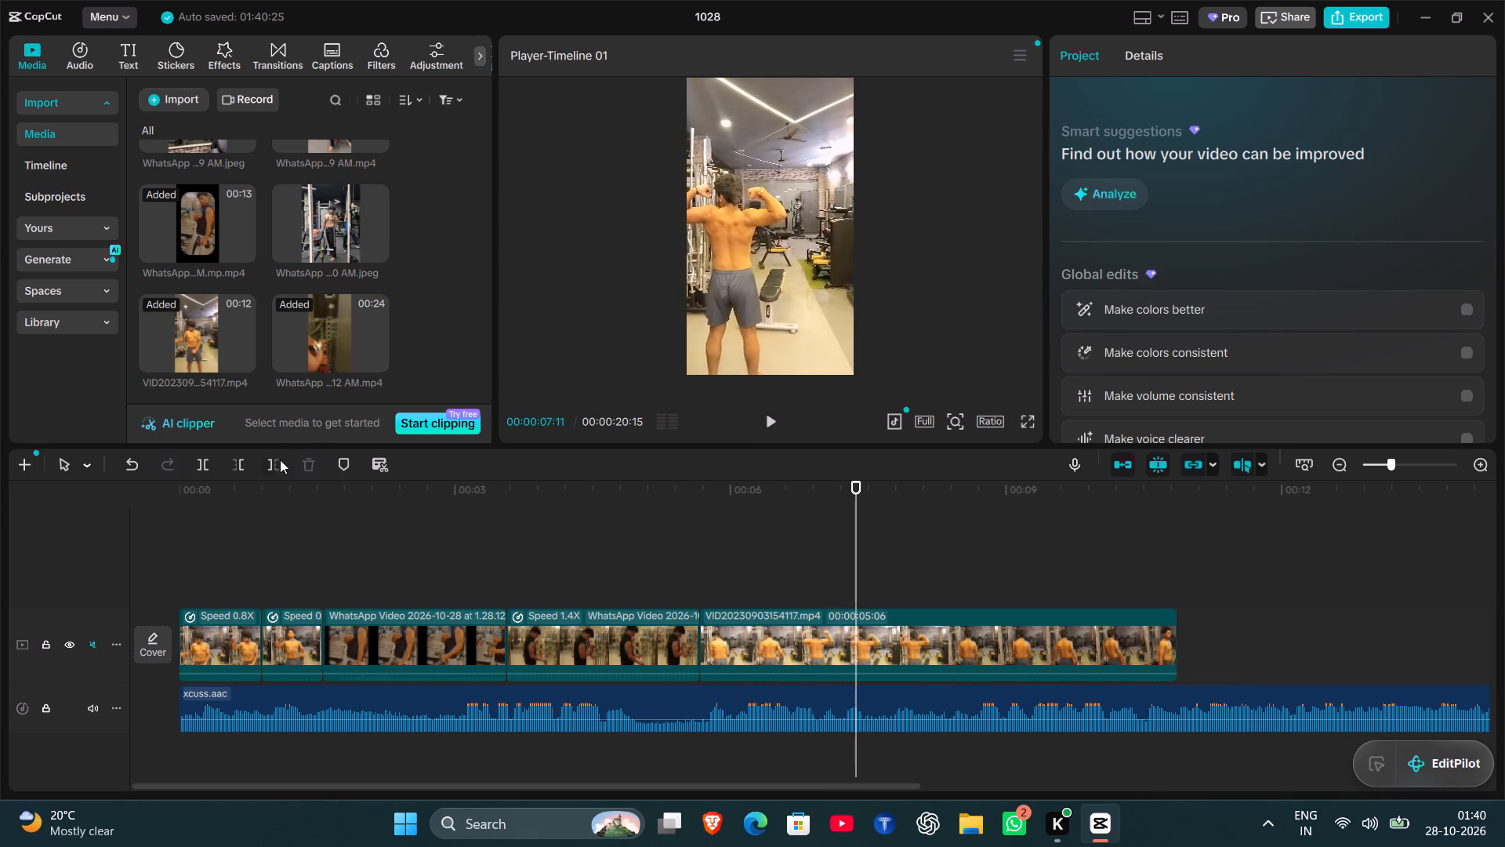
{"action": "left_click", "coordinate": [201, 463]}
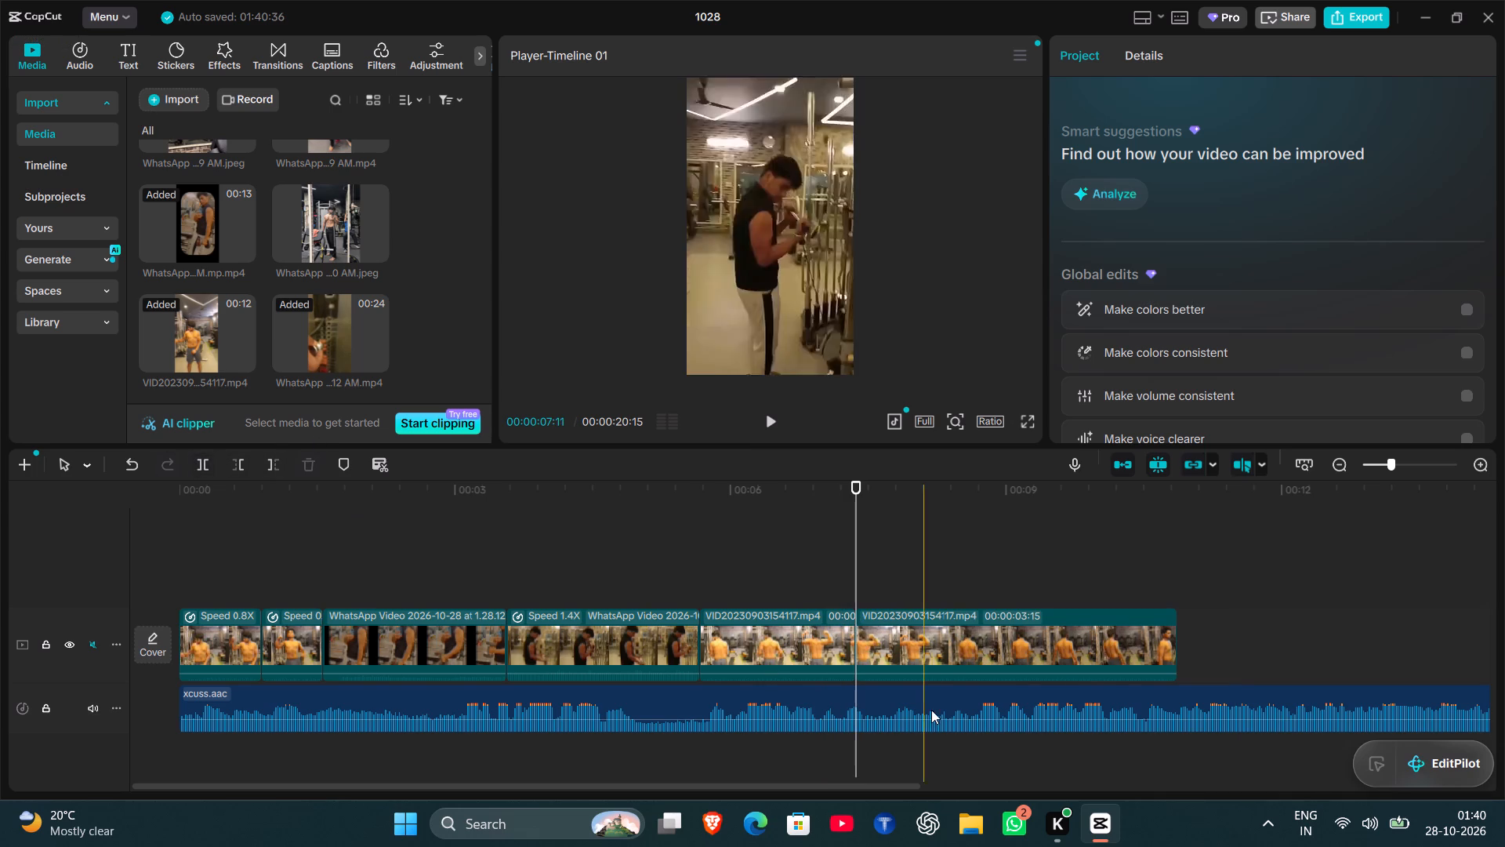
{"action": "left_click", "coordinate": [996, 652]}
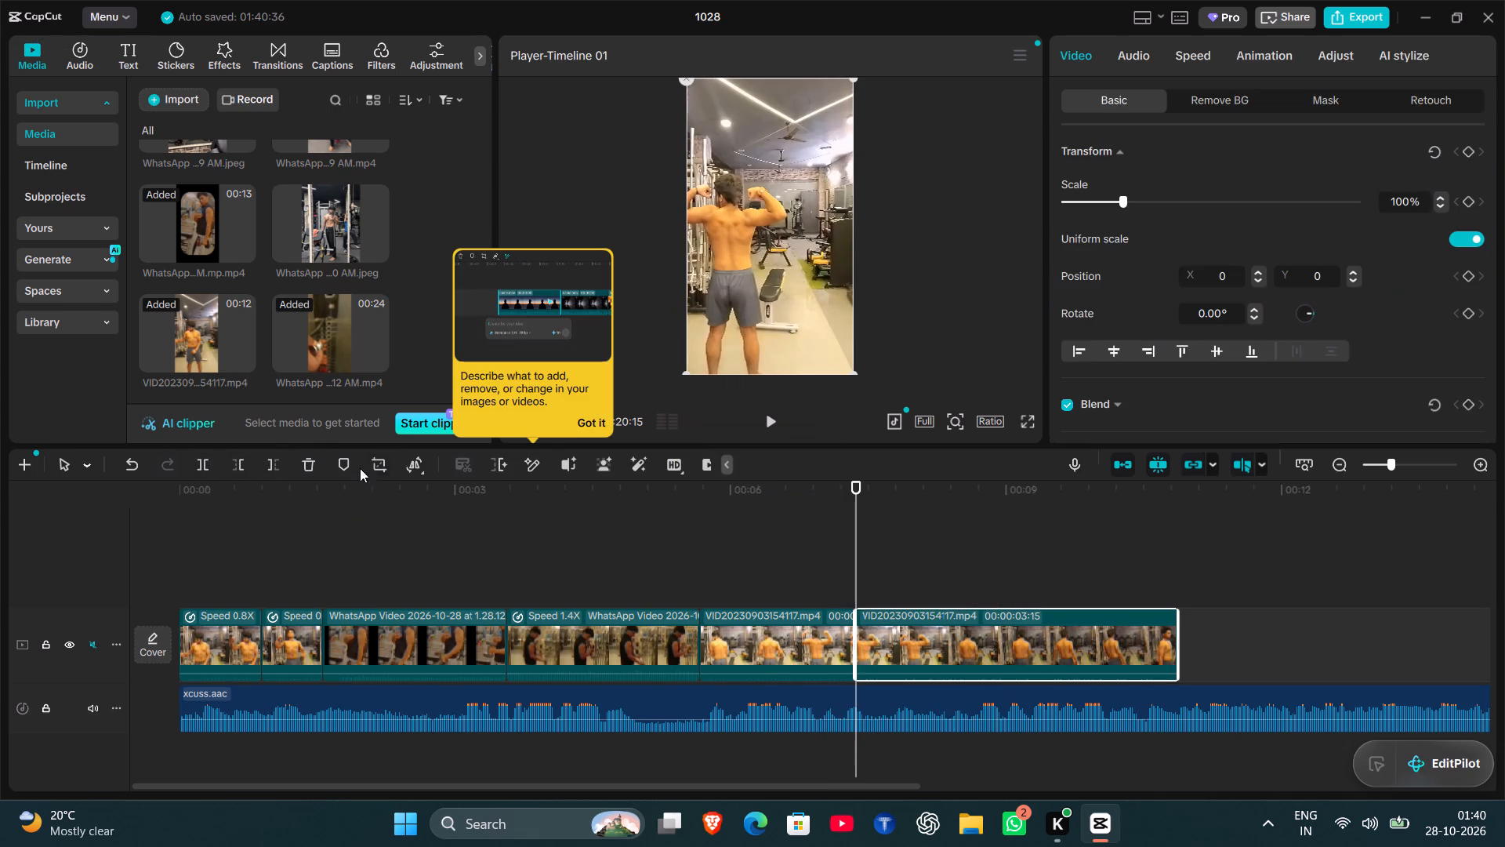
{"action": "left_click", "coordinate": [317, 462]}
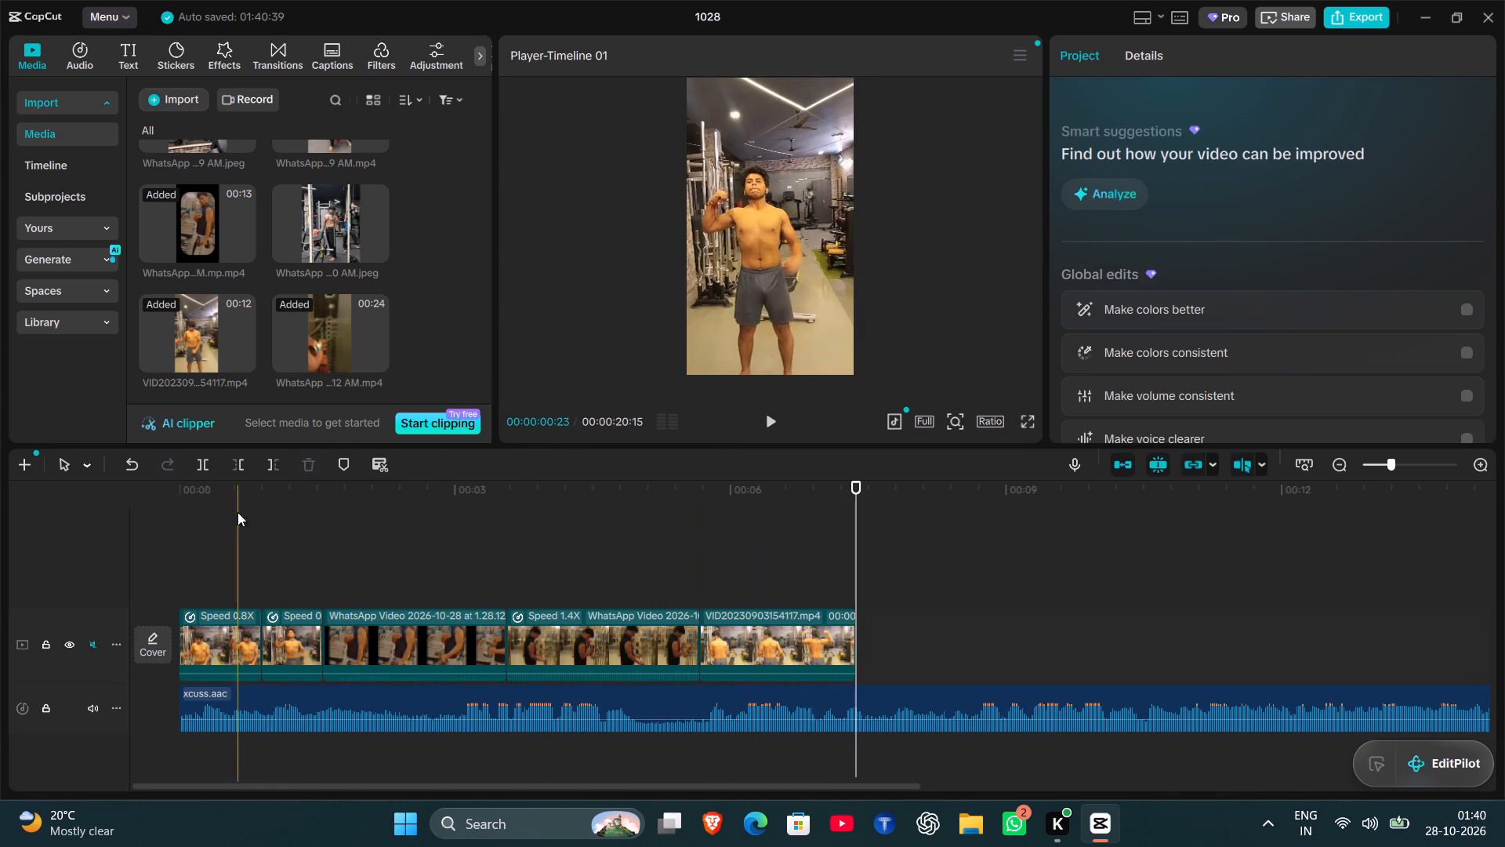
Play the edit from the beginning through to the end of the audio, then return to the start.
{"action": "left_click", "coordinate": [187, 513]}
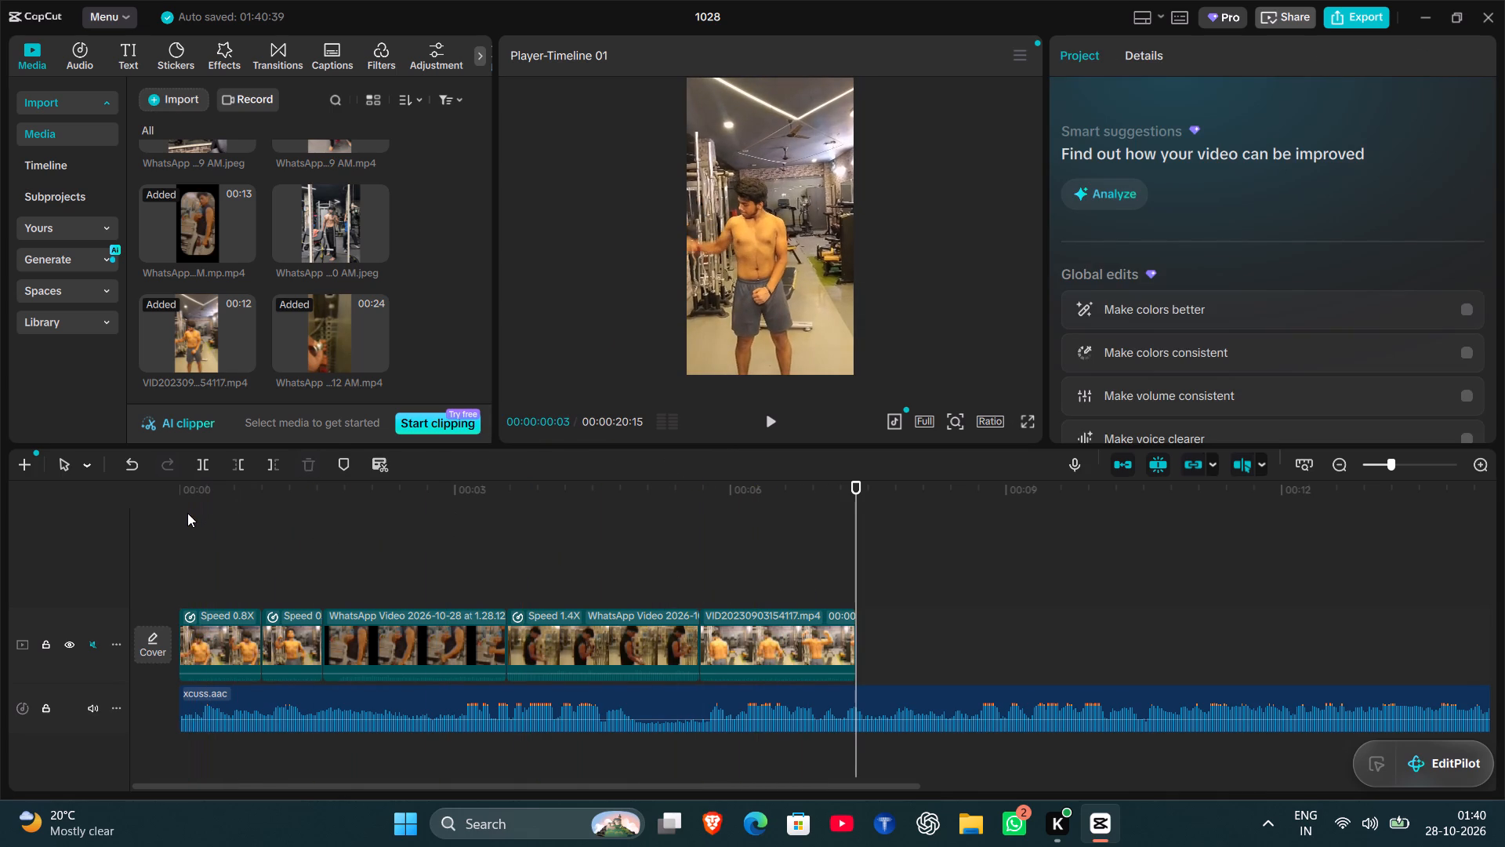
{"action": "key", "text": "space"}
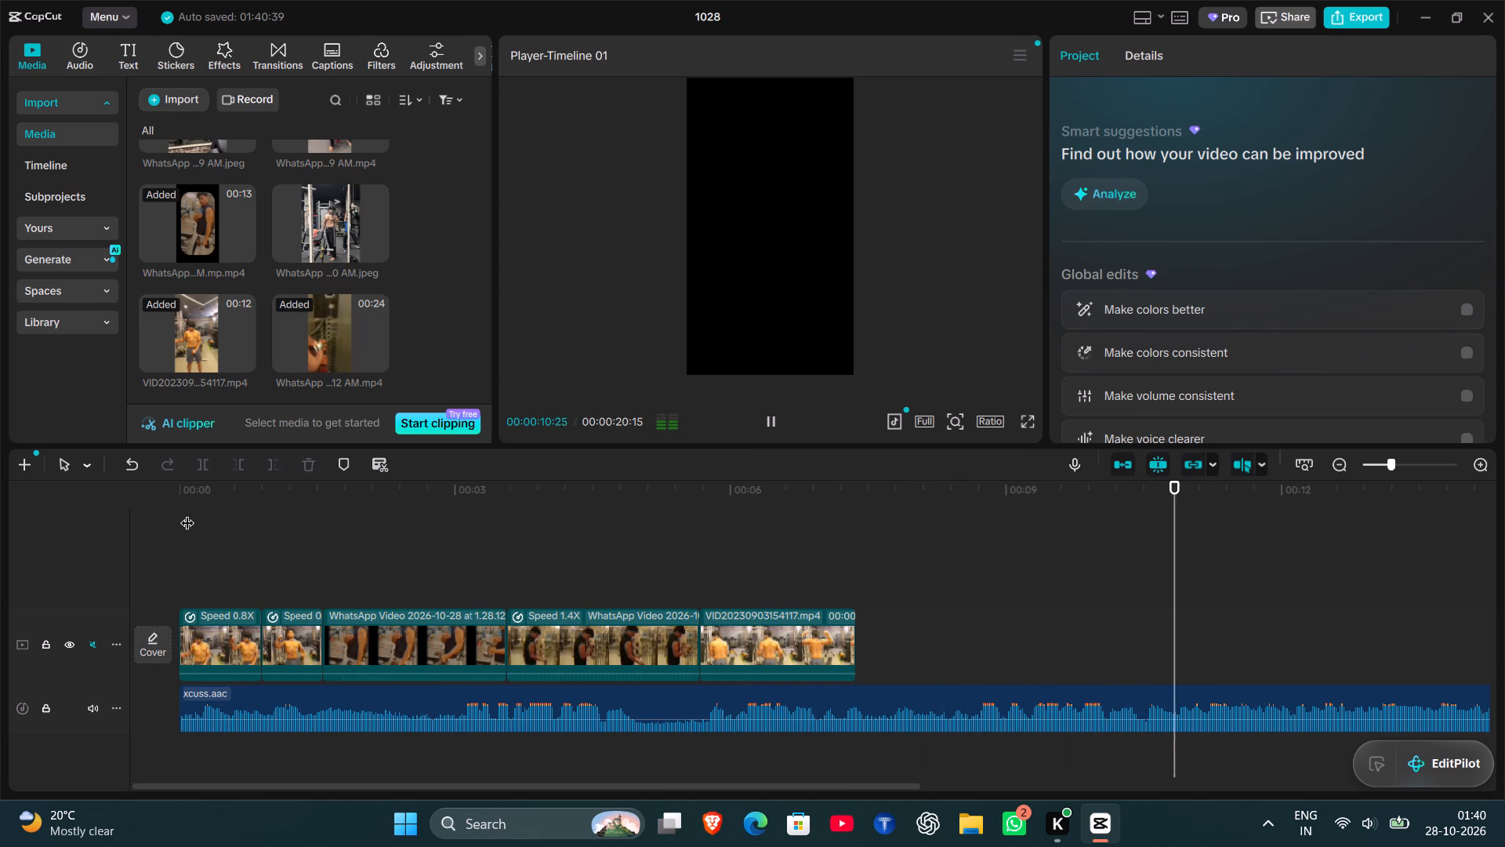
{"action": "scroll", "coordinate": [848, 551], "scroll_direction": "left", "scroll_amount": 6}
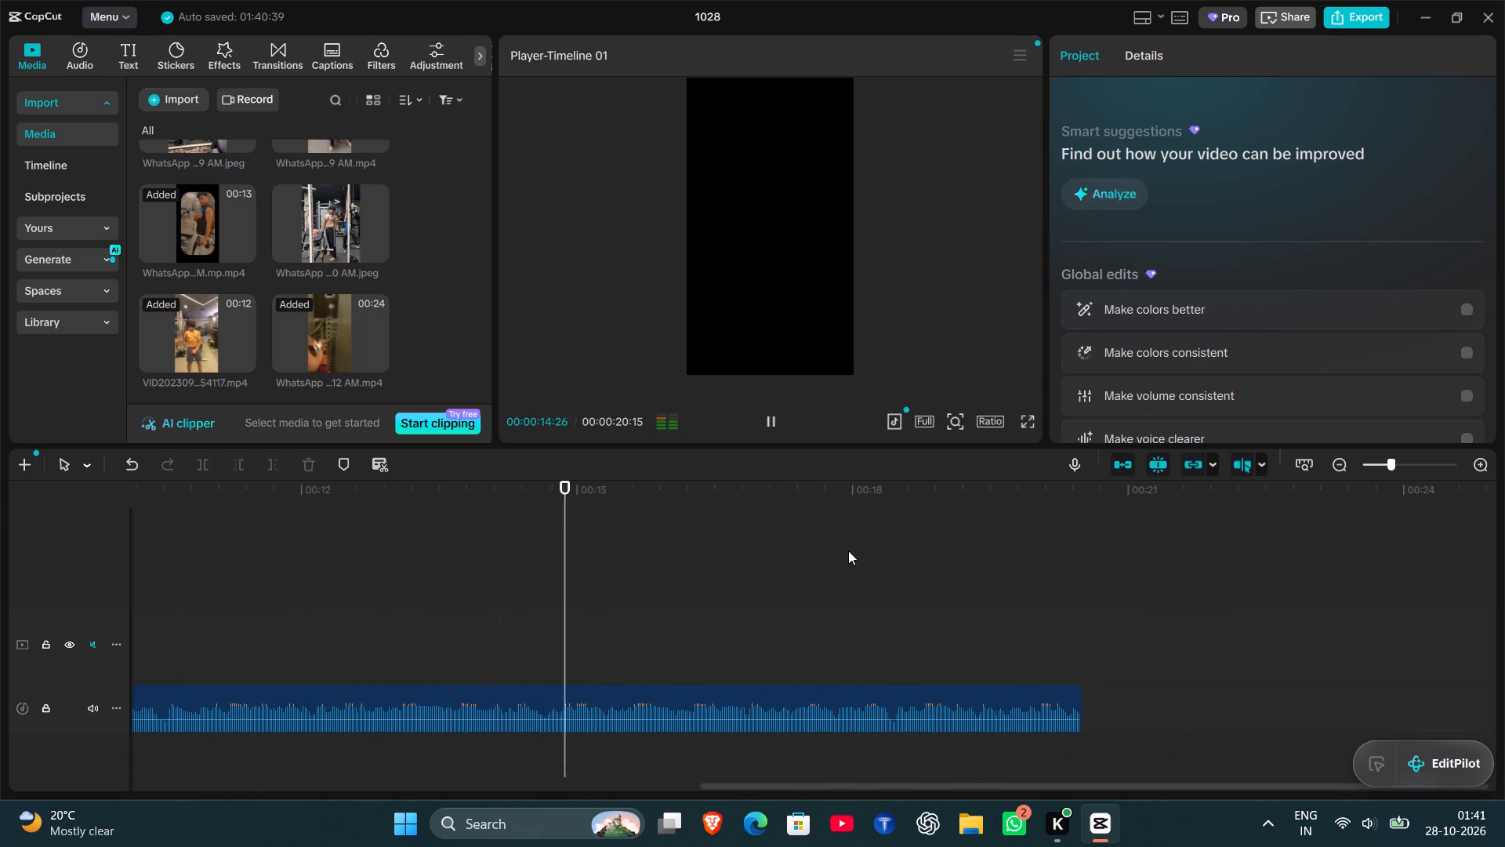
{"action": "scroll", "coordinate": [848, 551], "scroll_direction": "right", "scroll_amount": 7}
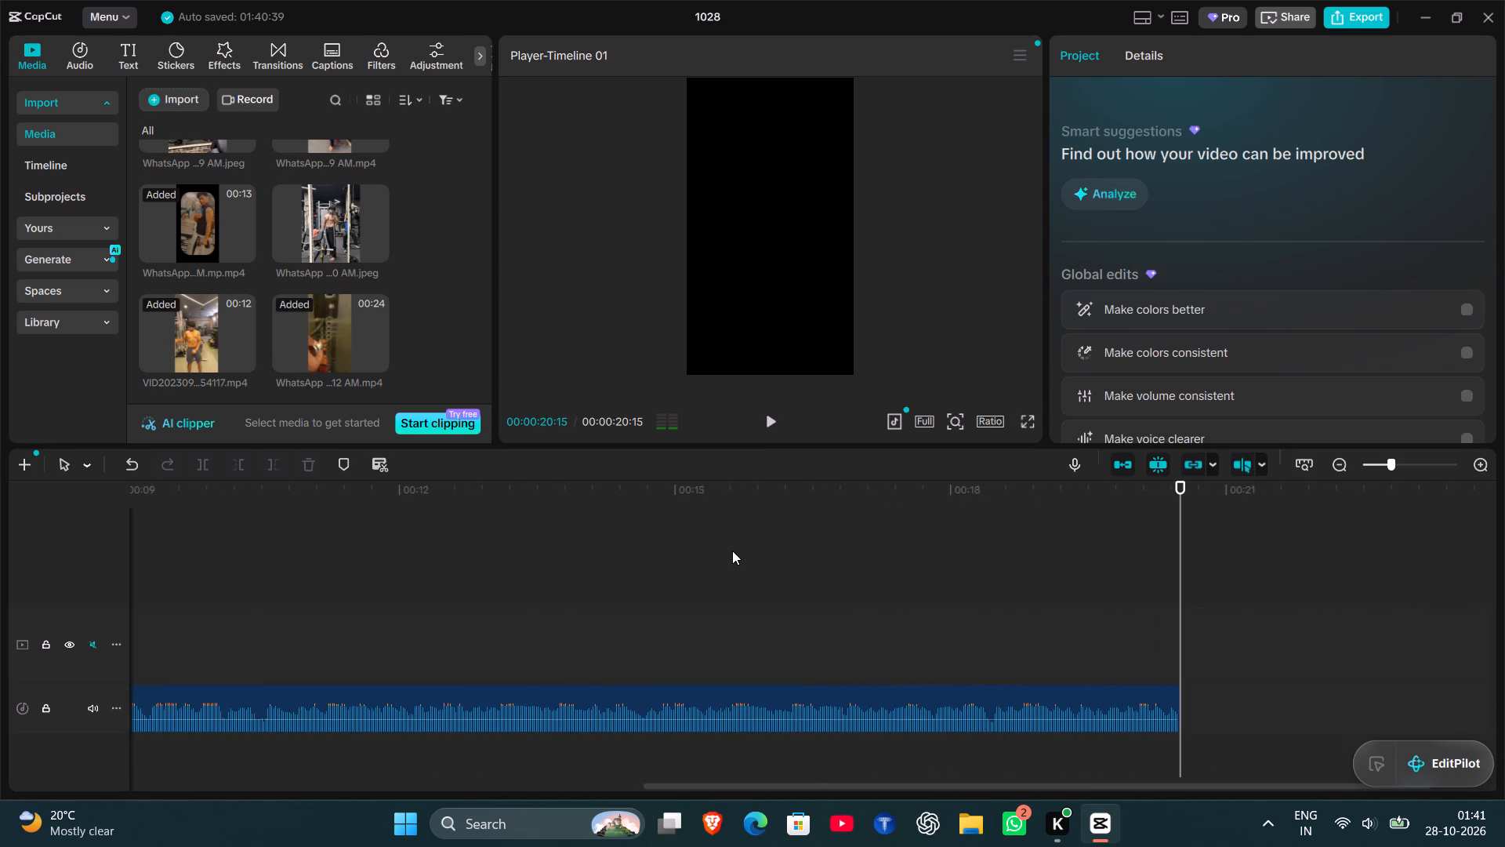
{"action": "scroll", "coordinate": [732, 551], "scroll_direction": "right", "scroll_amount": 7}
{"action": "left_click", "coordinate": [185, 556]}
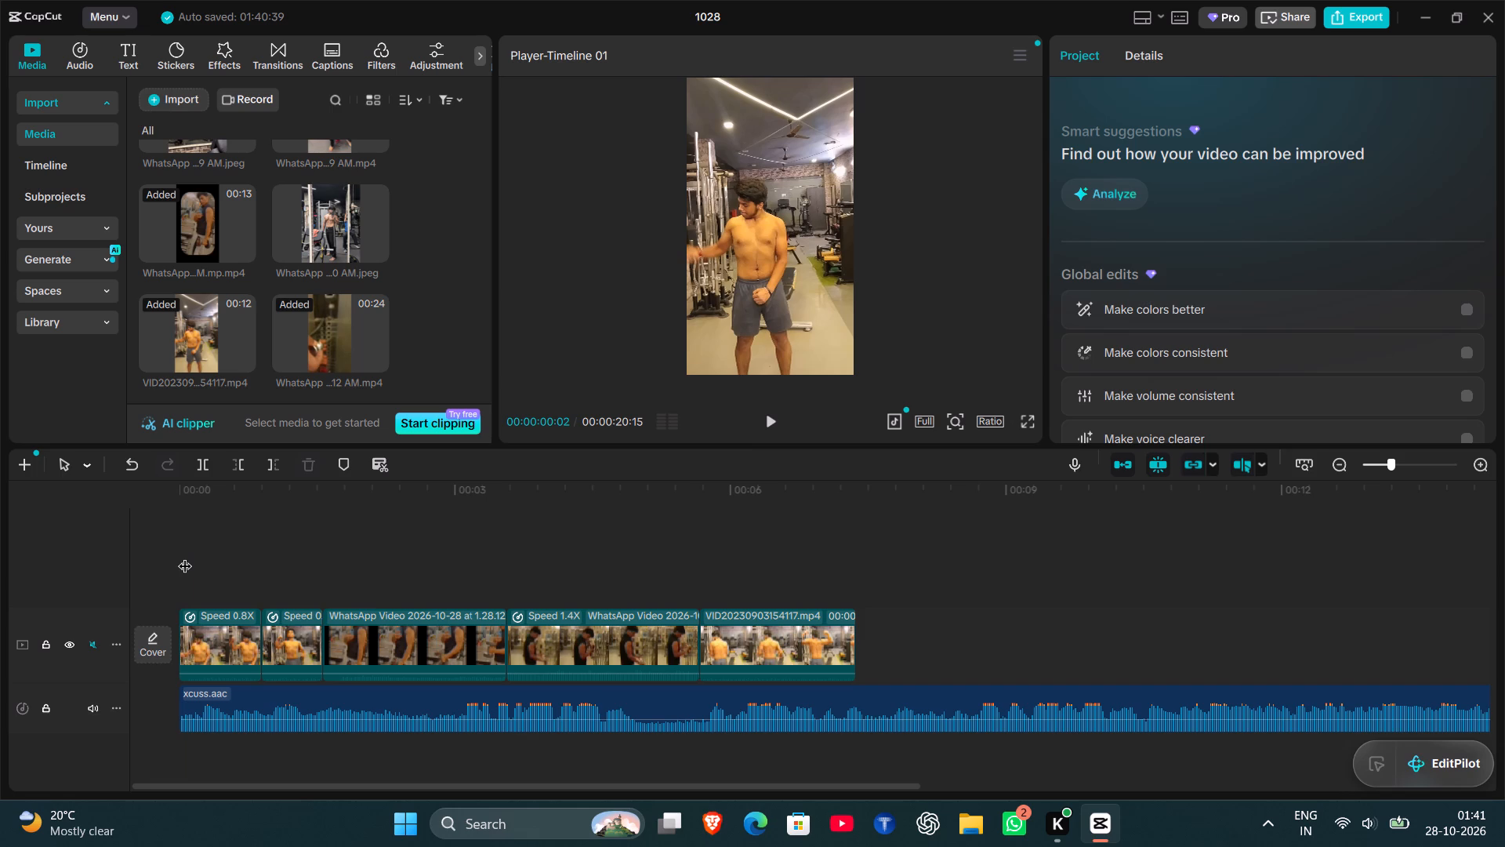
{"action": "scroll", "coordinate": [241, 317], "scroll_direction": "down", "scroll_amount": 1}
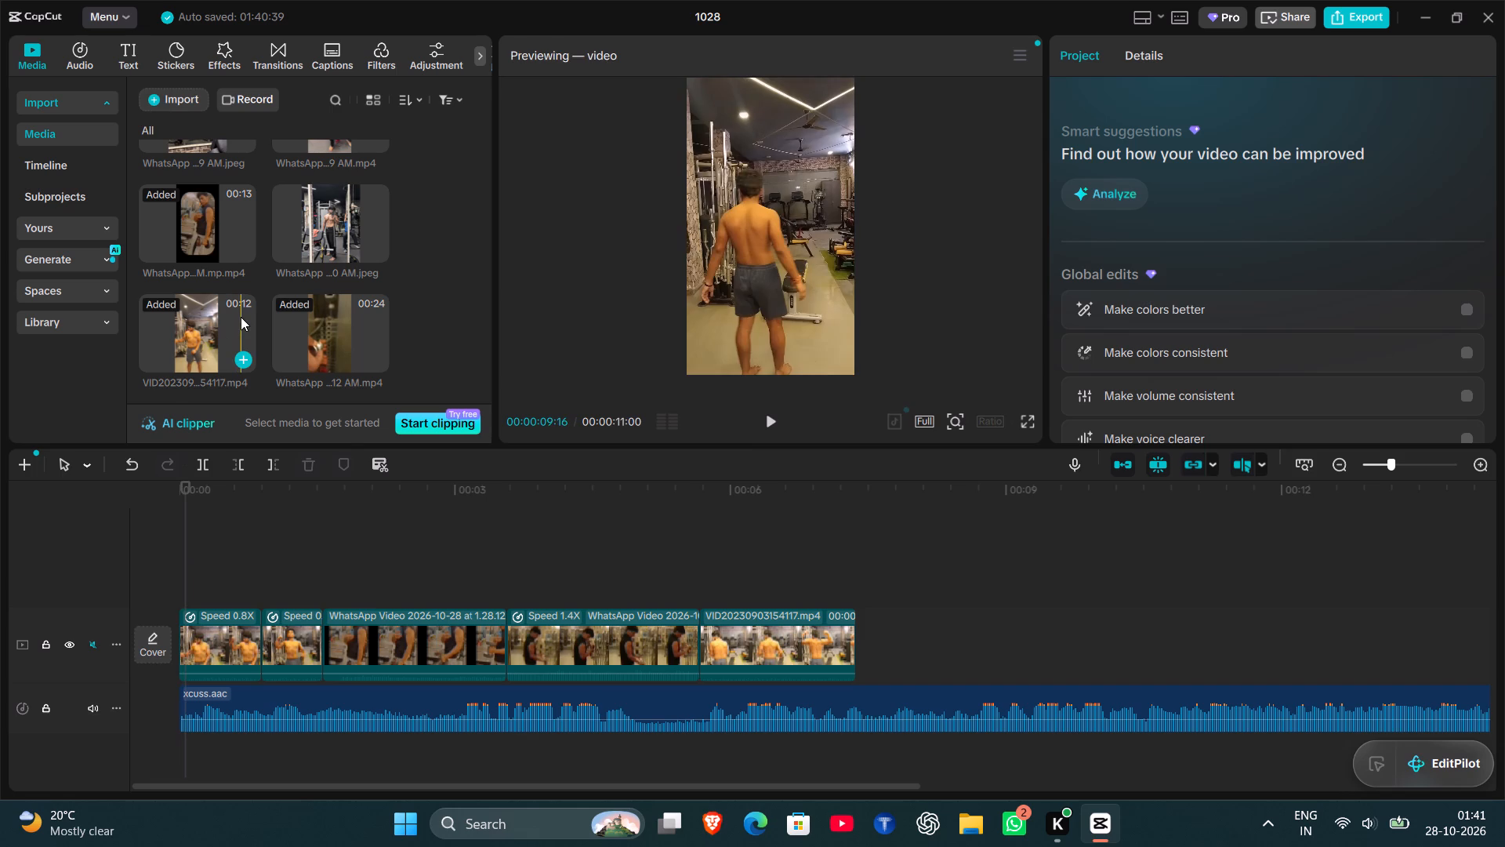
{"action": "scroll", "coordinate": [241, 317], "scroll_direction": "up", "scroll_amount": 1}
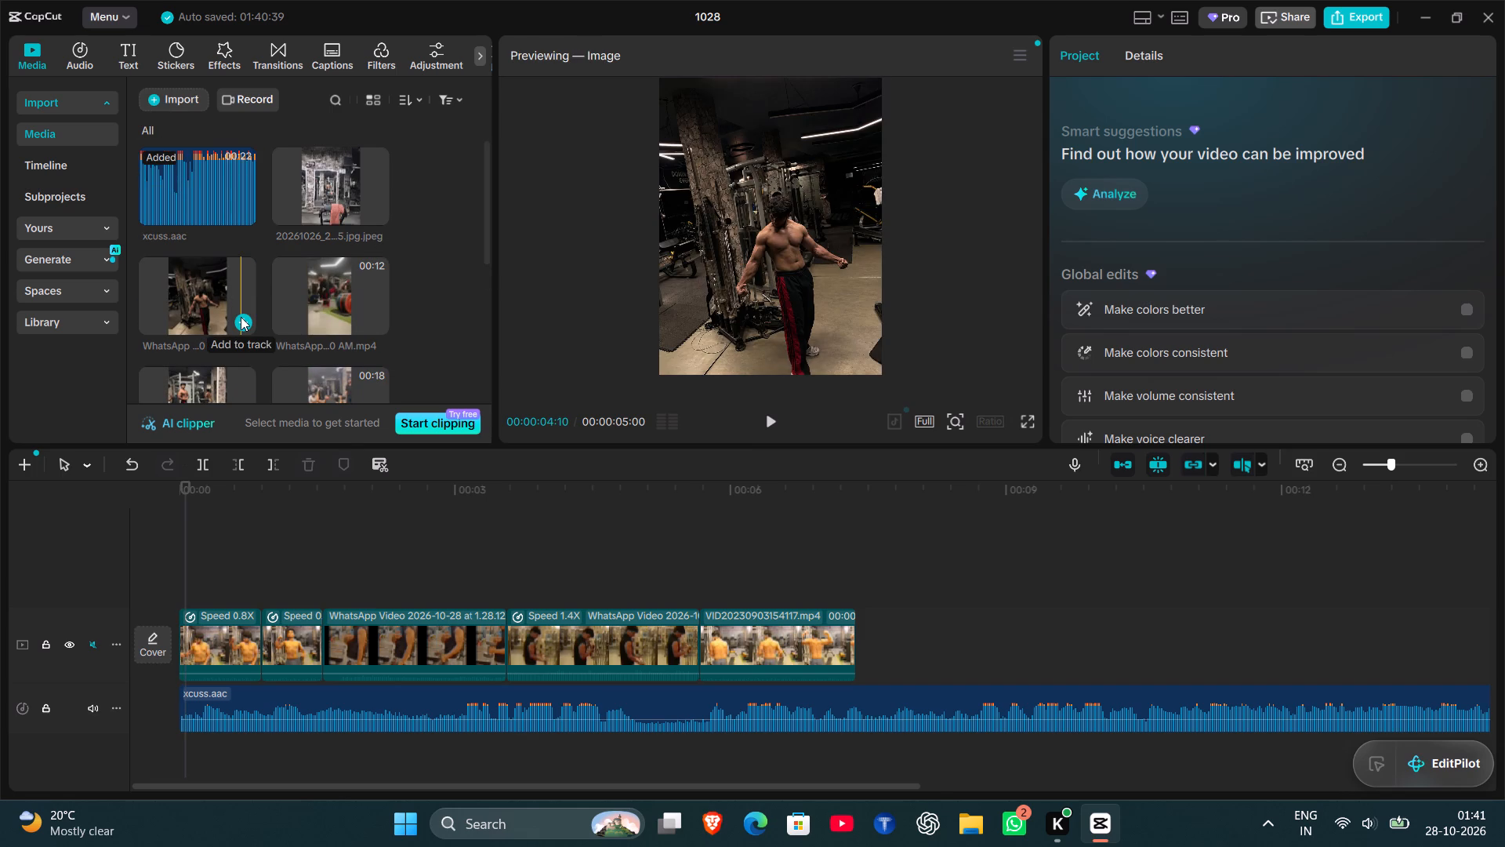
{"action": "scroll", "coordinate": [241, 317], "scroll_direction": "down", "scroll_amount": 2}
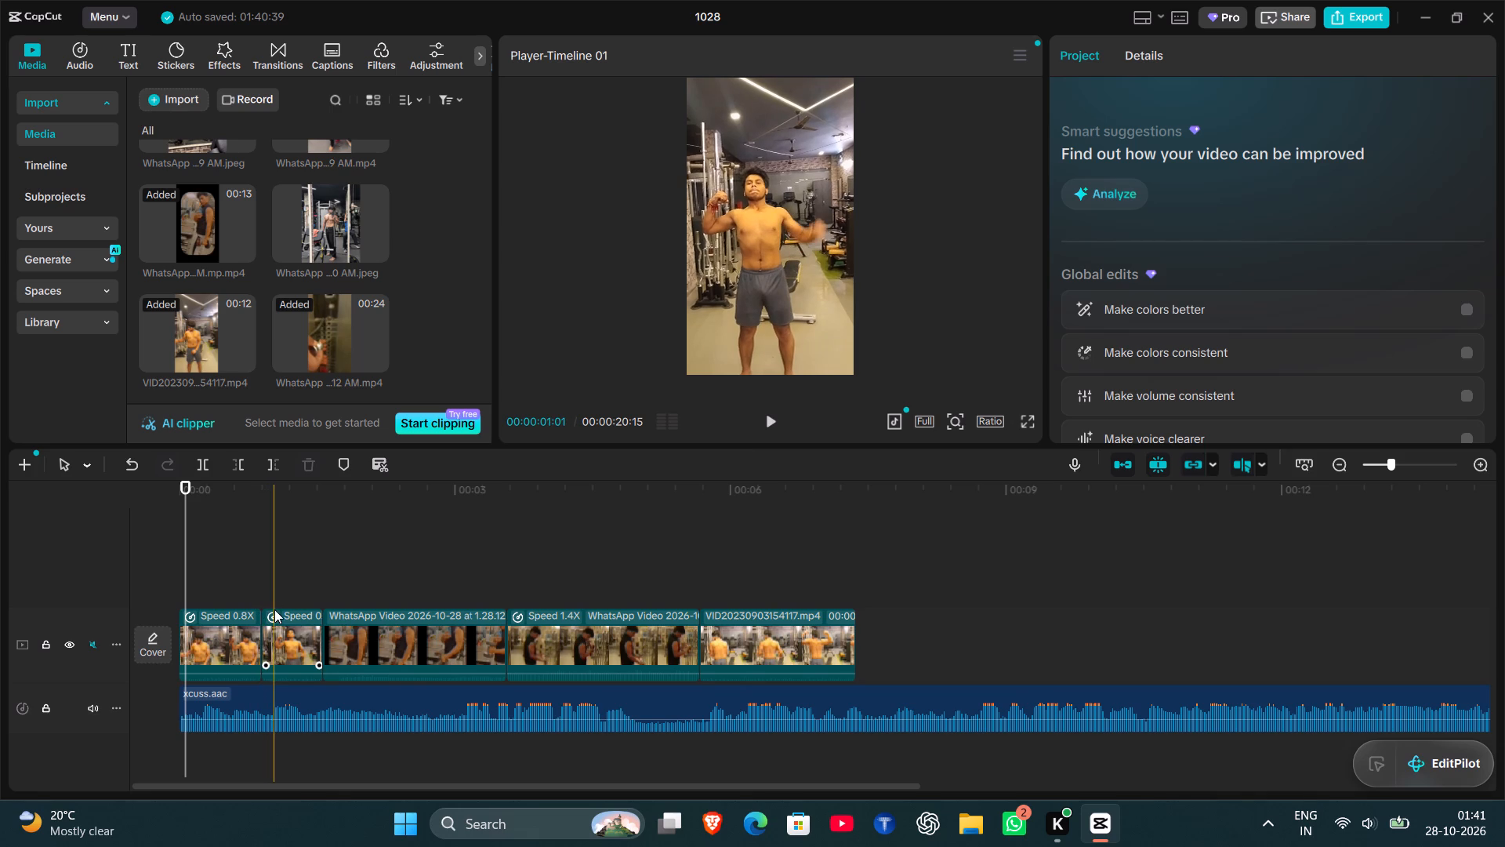
Extend the end of the second 0.8X-speed clip on the video track to about 1.8 seconds on the timeline.
{"action": "left_click", "coordinate": [298, 642]}
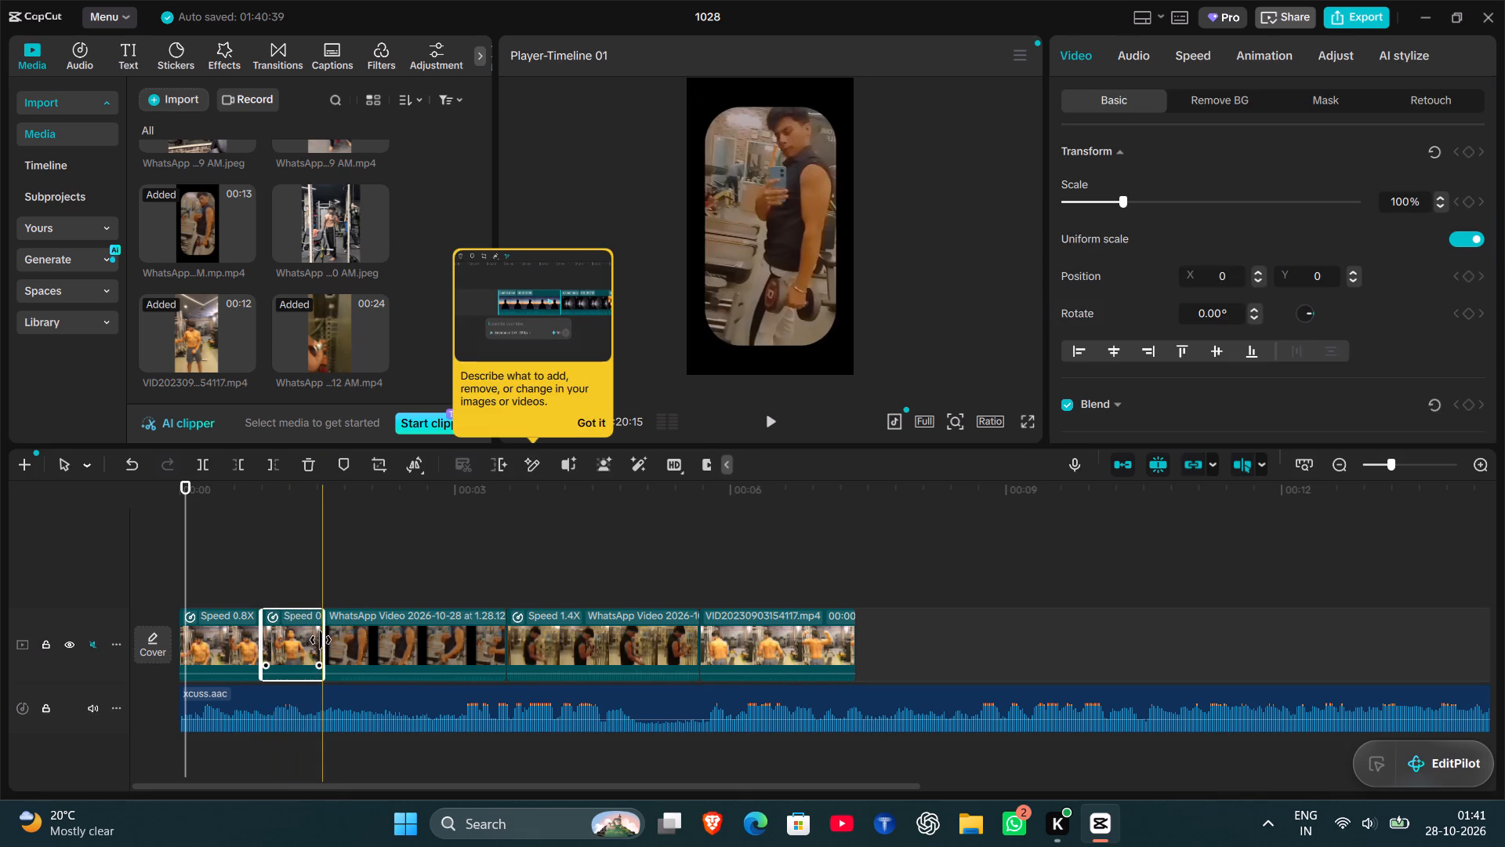
{"action": "left_click_drag", "start_coordinate": [321, 640], "coordinate": [352, 636]}
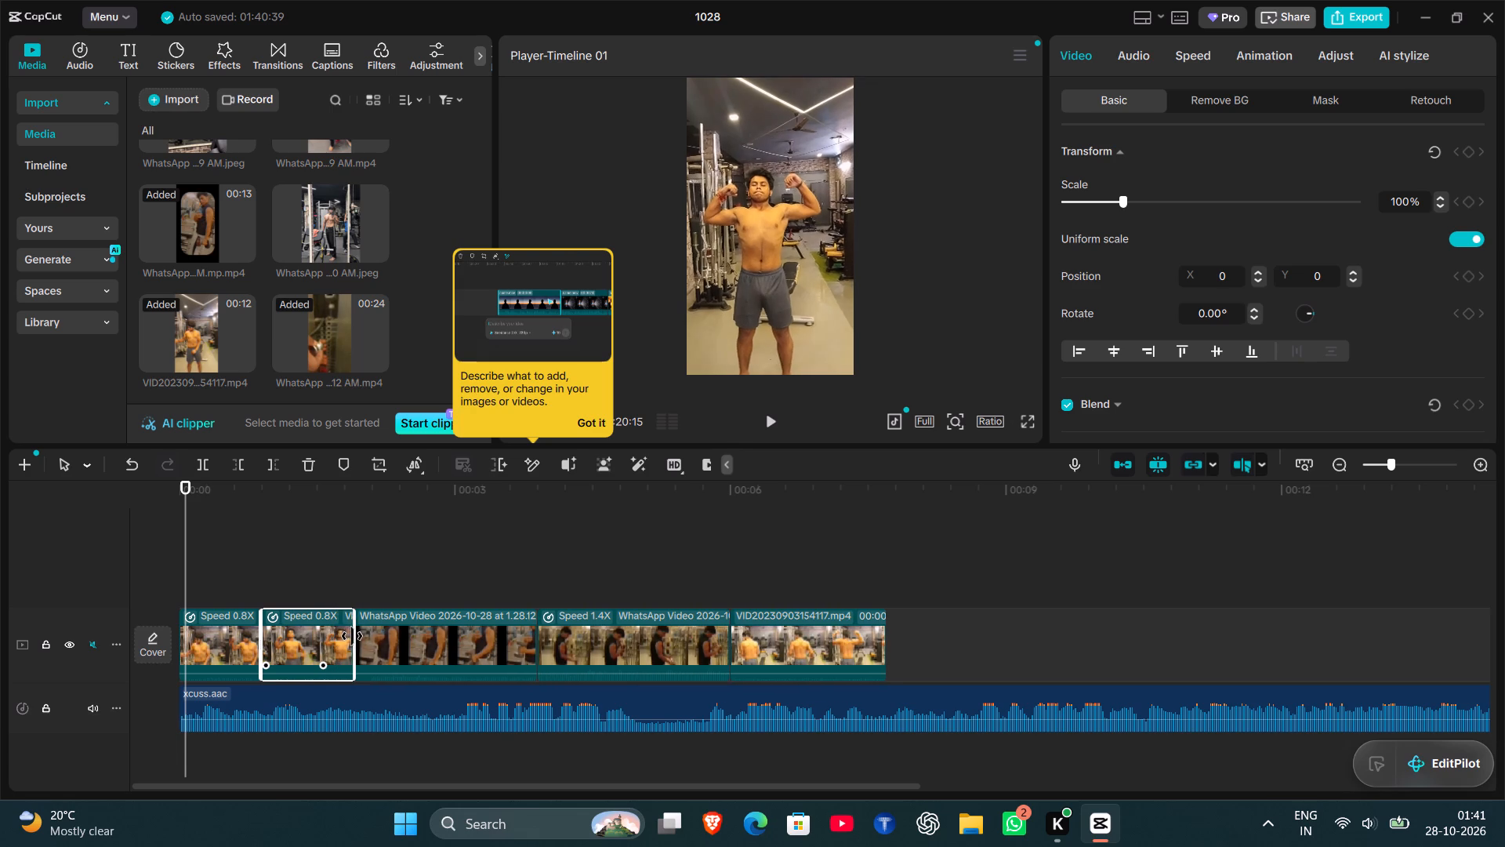
{"action": "left_click_drag", "start_coordinate": [352, 636], "coordinate": [396, 647]}
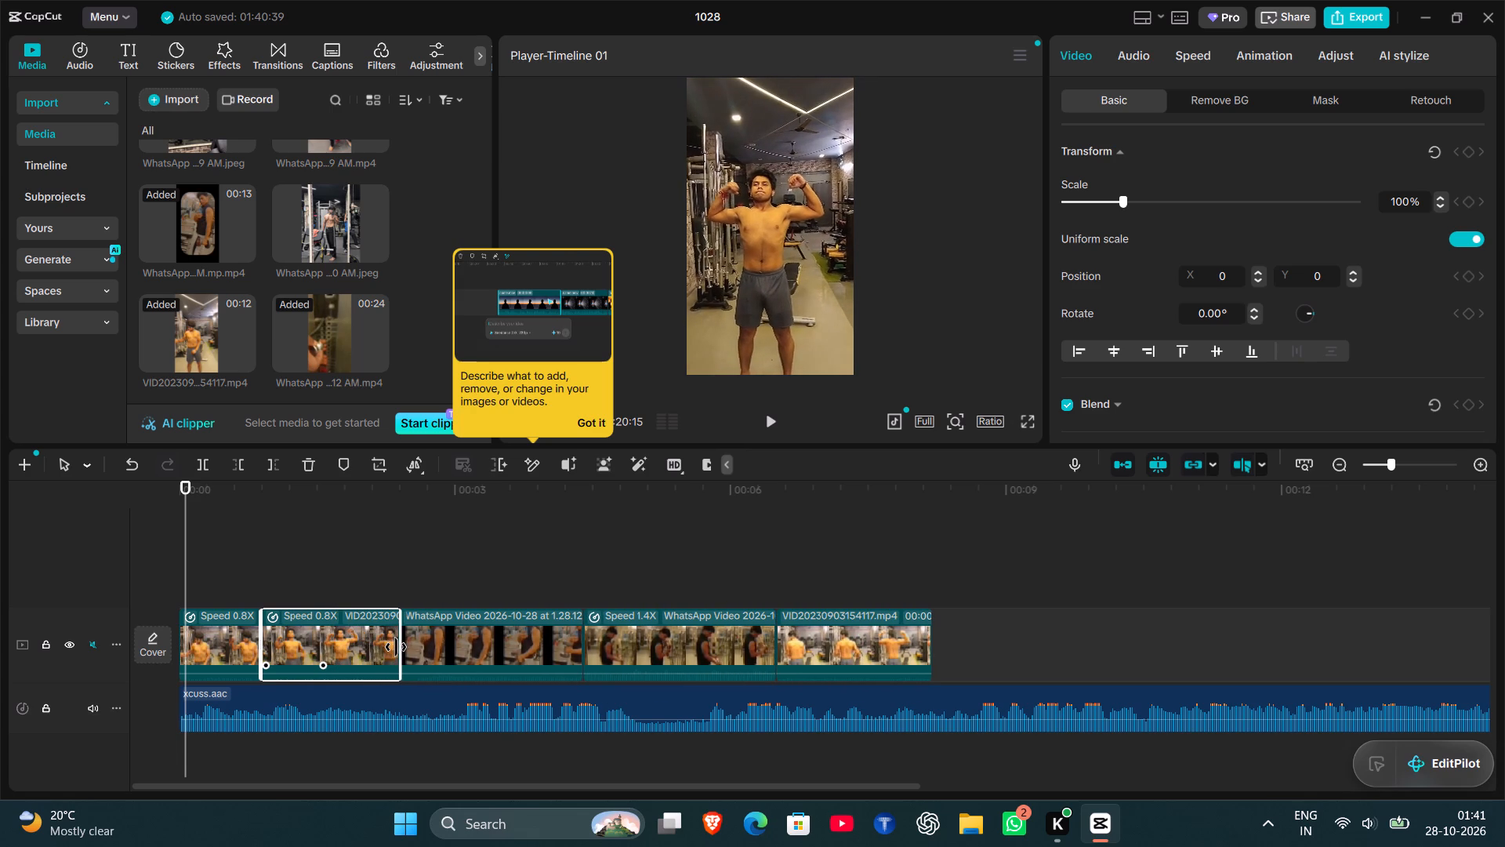
{"action": "left_click_drag", "start_coordinate": [396, 647], "coordinate": [354, 651]}
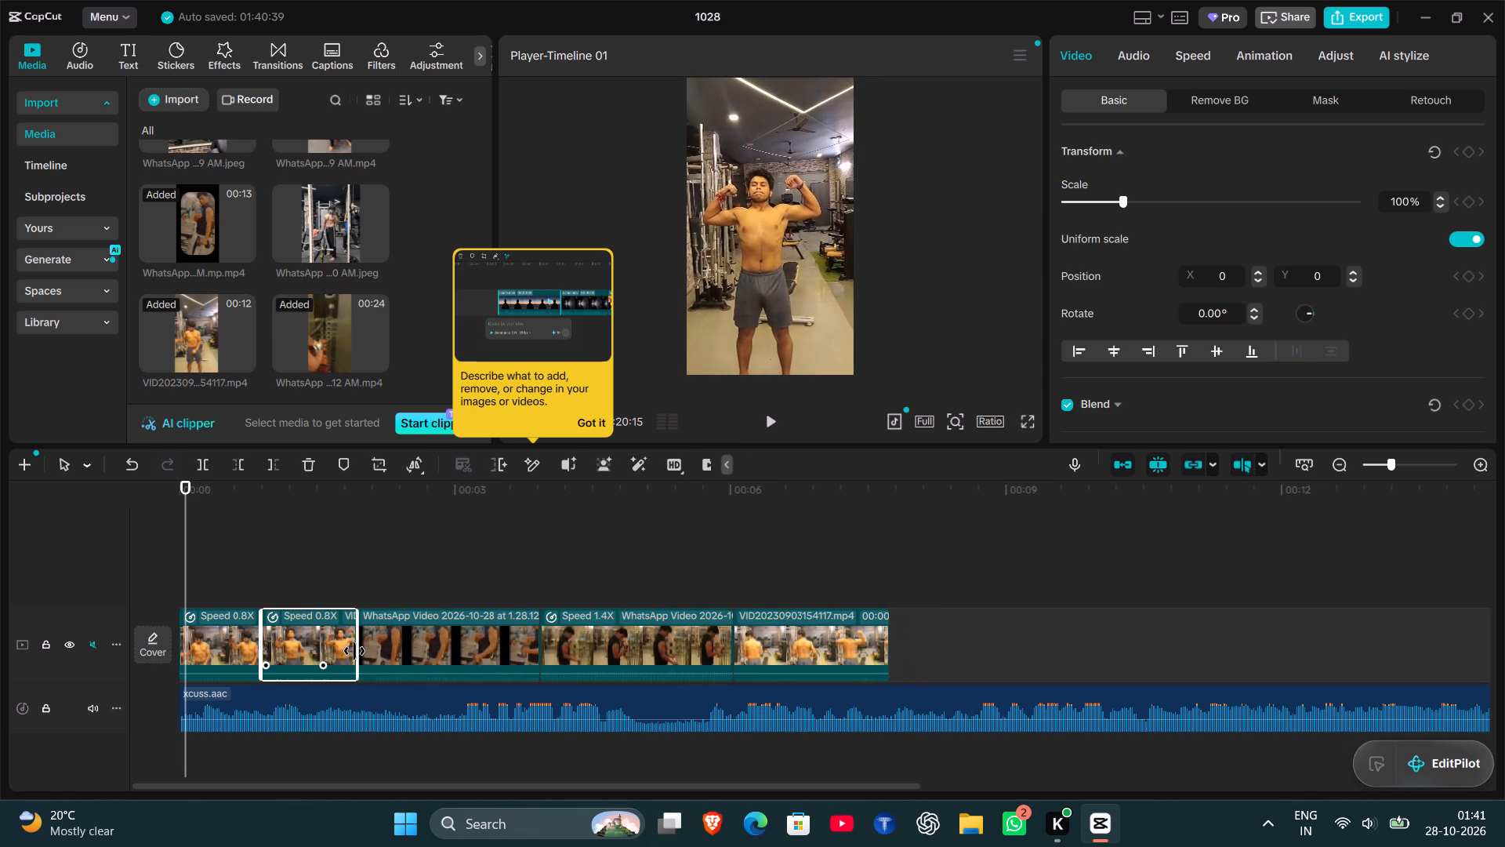
{"action": "left_click_drag", "start_coordinate": [354, 651], "coordinate": [347, 651]}
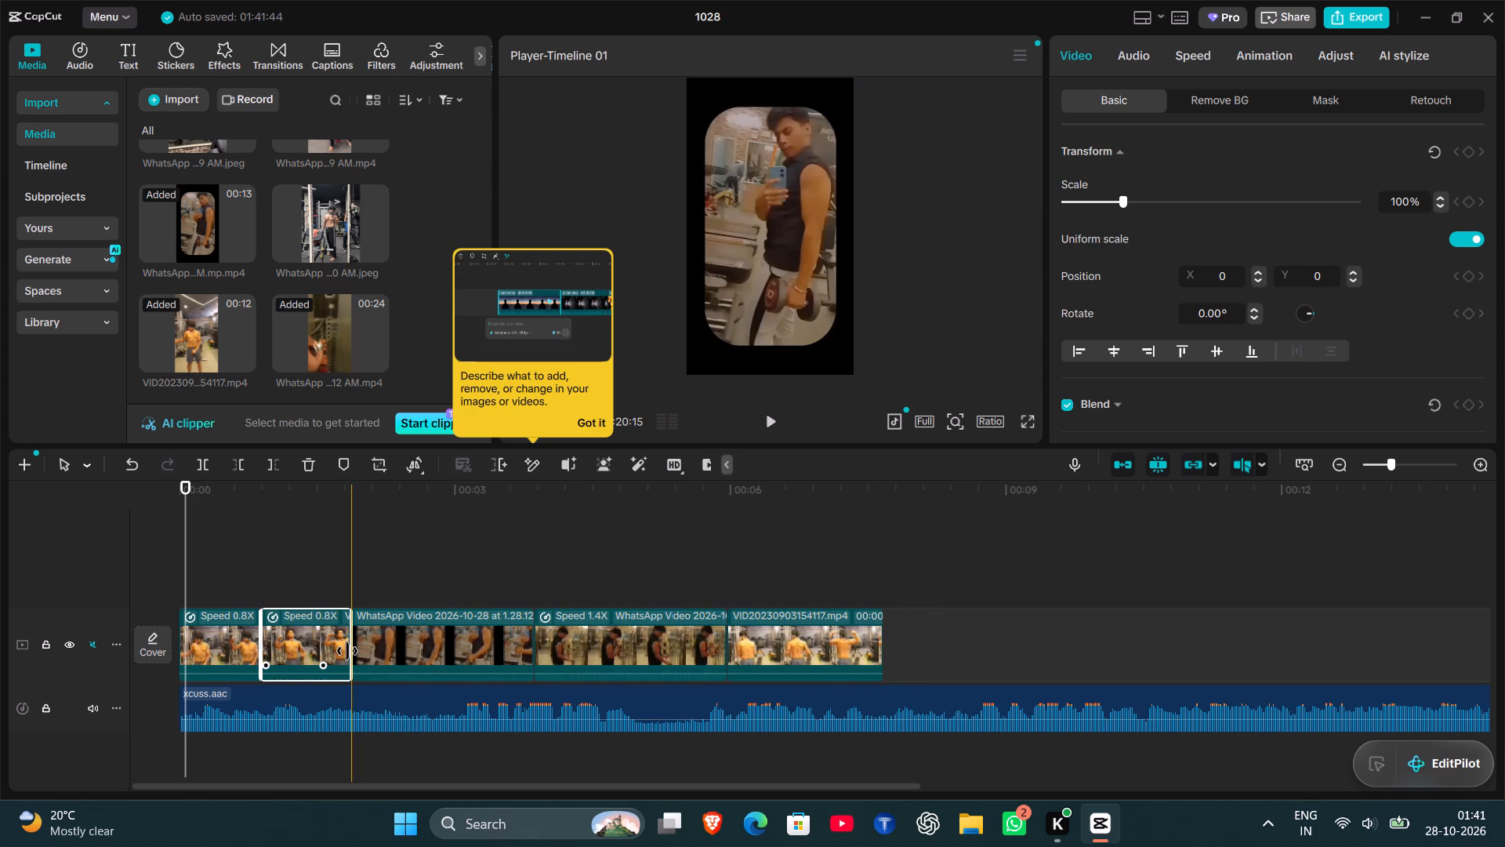
Insert VID20230903154117.mp4 from the imported media directly after the second 0.8X-speed clip.
{"action": "left_click", "coordinate": [347, 583]}
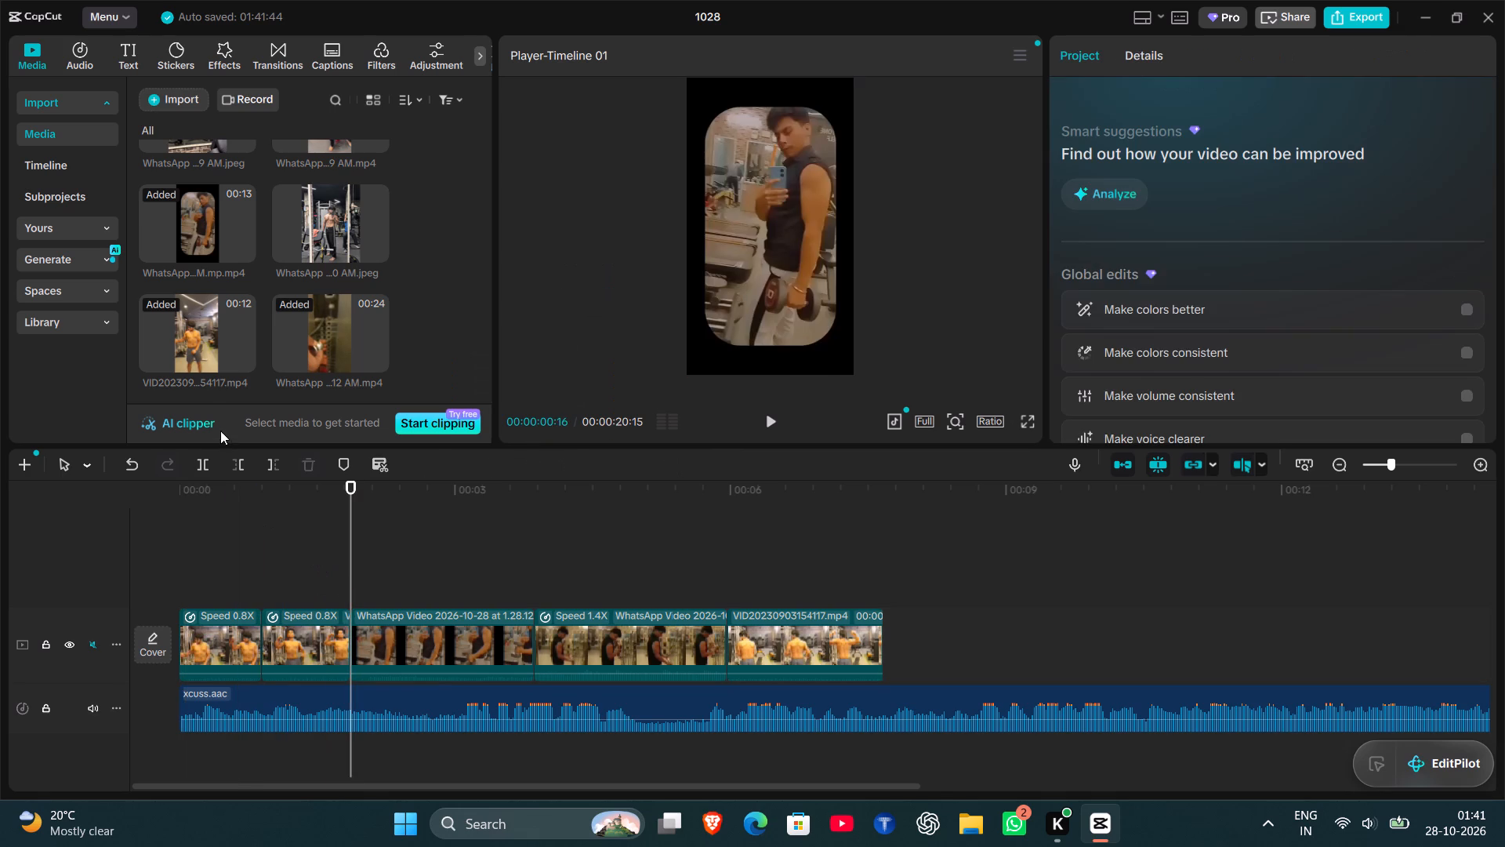
{"action": "left_click", "coordinate": [243, 361]}
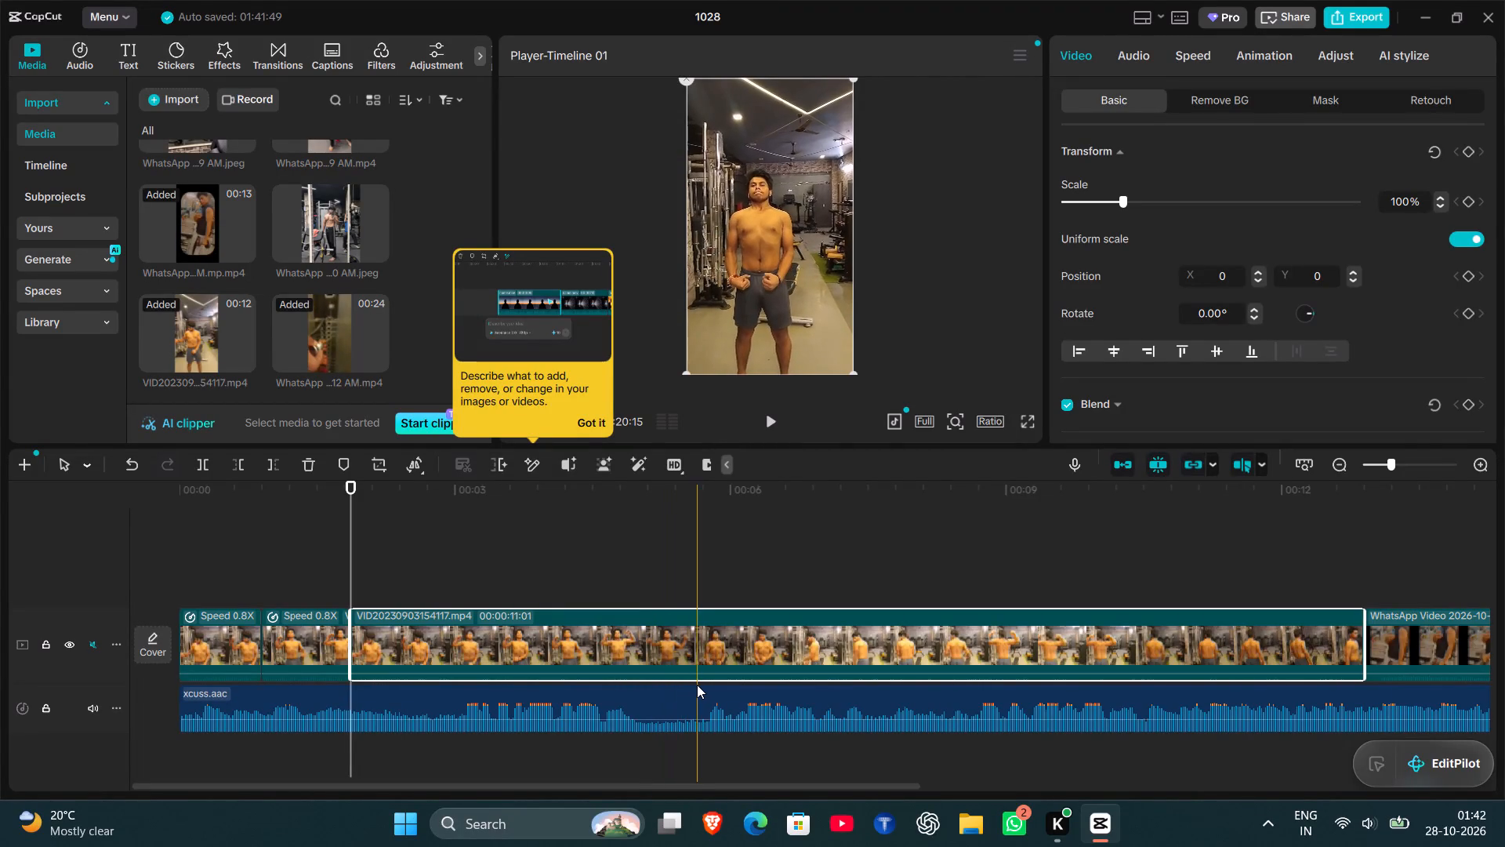
Split the inserted VID20230903154117.mp4 clip at 00:00:05:21 and delete its part before the cut.
{"action": "left_click", "coordinate": [702, 604]}
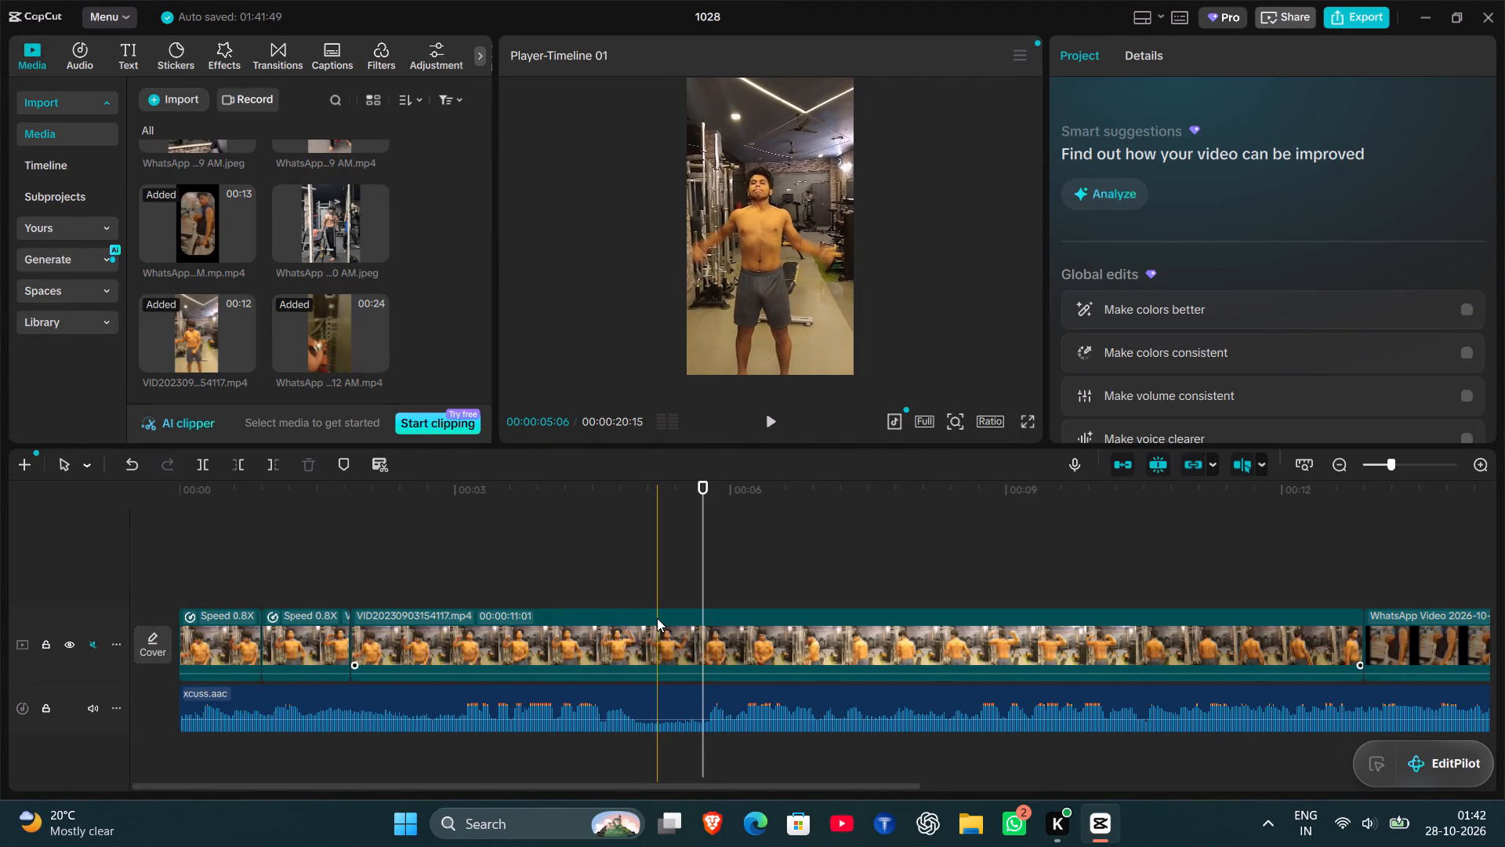
{"action": "left_click", "coordinate": [203, 468]}
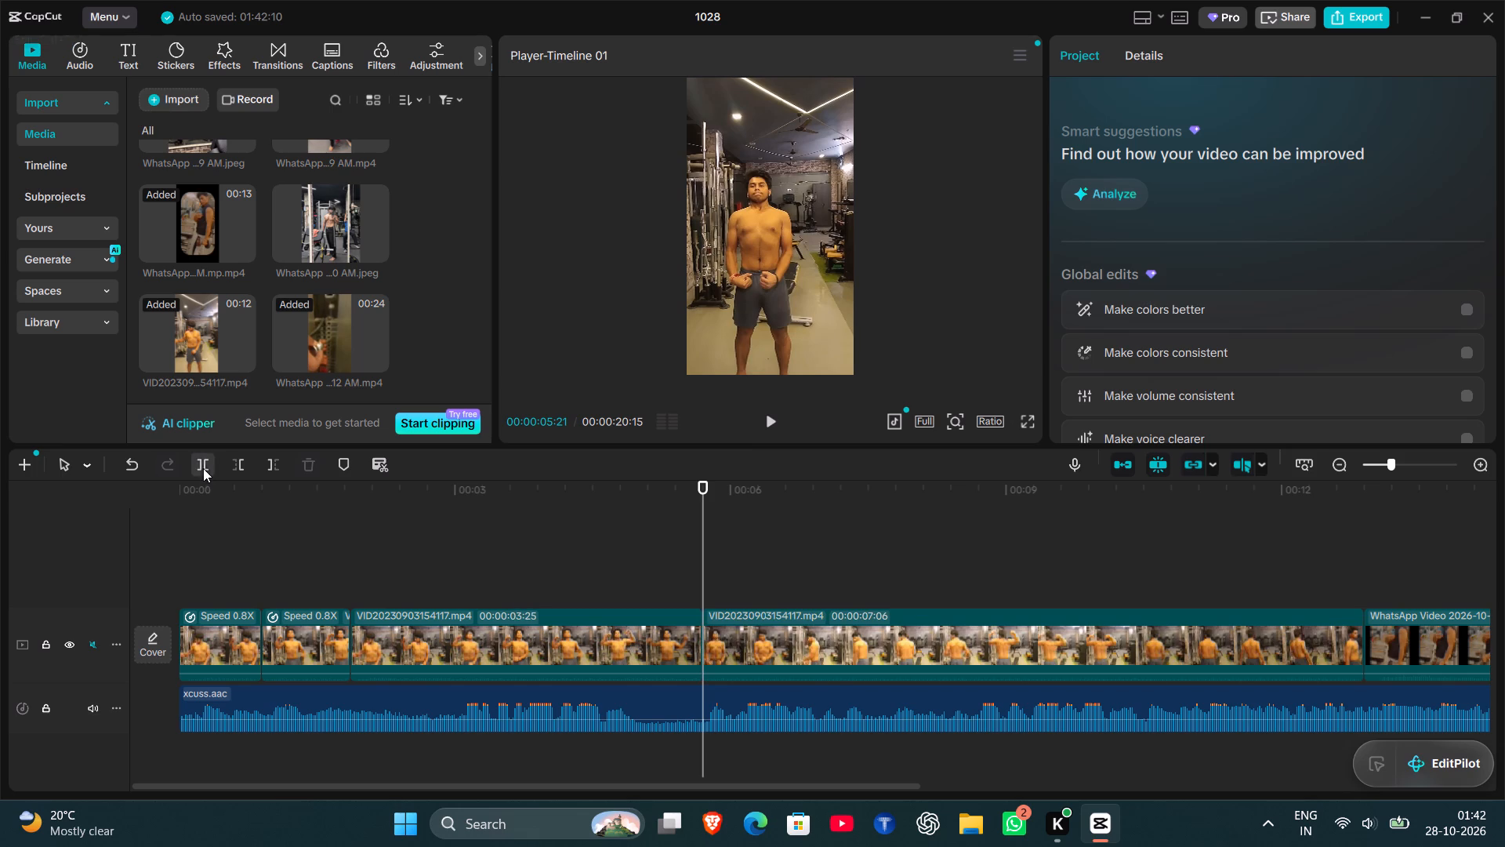
{"action": "left_click", "coordinate": [455, 643]}
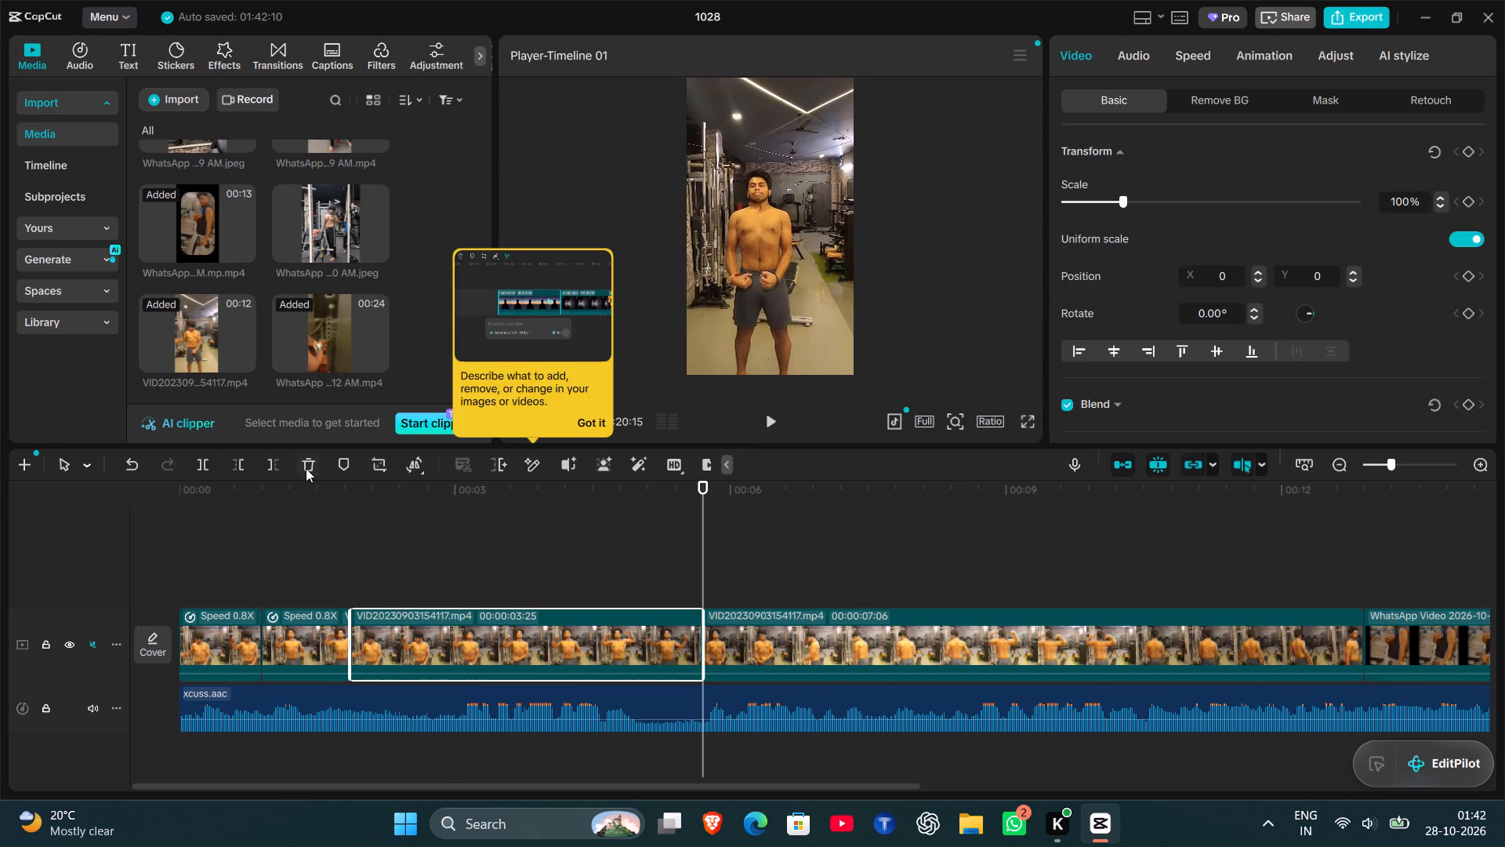
{"action": "left_click", "coordinate": [306, 468]}
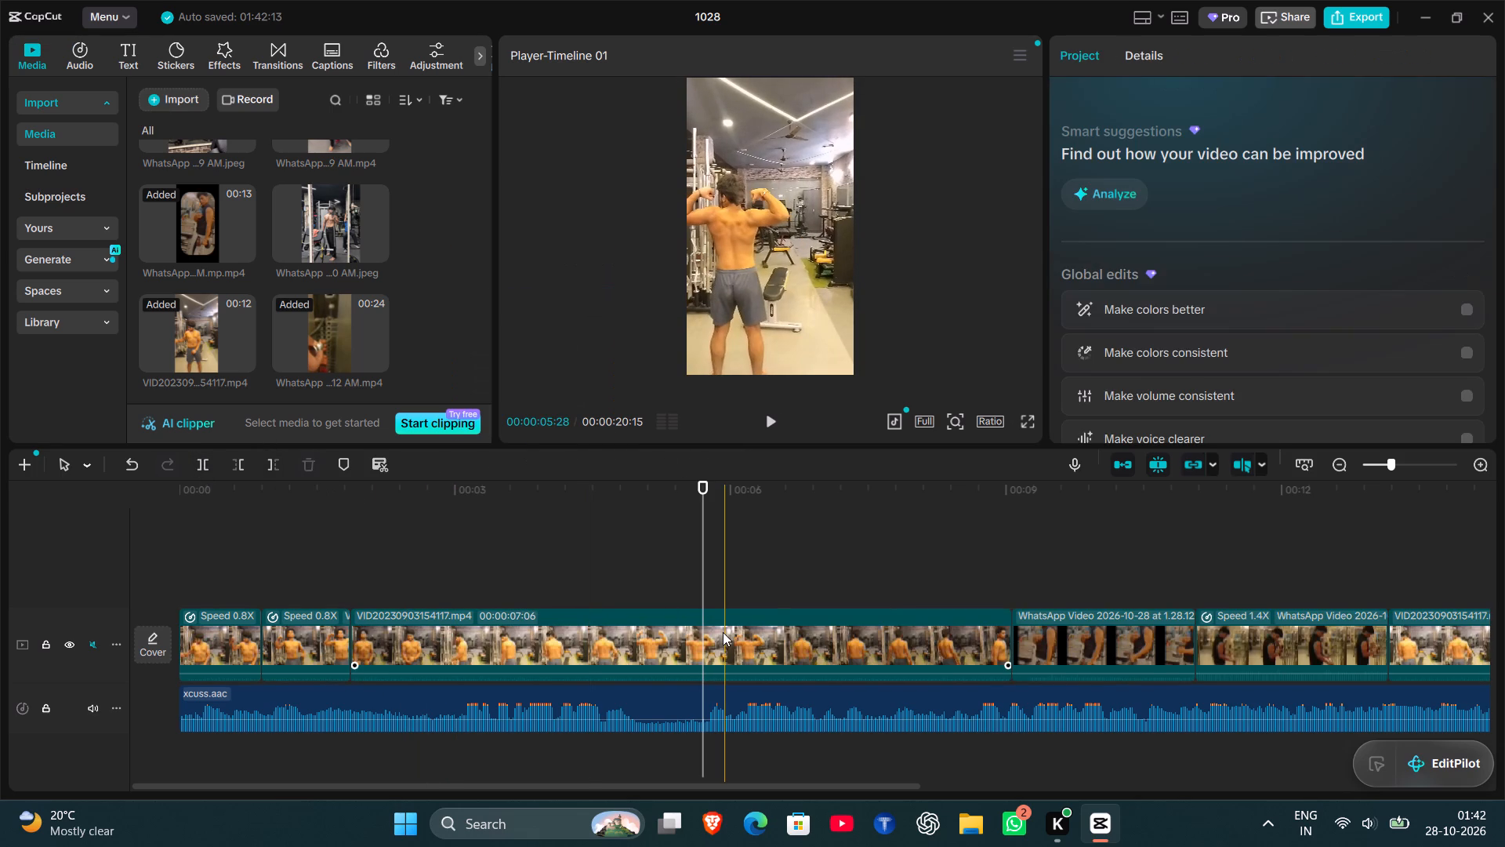
Split the remaining inserted VID20230903154117.mp4 clip at 00:00:02:09 and delete its part after the cut.
{"action": "left_click", "coordinate": [397, 631]}
{"action": "left_click", "coordinate": [391, 595]}
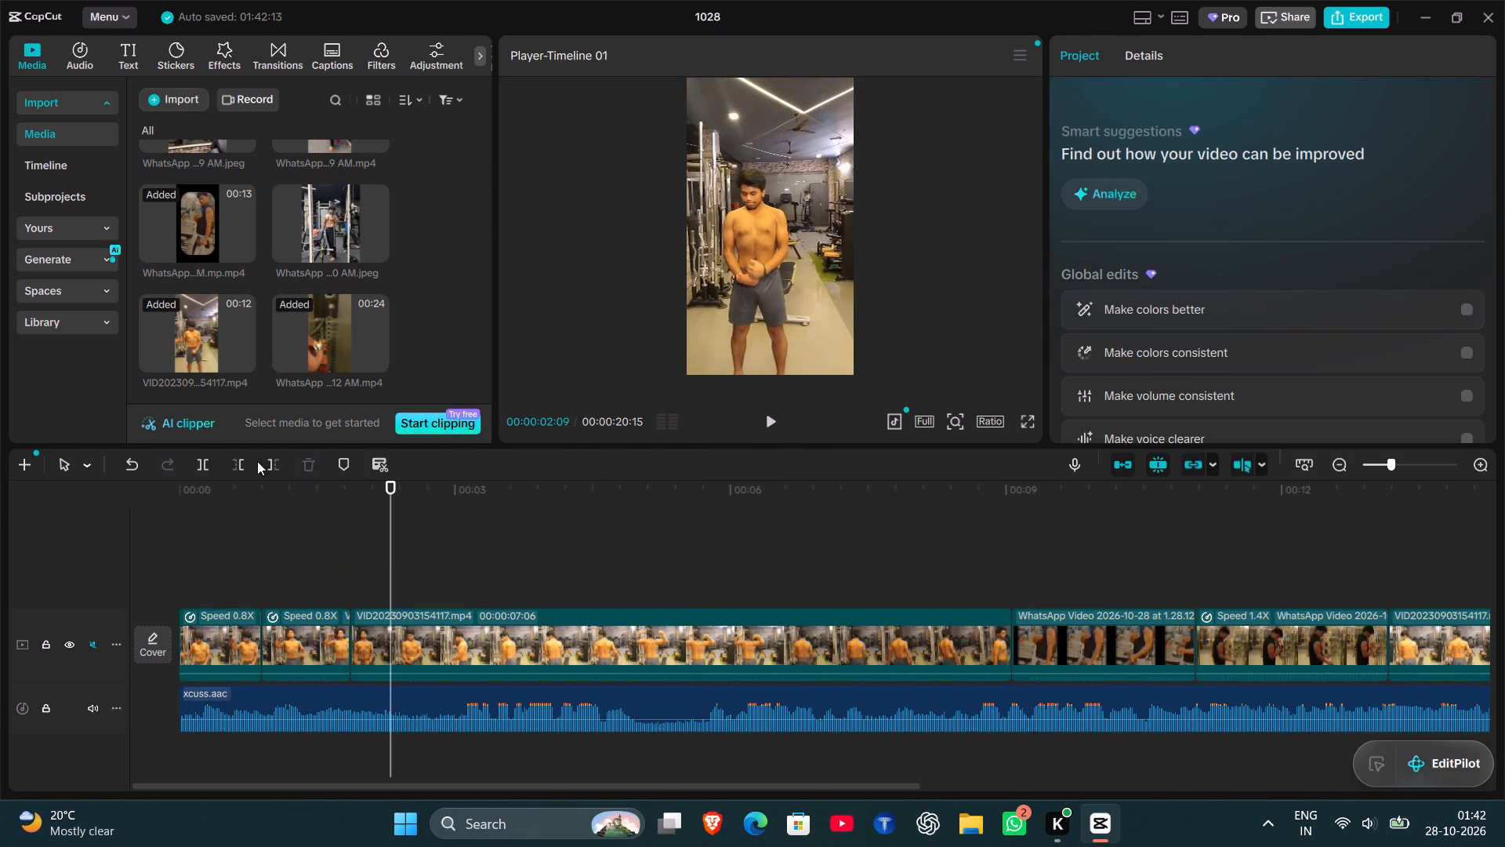
{"action": "left_click", "coordinate": [206, 464]}
{"action": "left_click", "coordinate": [549, 662]}
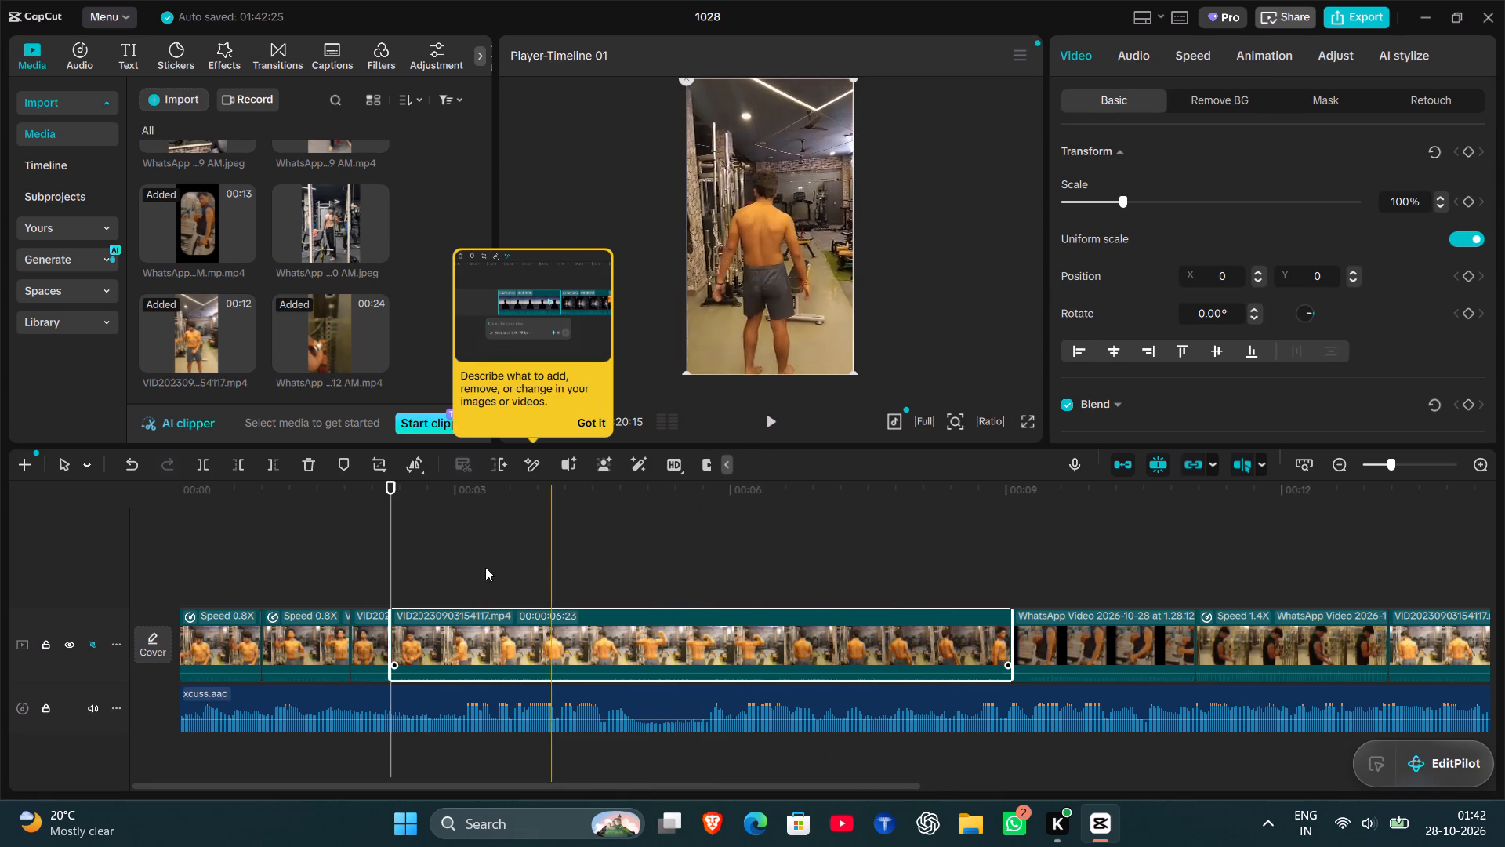
{"action": "left_click", "coordinate": [314, 468]}
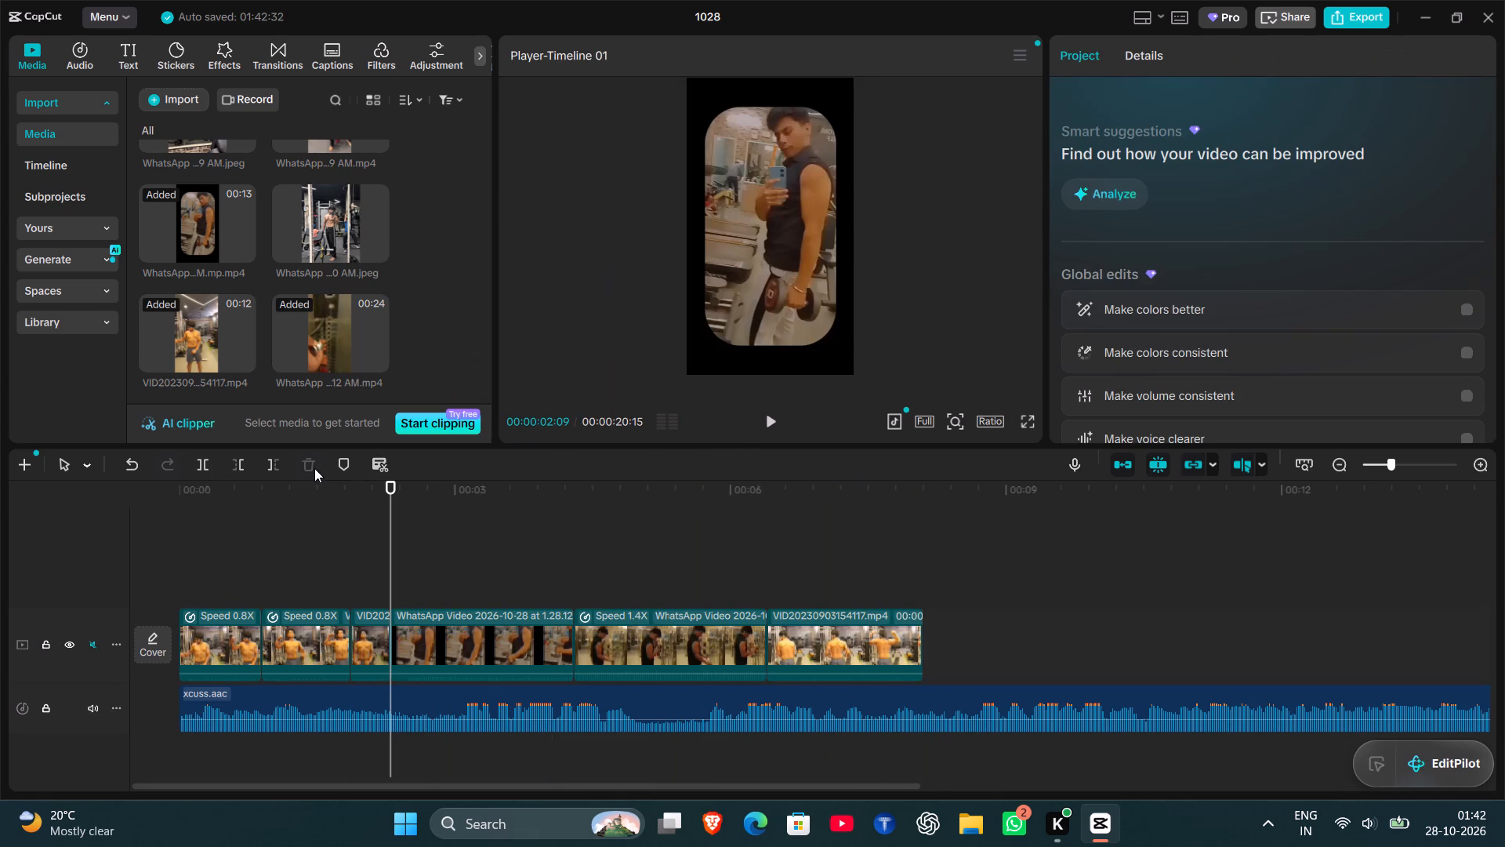
Play the edit from the beginning to just past the end of the last video clip.
{"action": "left_click", "coordinate": [181, 530]}
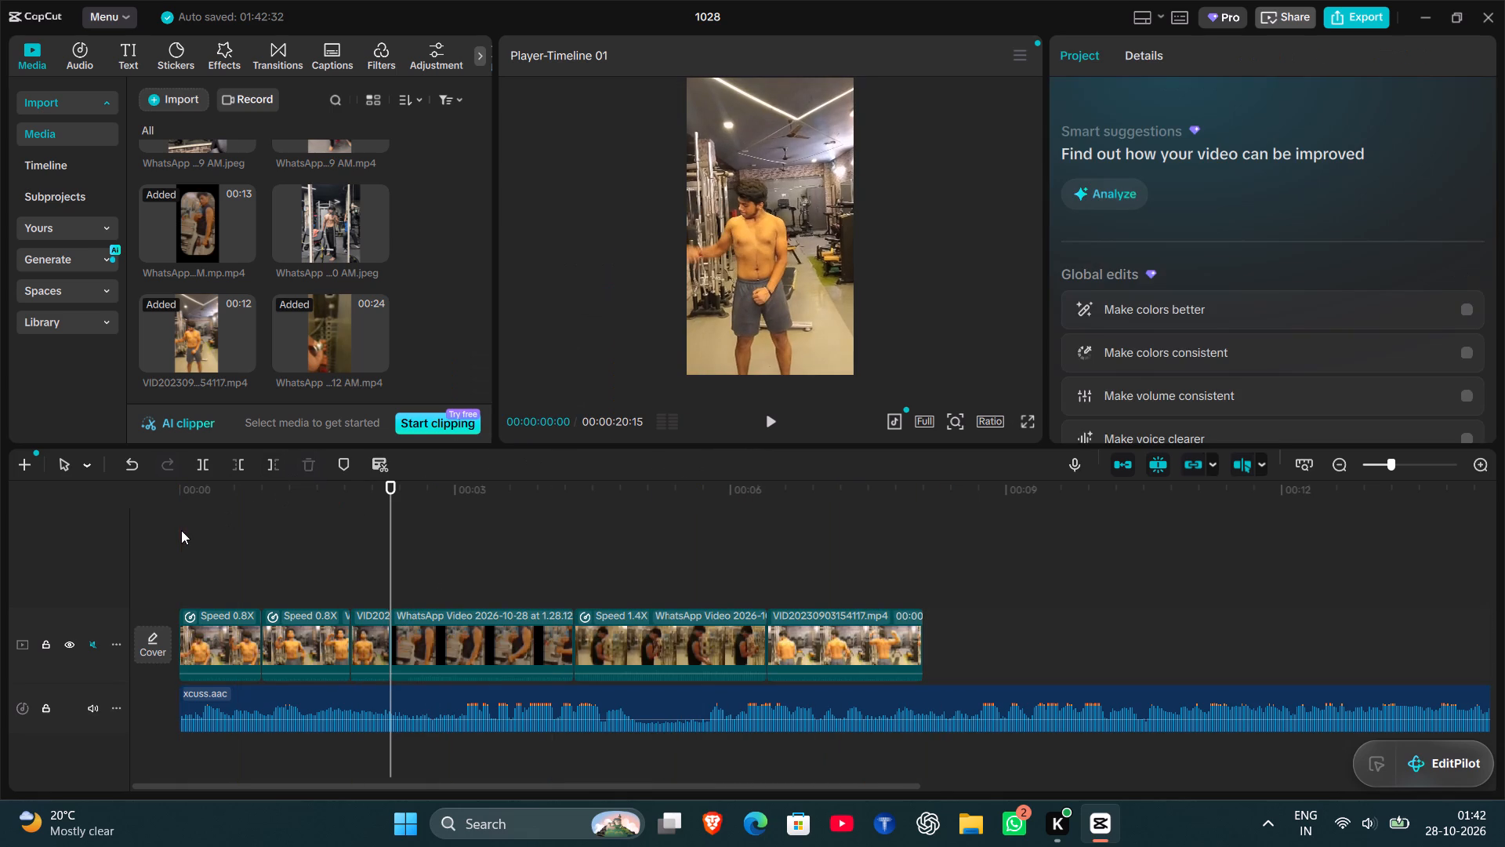
{"action": "key", "text": "space"}
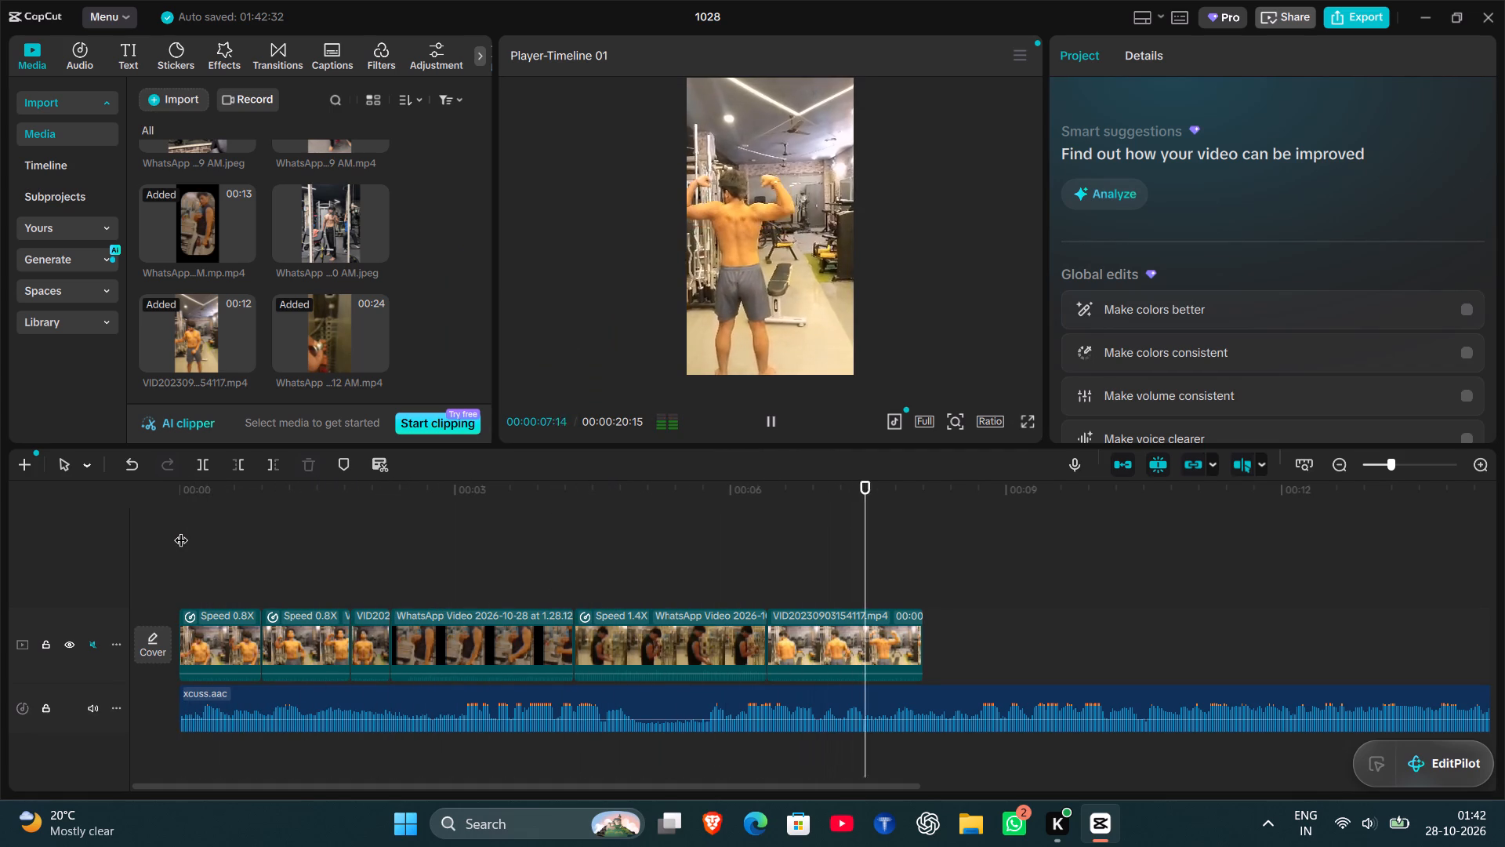
{"action": "key", "text": "space"}
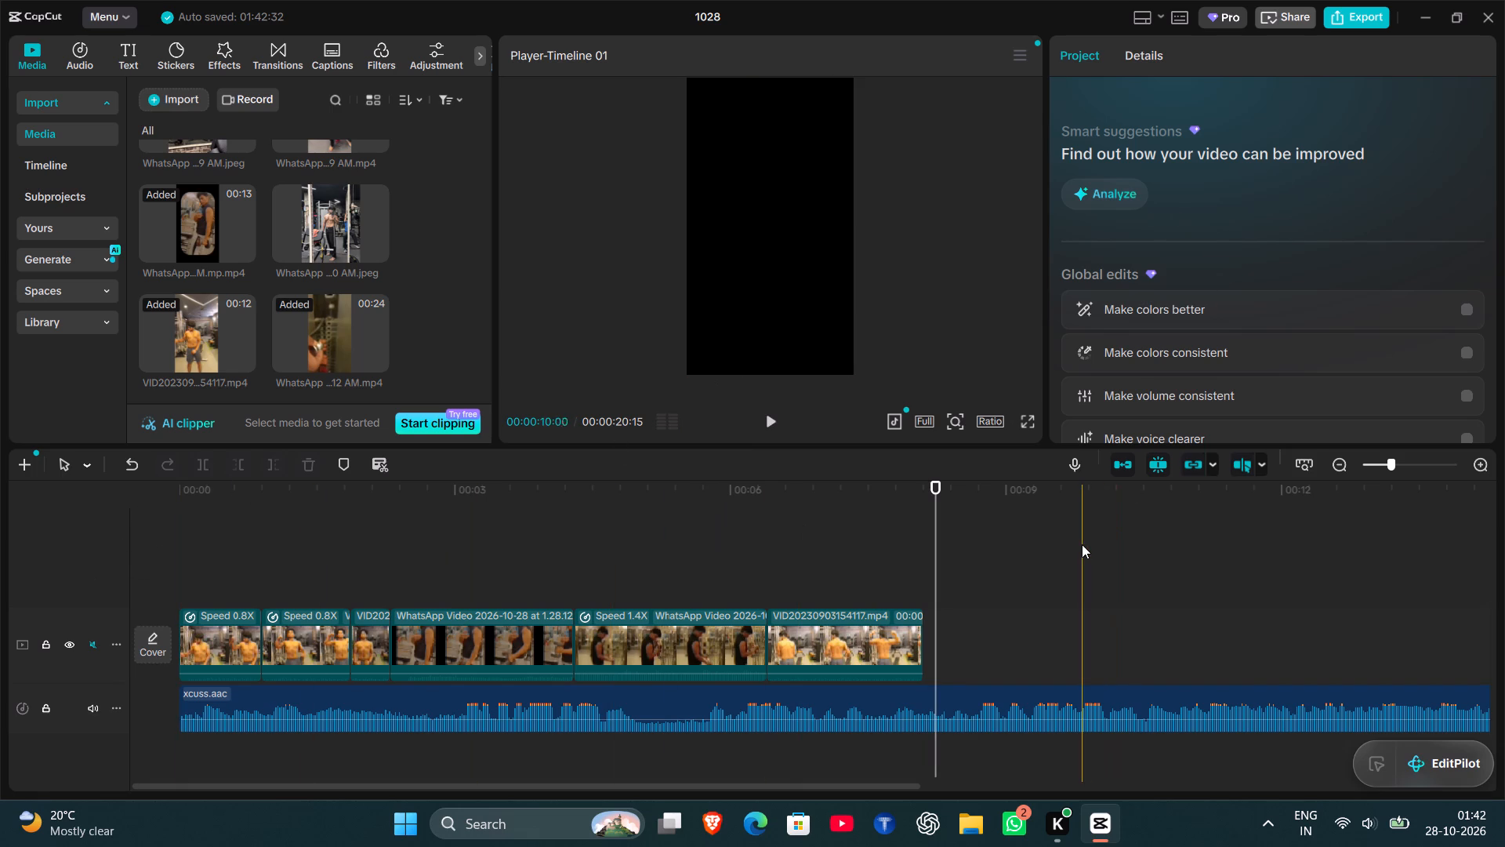
Select the fourth clip on the video track and dismiss the editing tip covering the player controls.
{"action": "left_click", "coordinate": [623, 562]}
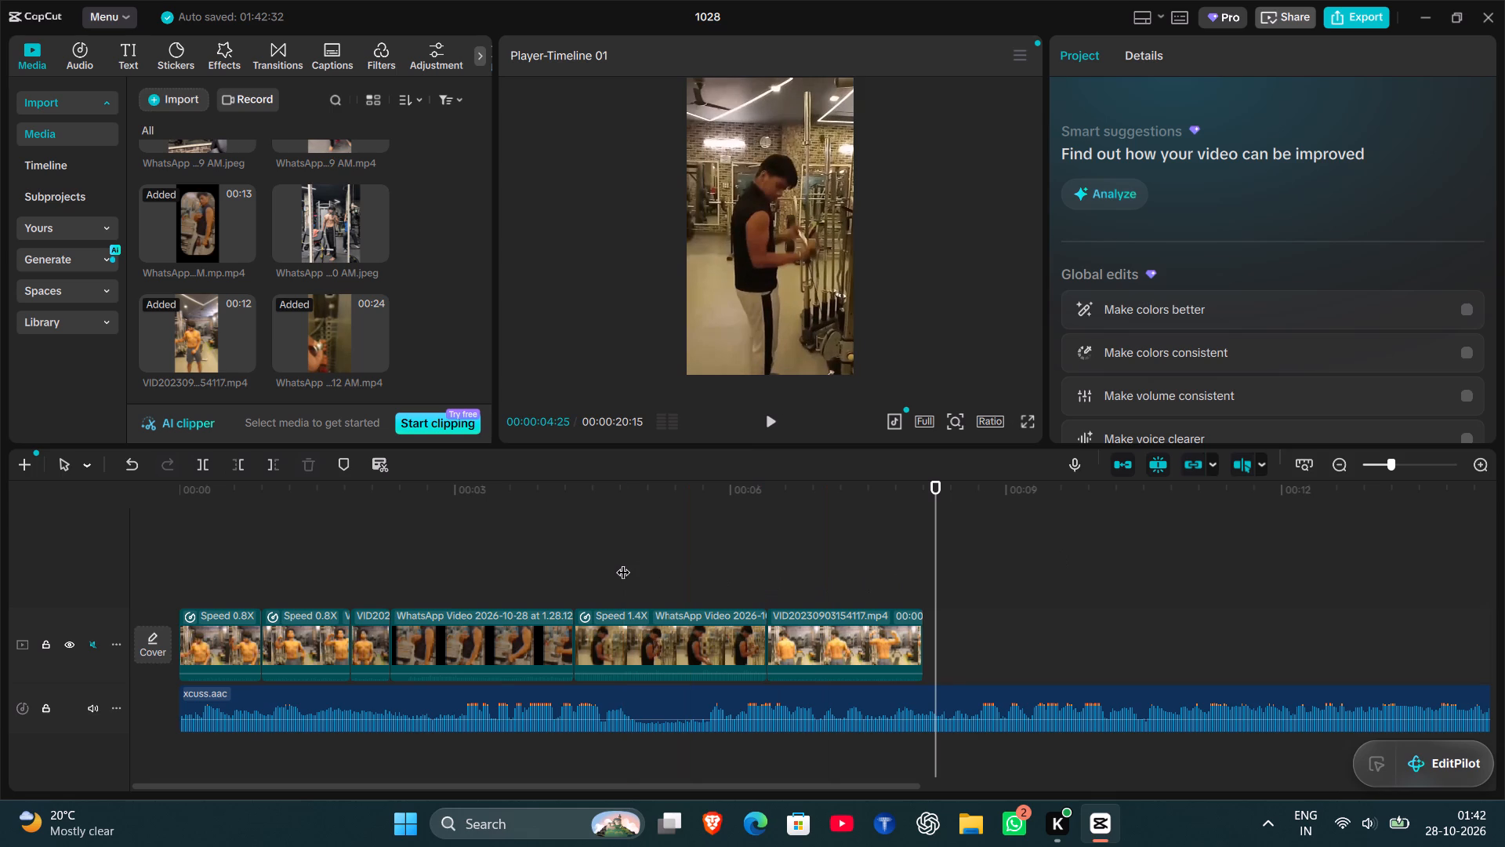
{"action": "left_click", "coordinate": [678, 620]}
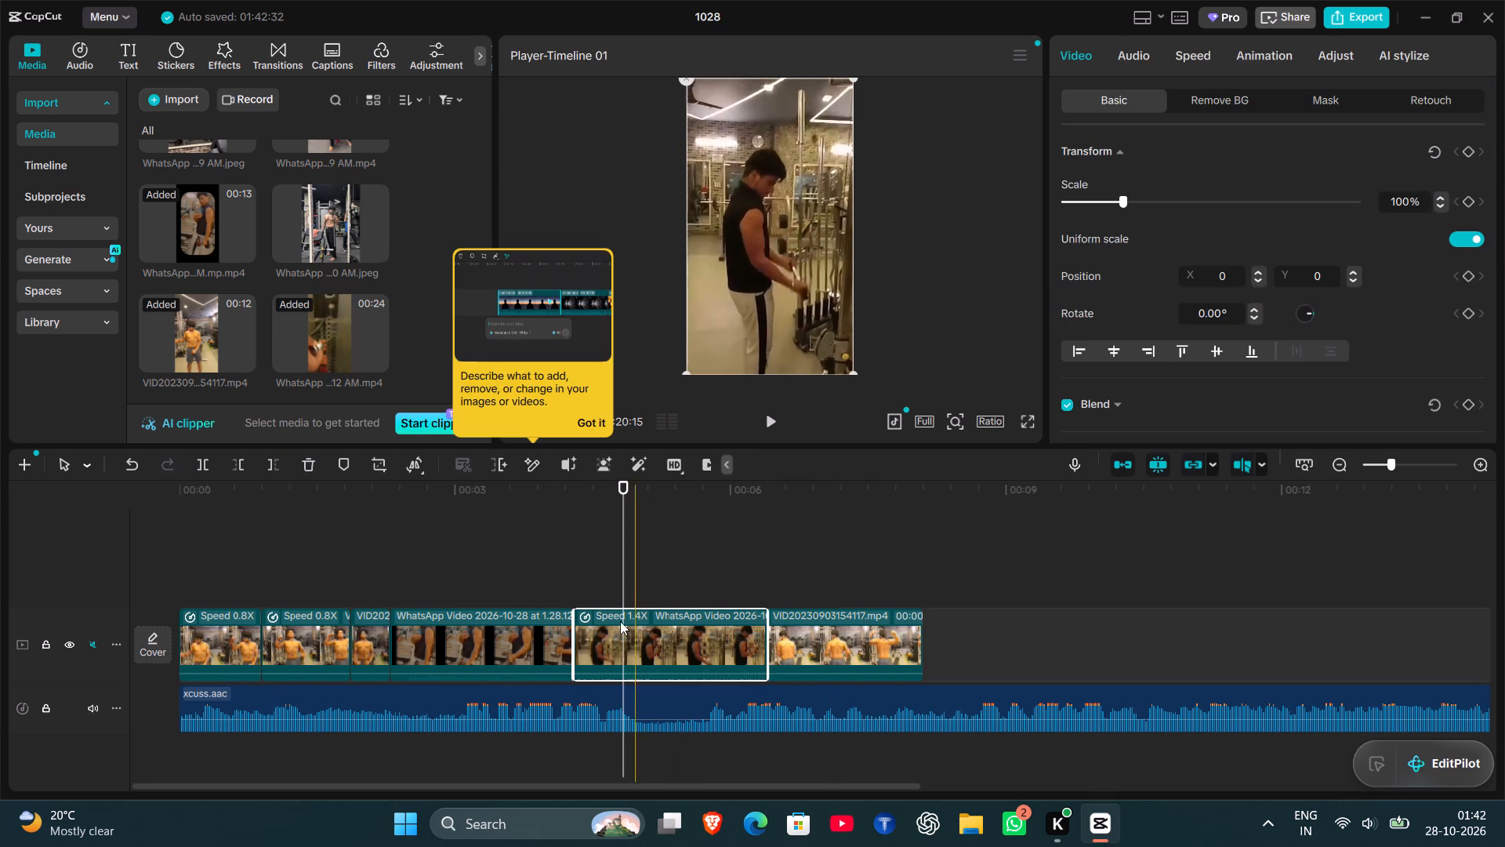
{"action": "left_click", "coordinate": [564, 626]}
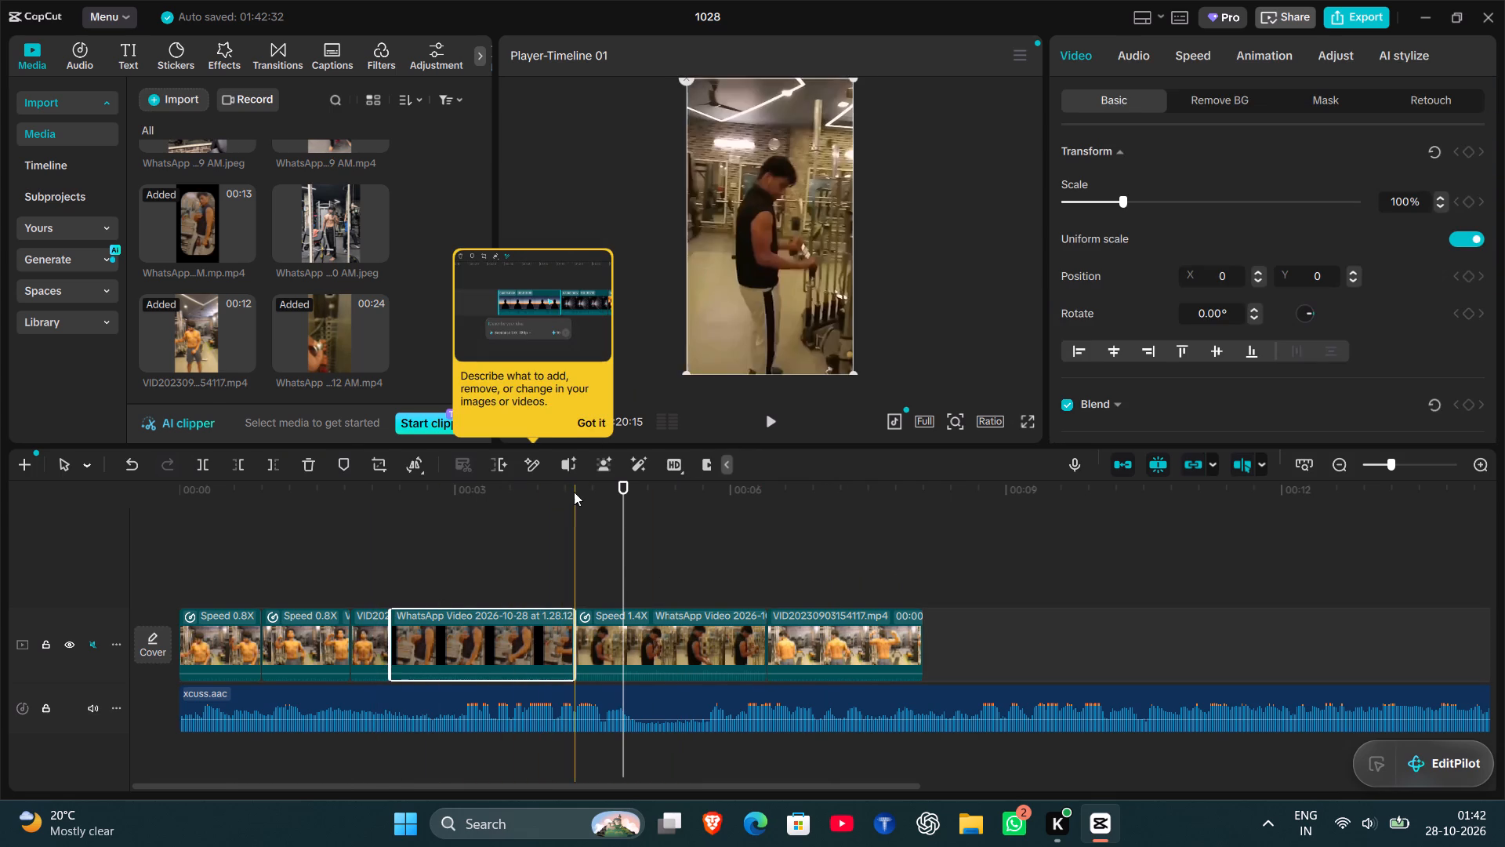
{"action": "left_click", "coordinate": [588, 424]}
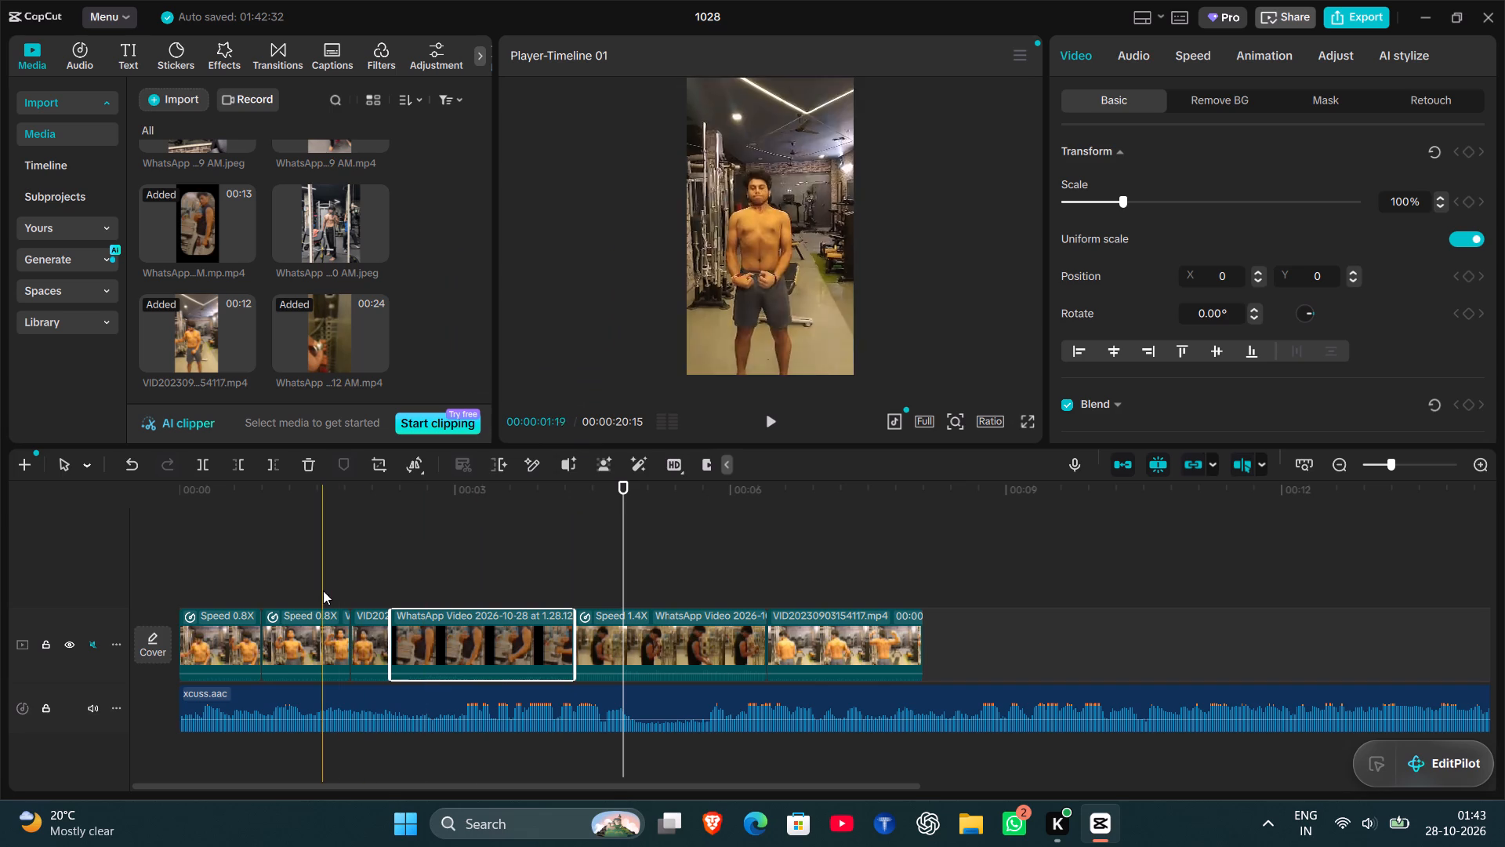
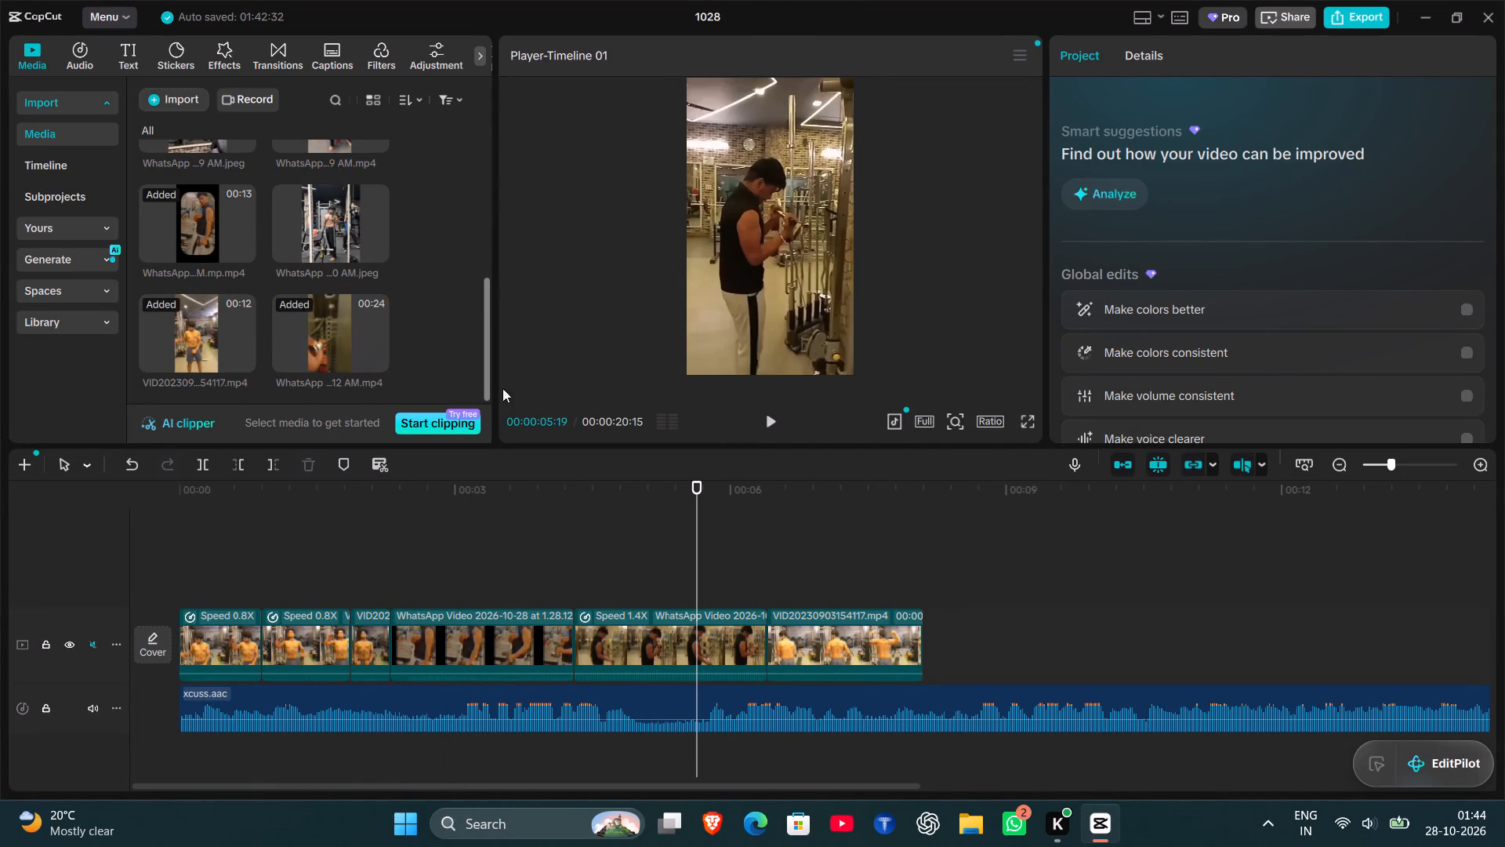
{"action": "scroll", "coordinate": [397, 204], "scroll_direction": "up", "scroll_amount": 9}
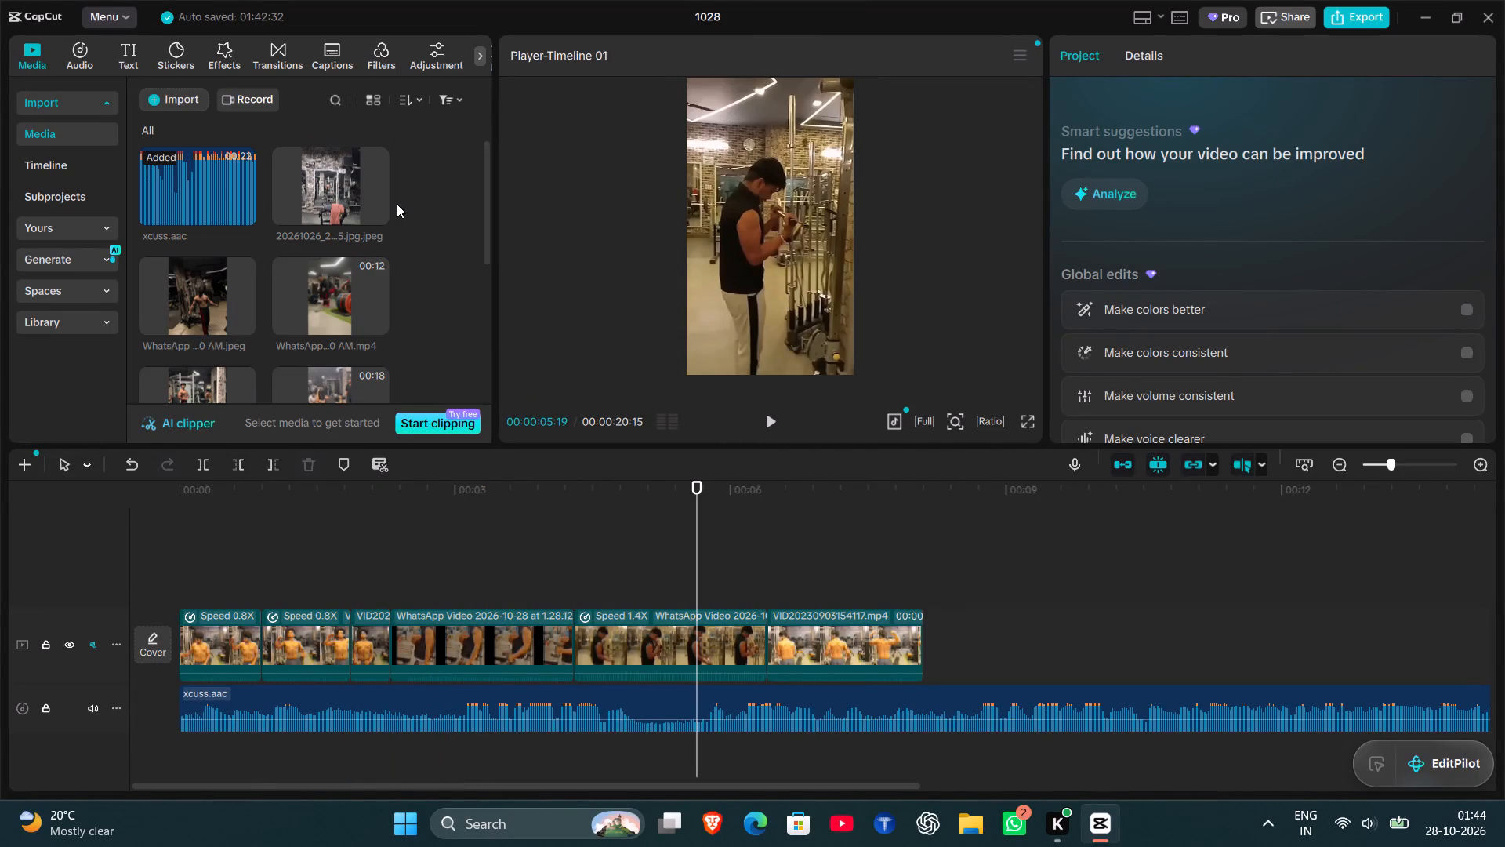
Play the edit from near the beginning to the end of the audio, and return the playhead to 00:00:00:06.
{"action": "left_click", "coordinate": [193, 568]}
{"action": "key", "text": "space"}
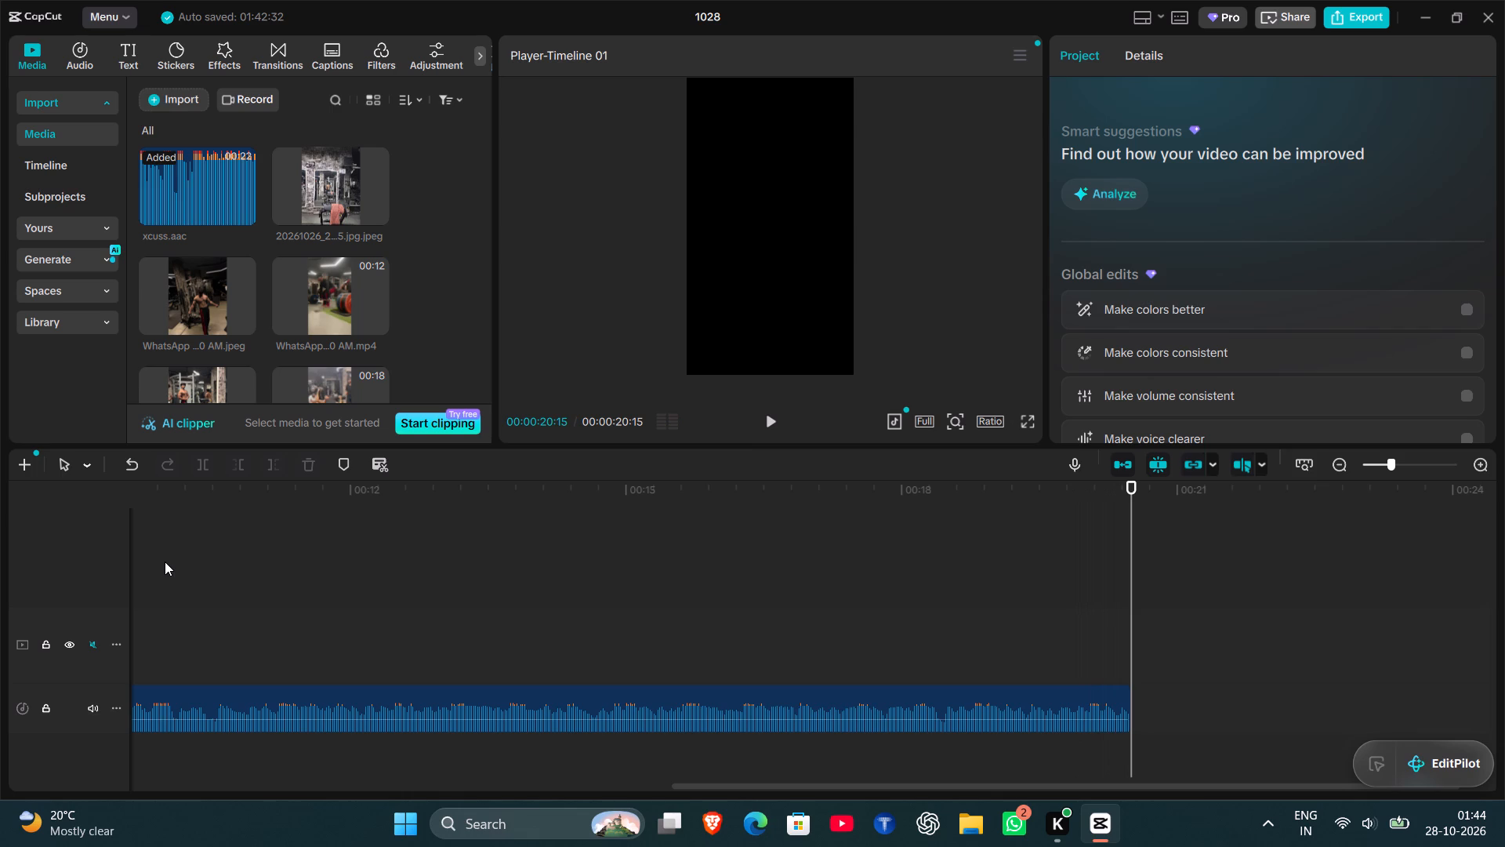
{"action": "scroll", "coordinate": [326, 541], "scroll_direction": "right", "scroll_amount": 9}
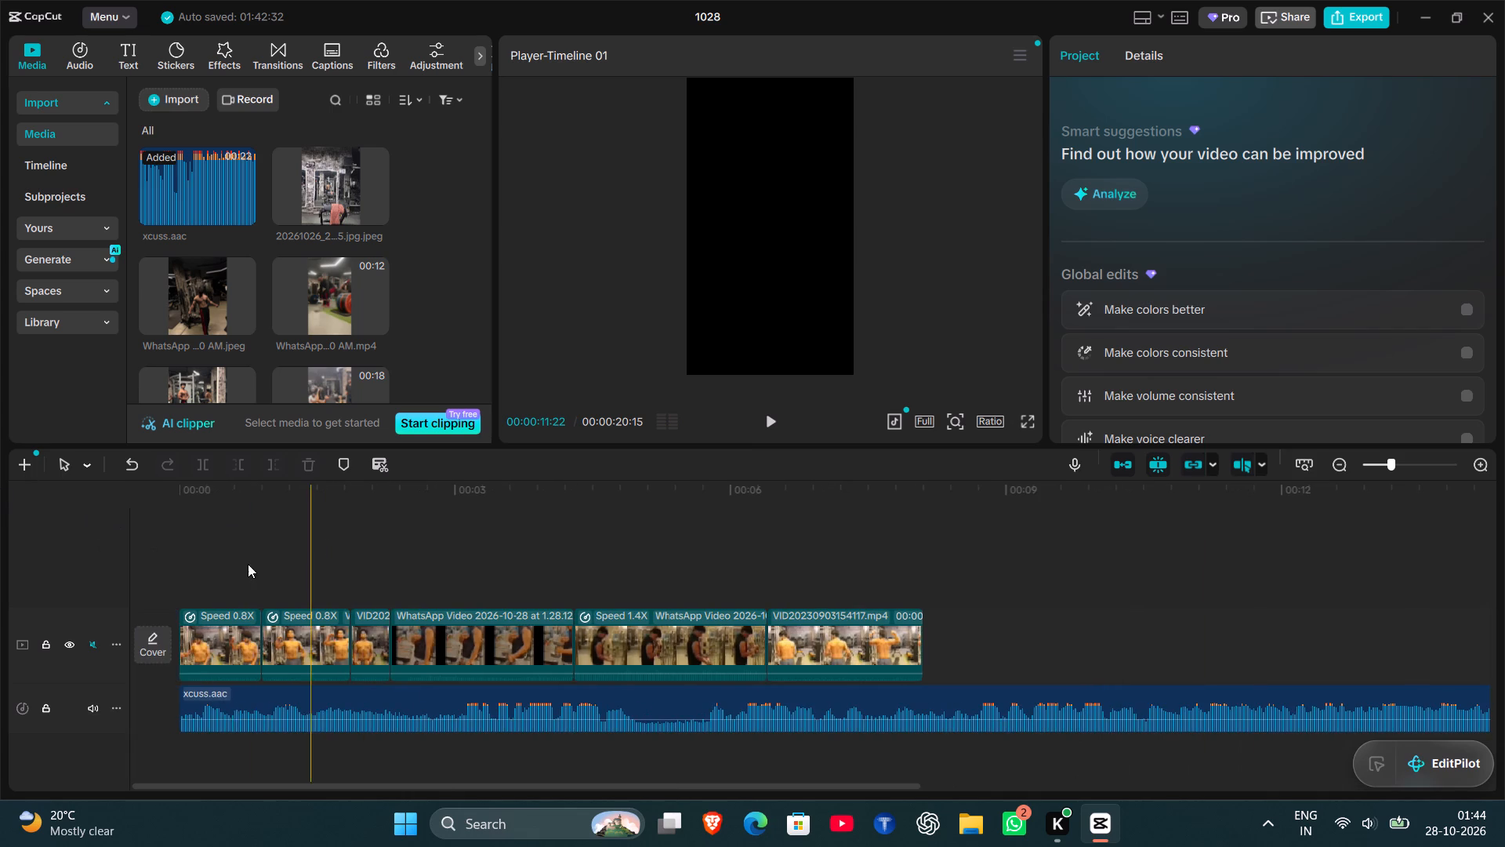
{"action": "left_click", "coordinate": [199, 577]}
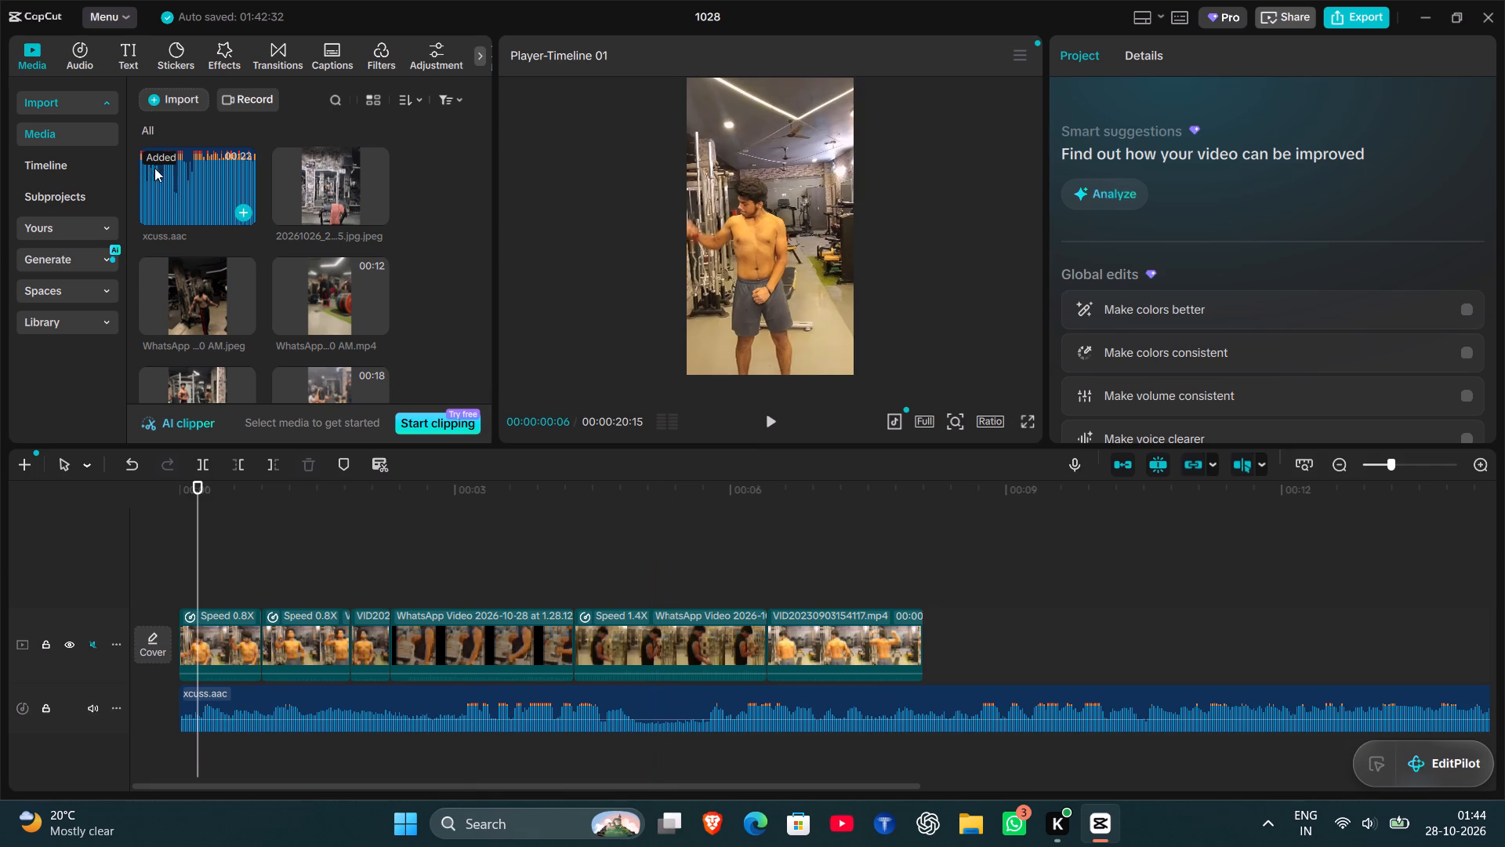
Switch to WhatsApp.
{"action": "left_click", "coordinate": [1017, 846]}
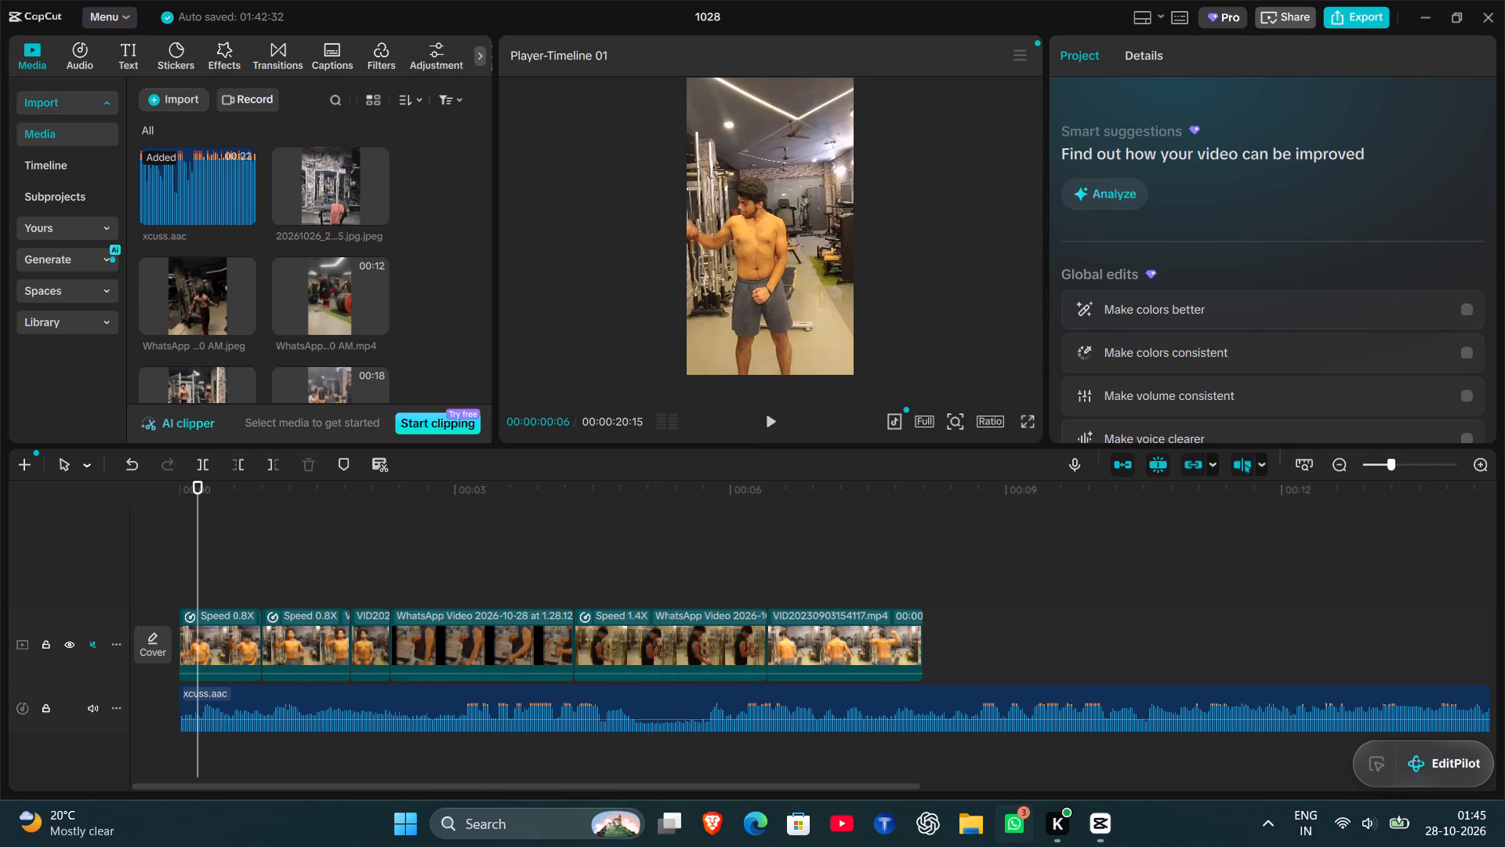
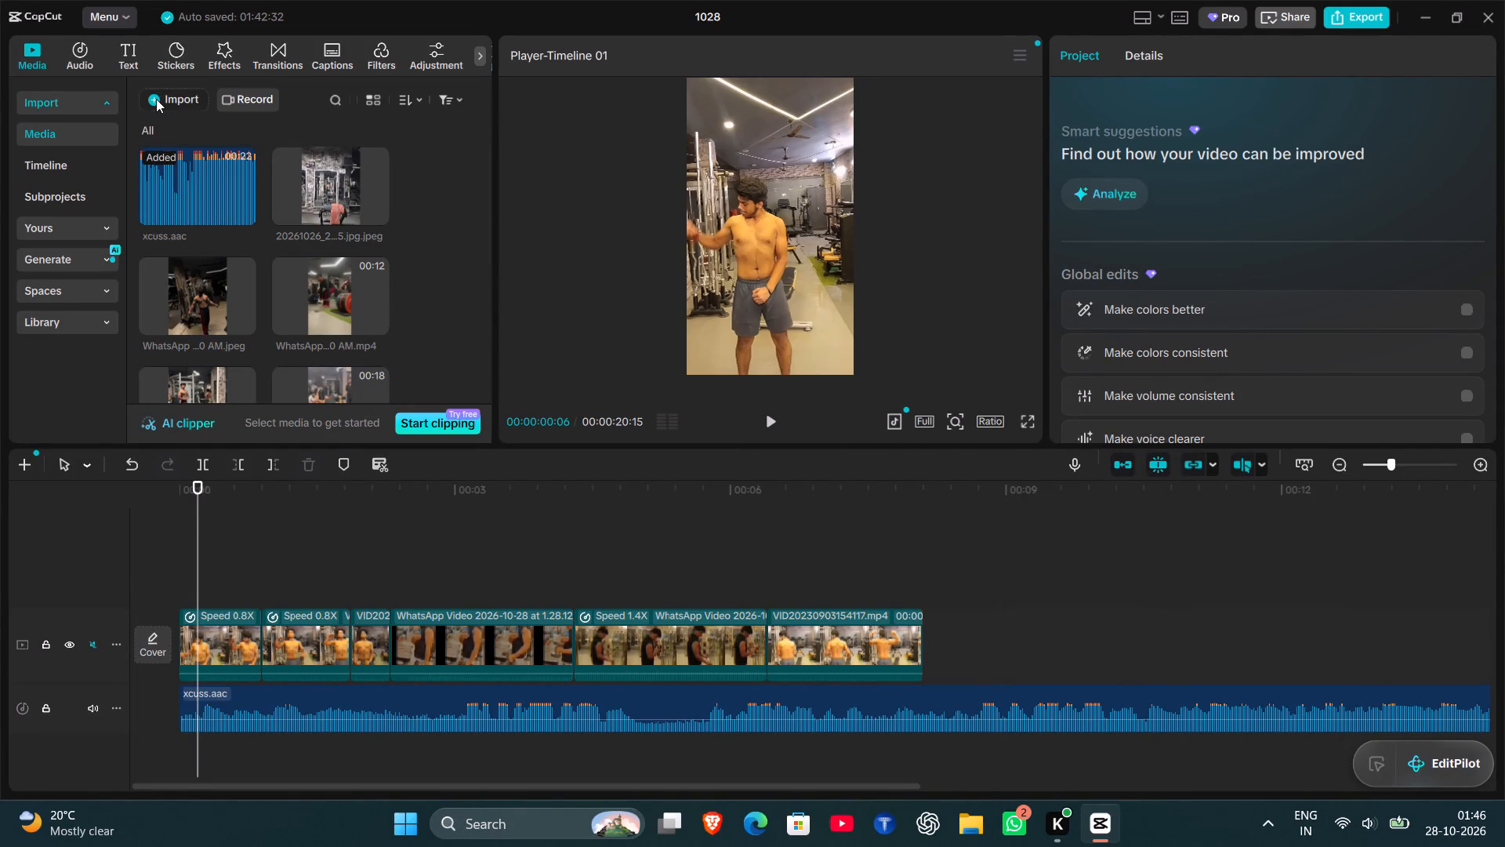
{"action": "left_click", "coordinate": [230, 128]}
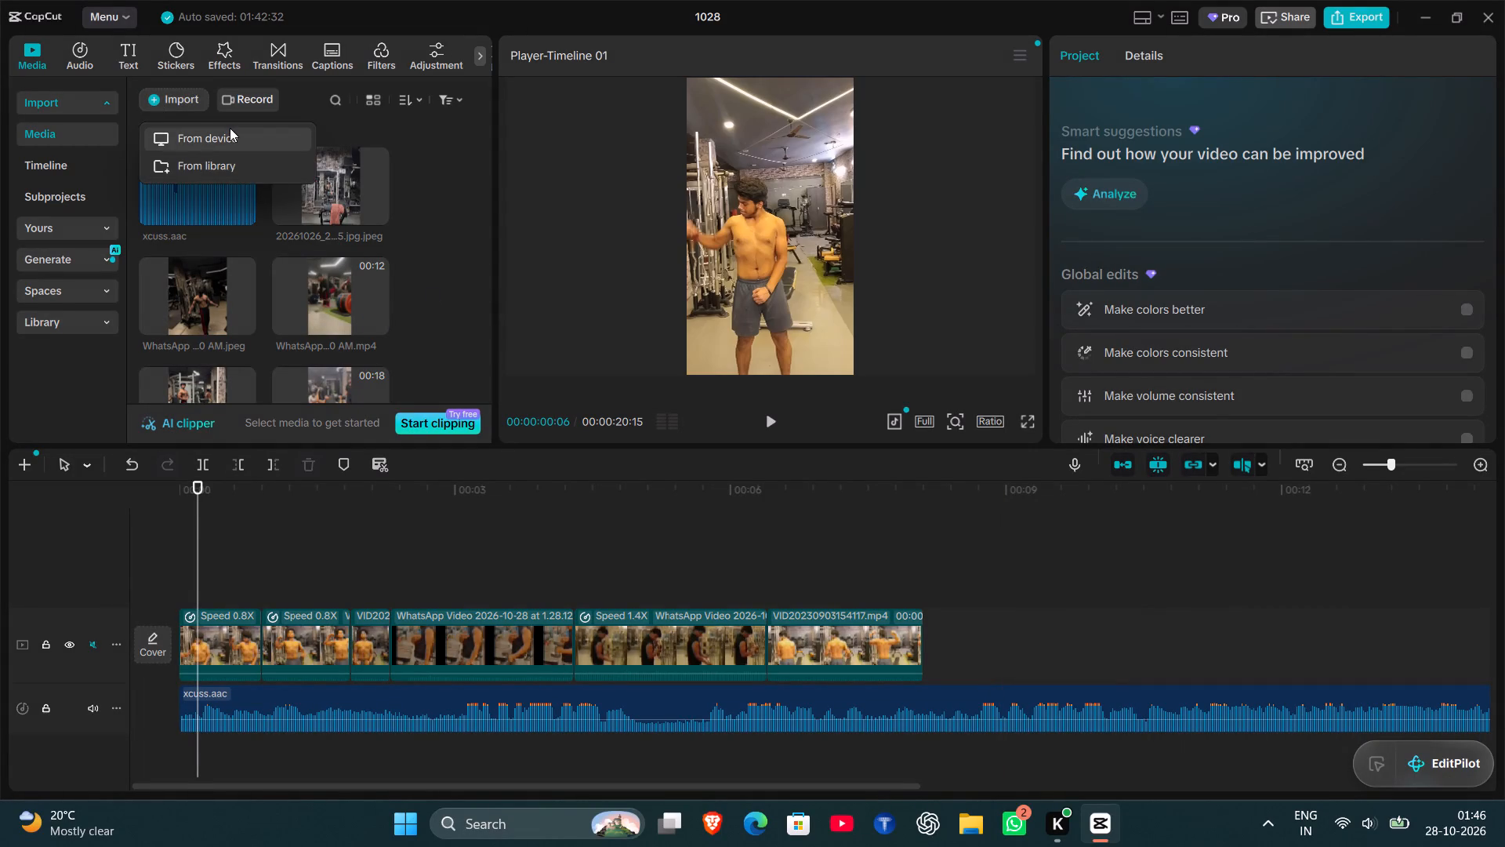
{"action": "scroll", "coordinate": [268, 194], "scroll_direction": "down", "scroll_amount": 1}
{"action": "double_click", "coordinate": [273, 318]}
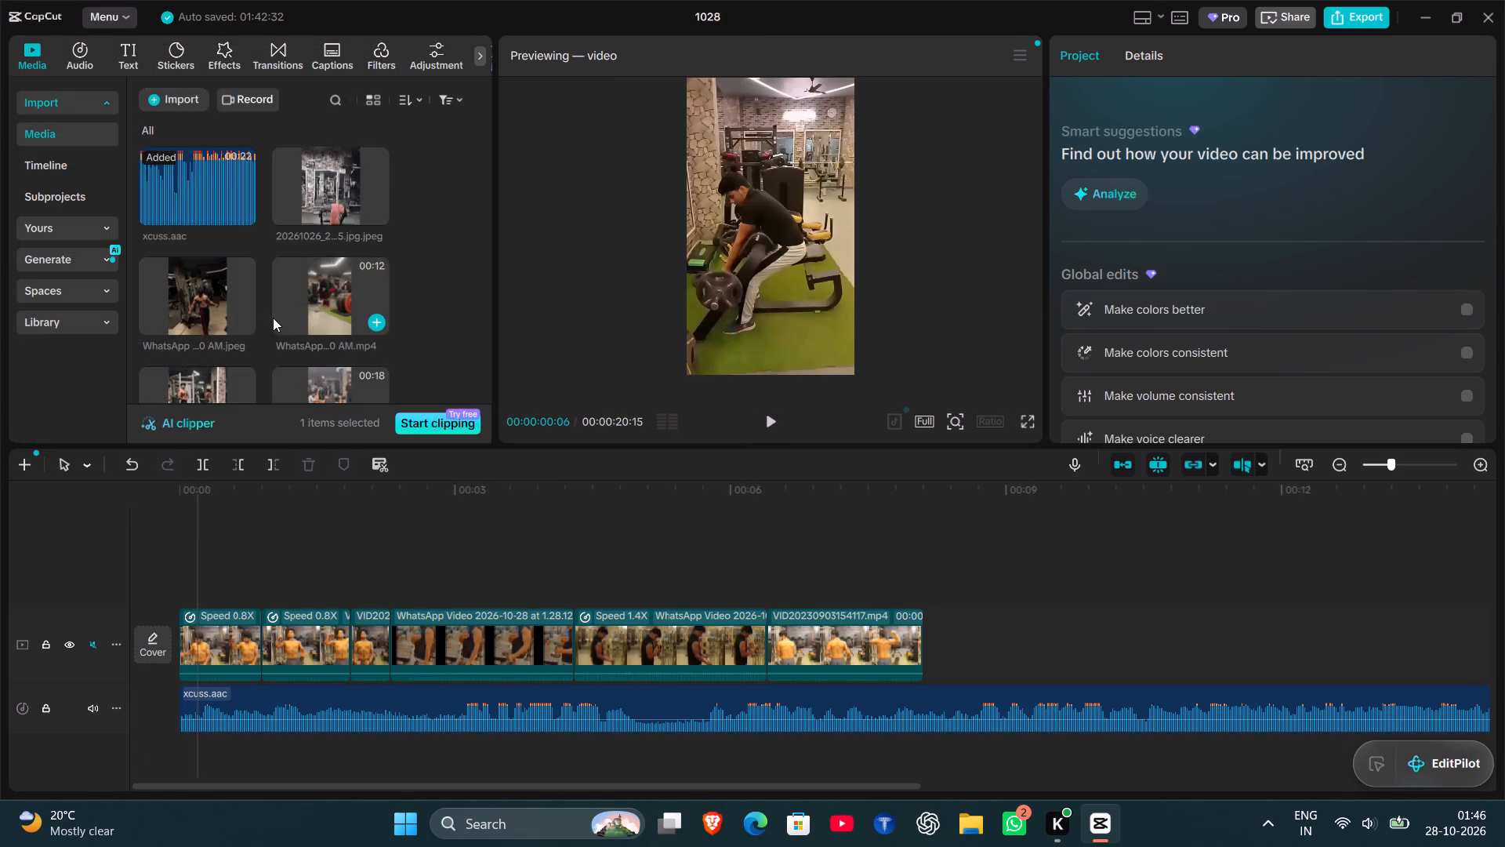
Import the video file WhatsApp Video 2026-10-28 at 1.46.02 AM from the device into the project media.
{"action": "left_click", "coordinate": [193, 95]}
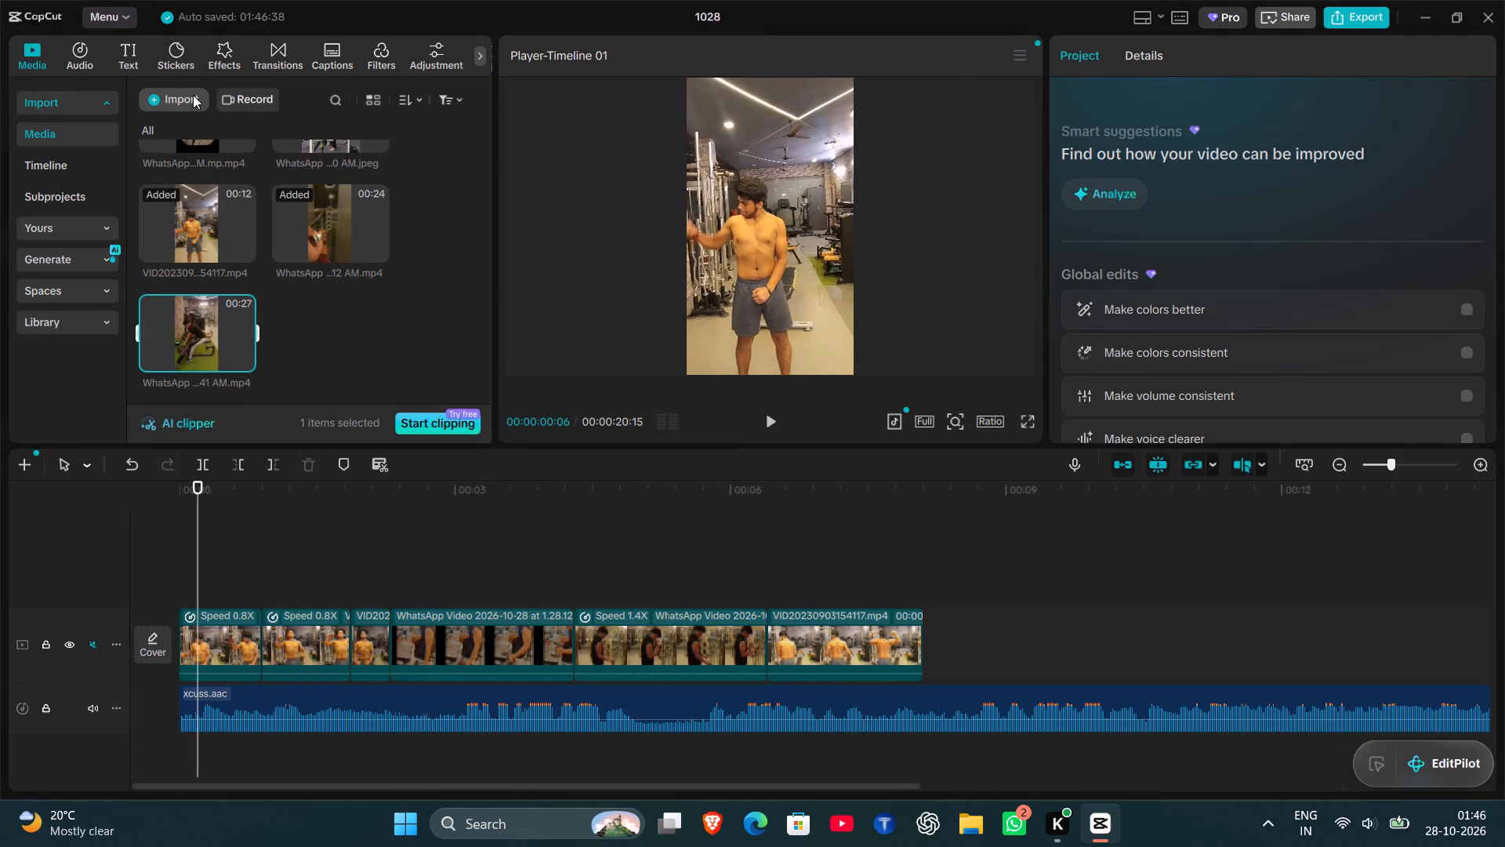
{"action": "left_click", "coordinate": [205, 139]}
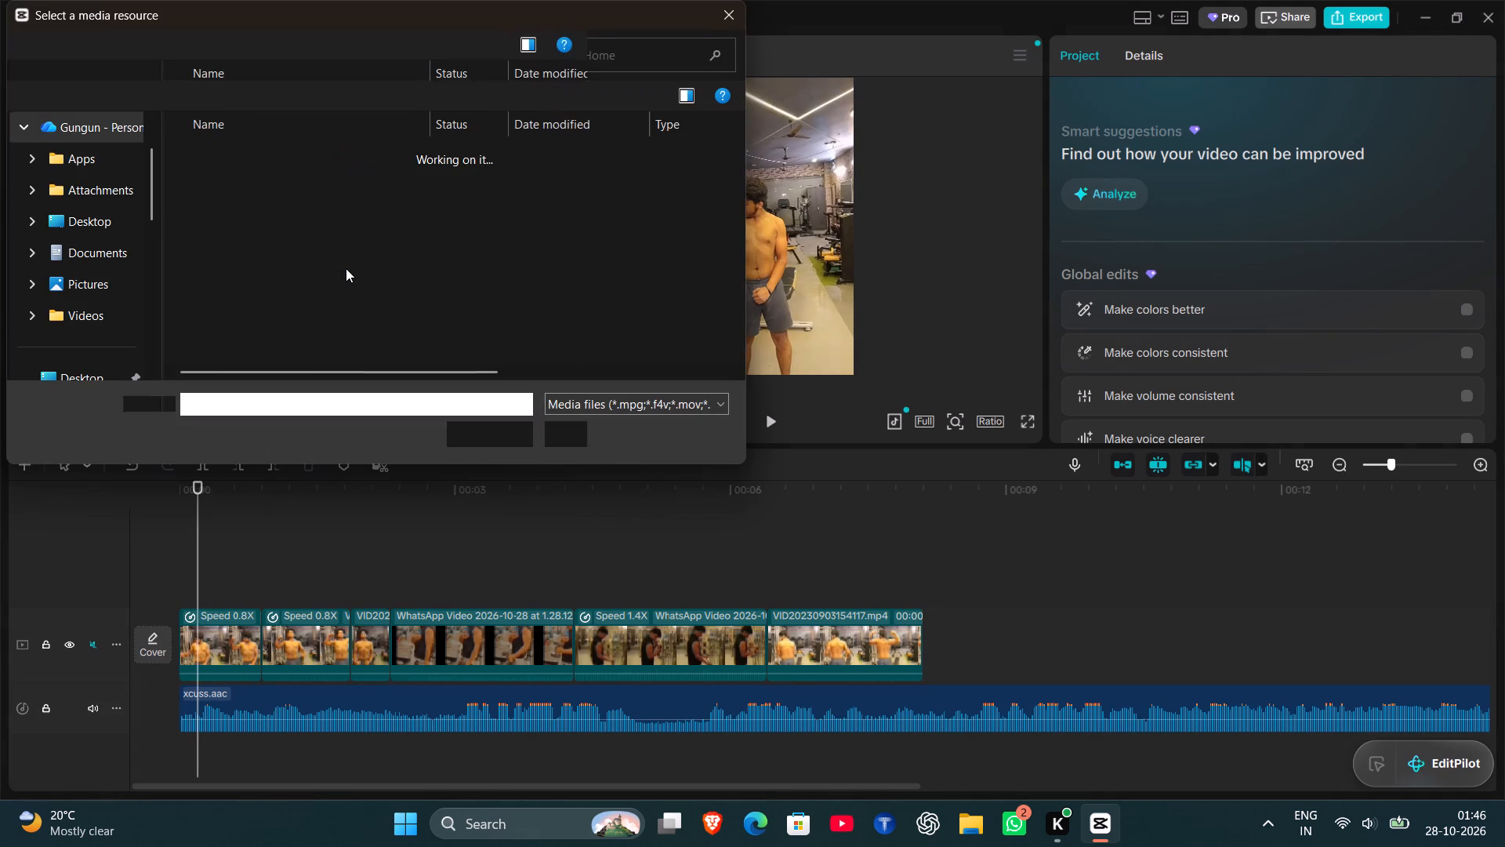
{"action": "scroll", "coordinate": [346, 268], "scroll_direction": "down", "scroll_amount": 1}
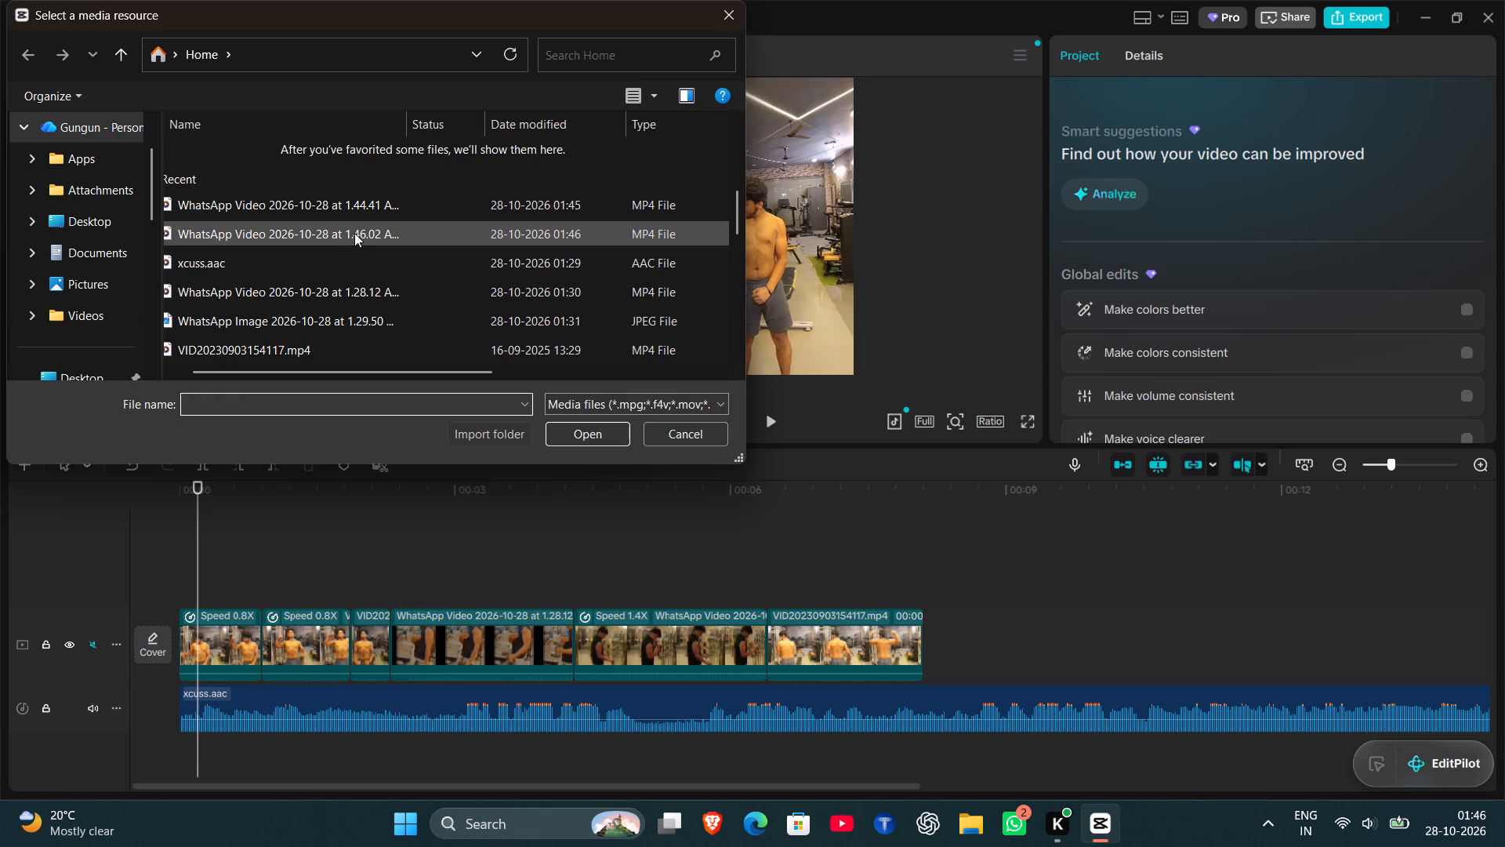
{"action": "double_click", "coordinate": [354, 233]}
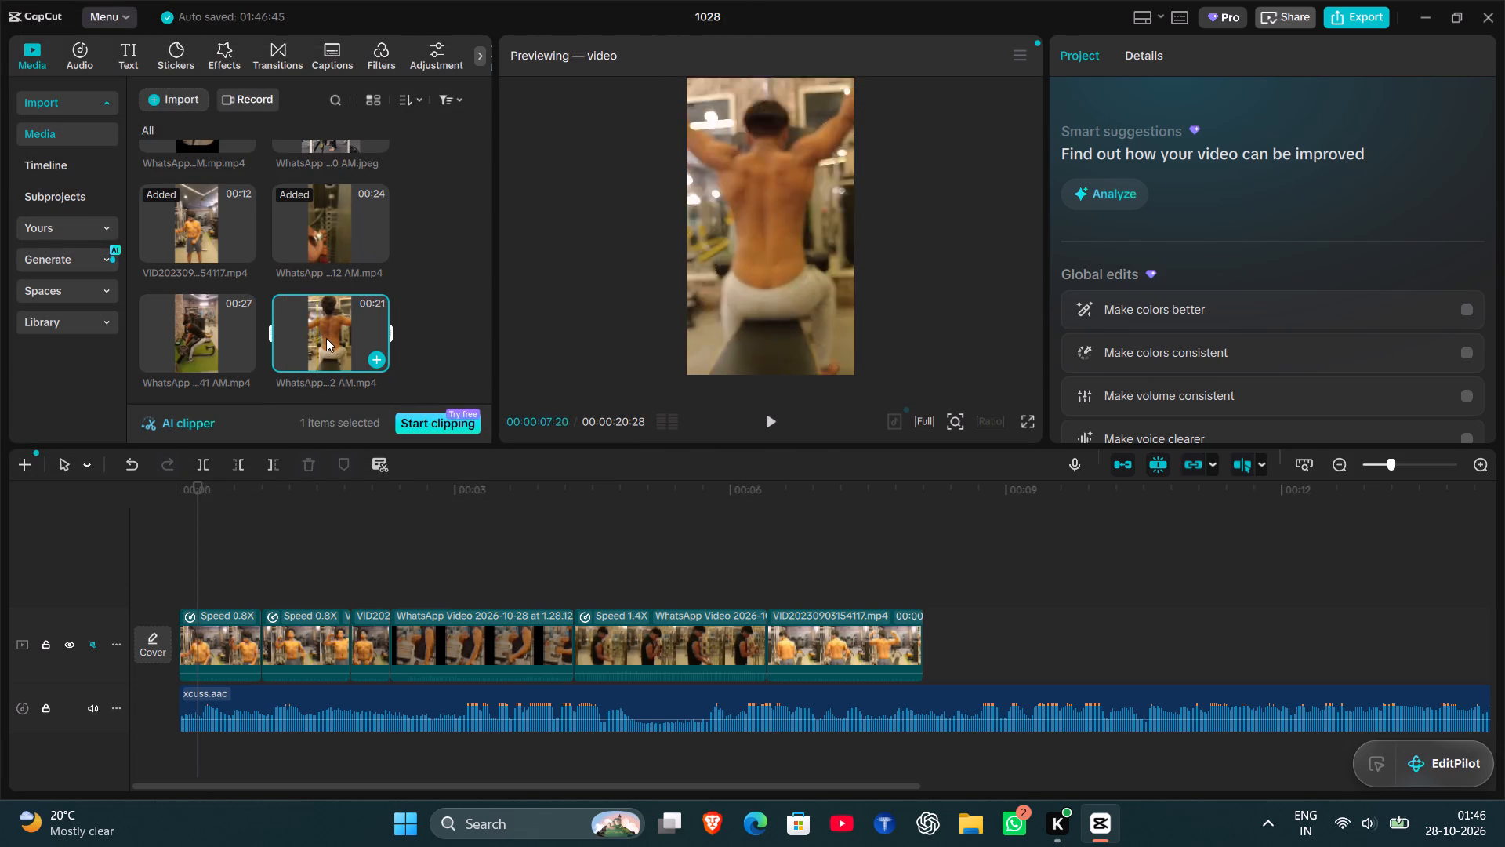
Insert the imported WhatsApp Video 2026-10-28 at 1.46.02 AM.mp4 at the start of the video track.
{"action": "left_click", "coordinate": [379, 360]}
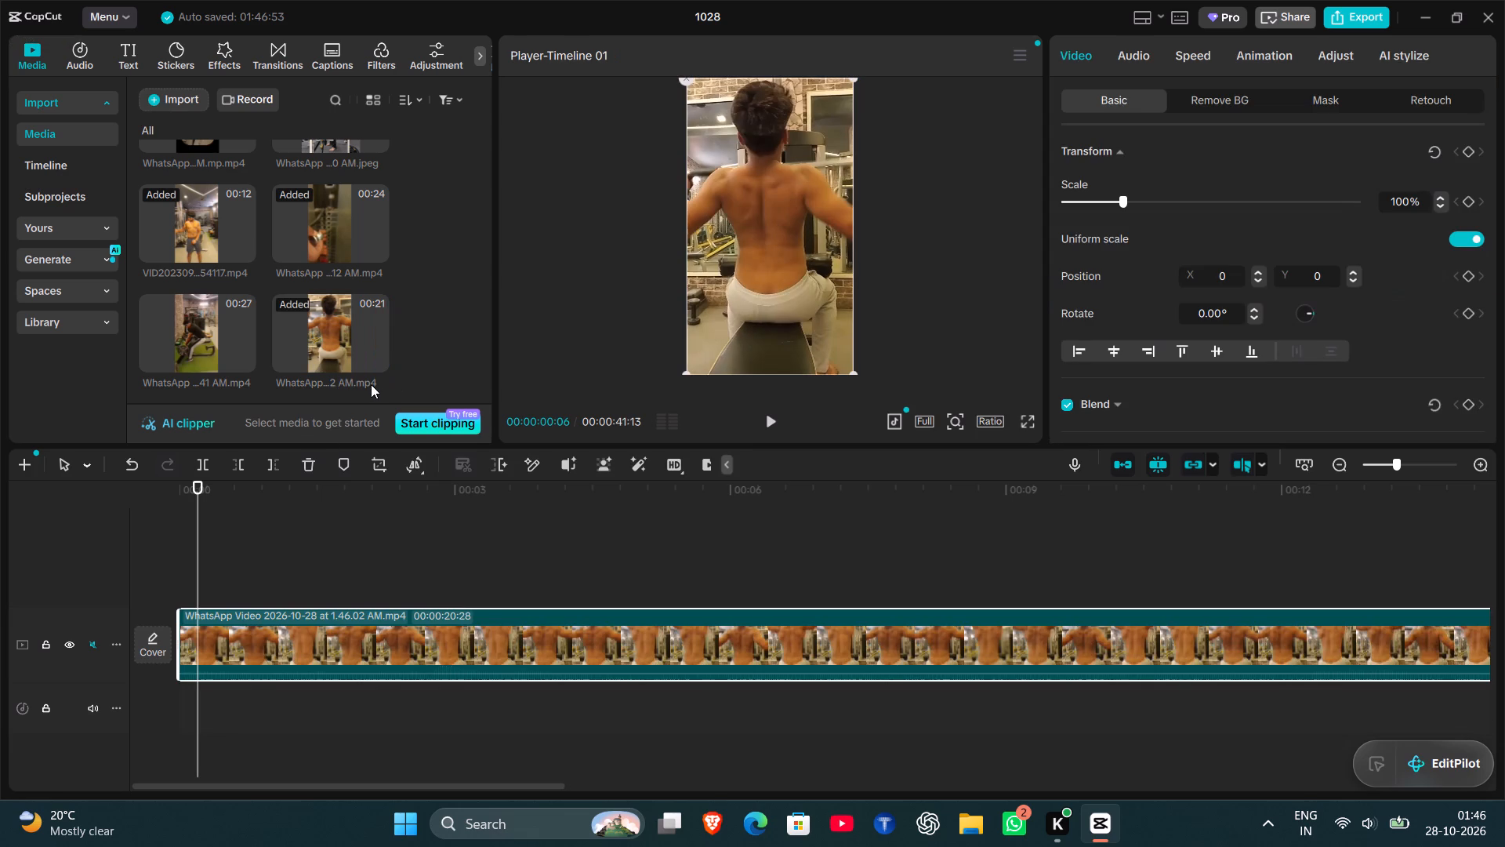
Delete the WhatsApp 1.46.02 AM clip from the timeline's start and insert it after the last clip instead.
{"action": "left_click", "coordinate": [304, 464]}
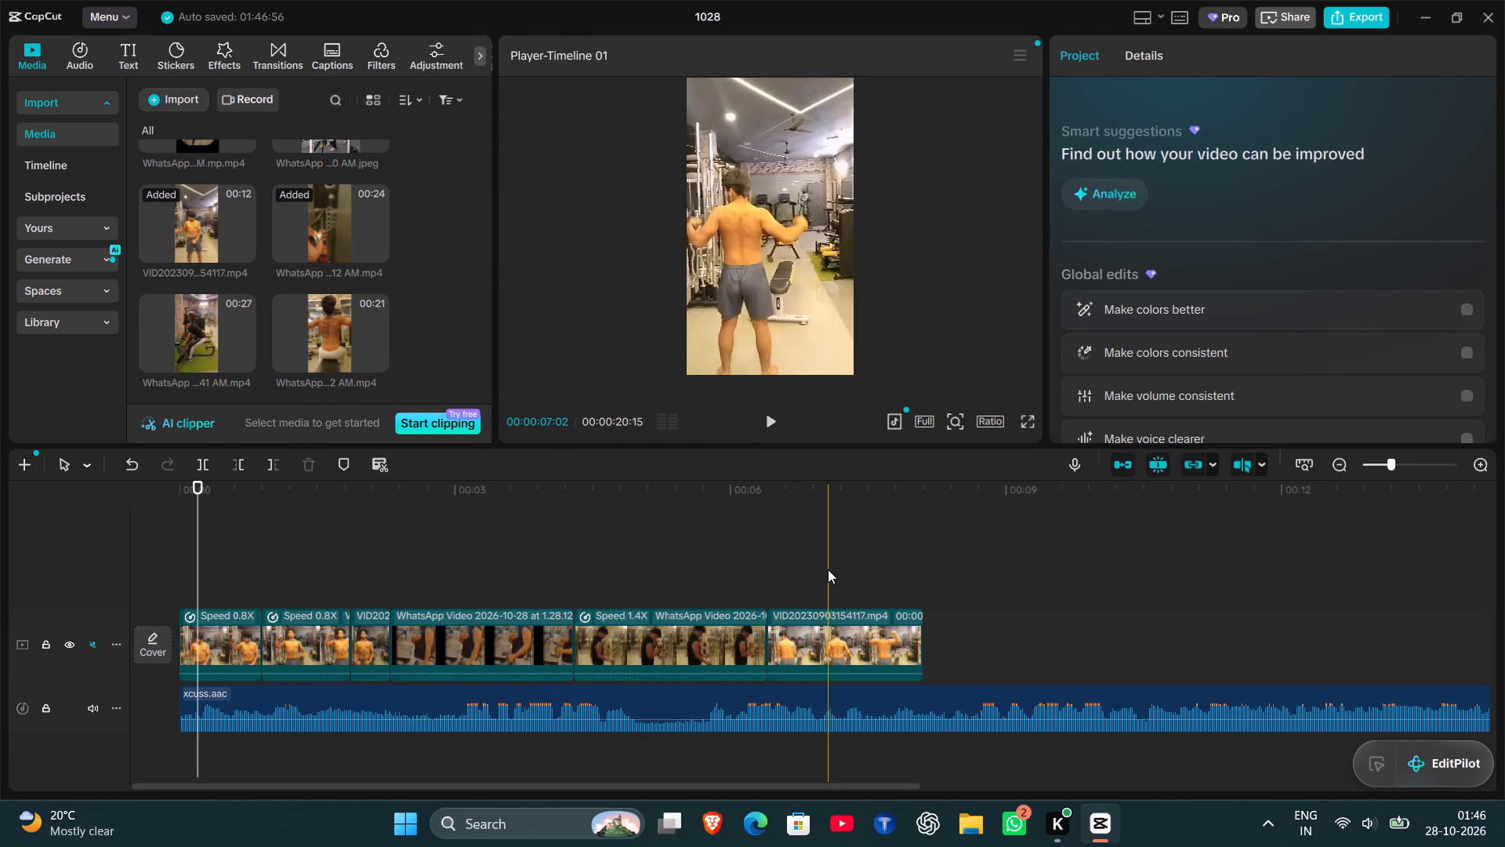
{"action": "left_click", "coordinate": [931, 587]}
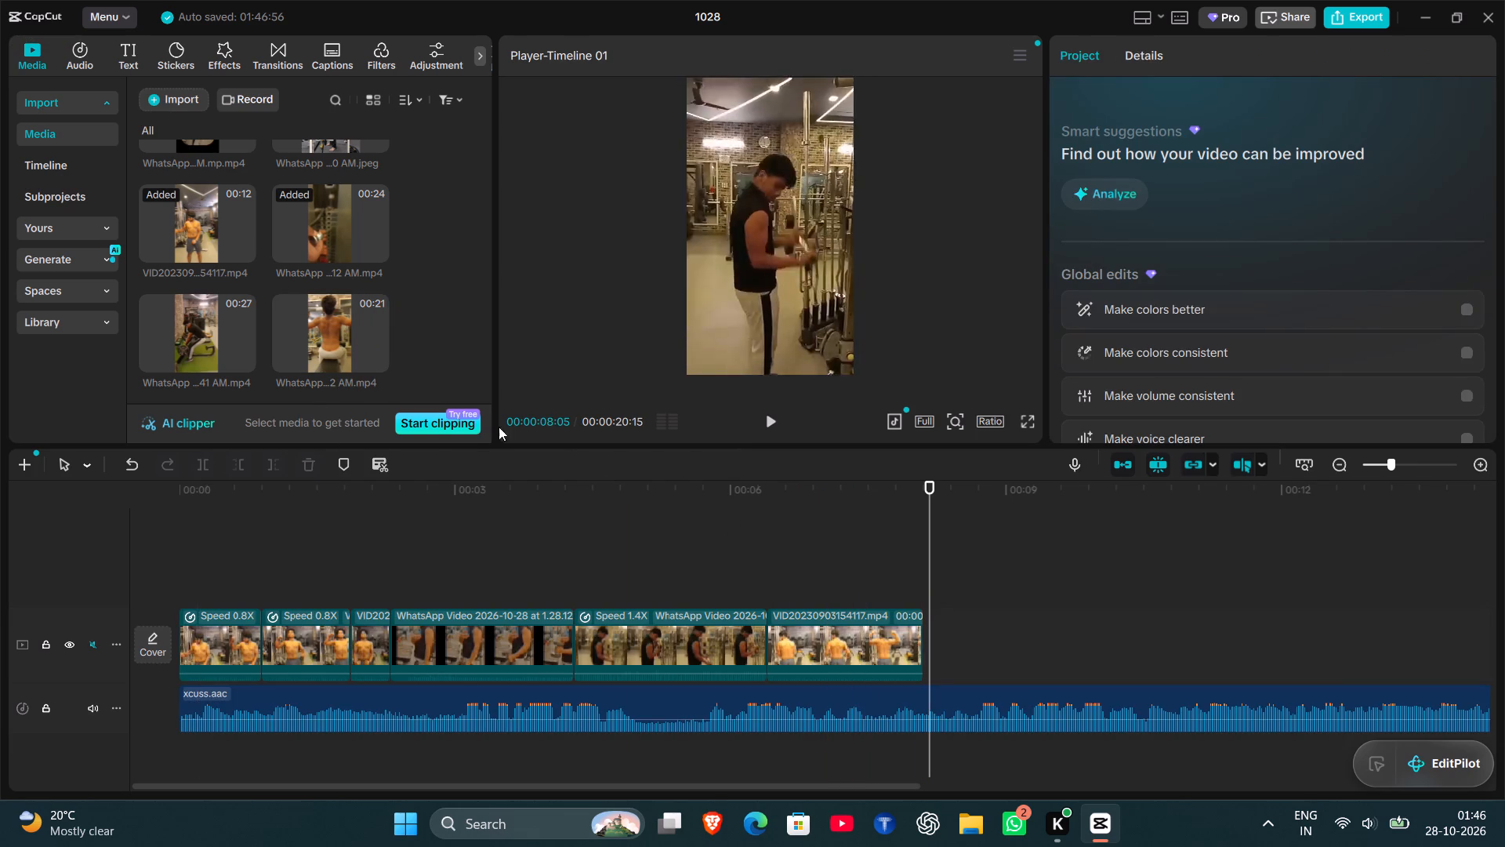
{"action": "left_click", "coordinate": [376, 354]}
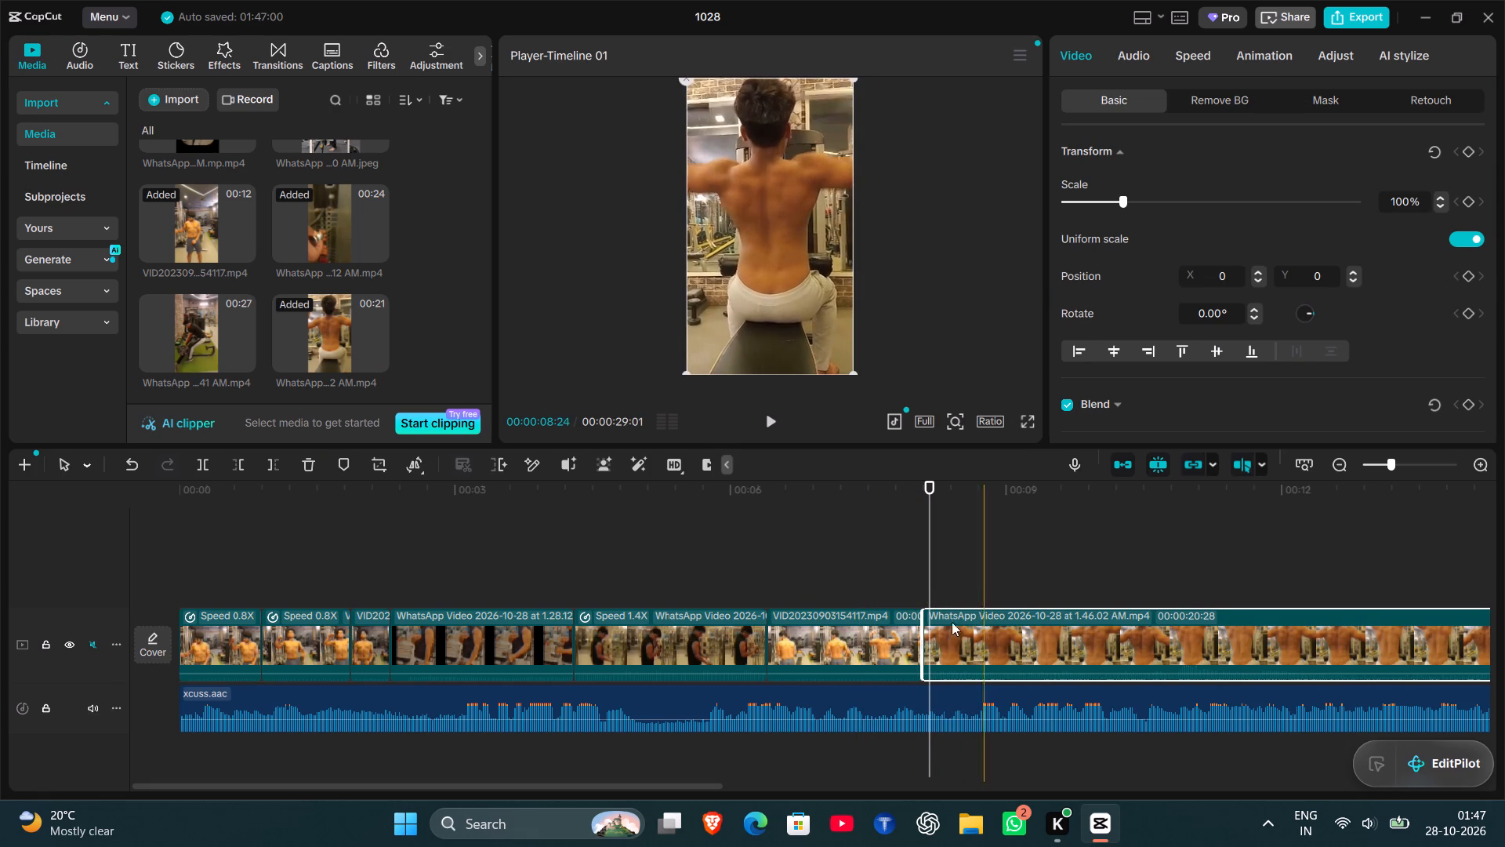
Move the last VID20230903154117.mp4 clip so it sits between the WhatsApp 1.28.12 clip and the 1.4X speed clip.
{"action": "left_click_drag", "start_coordinate": [852, 664], "coordinate": [603, 666]}
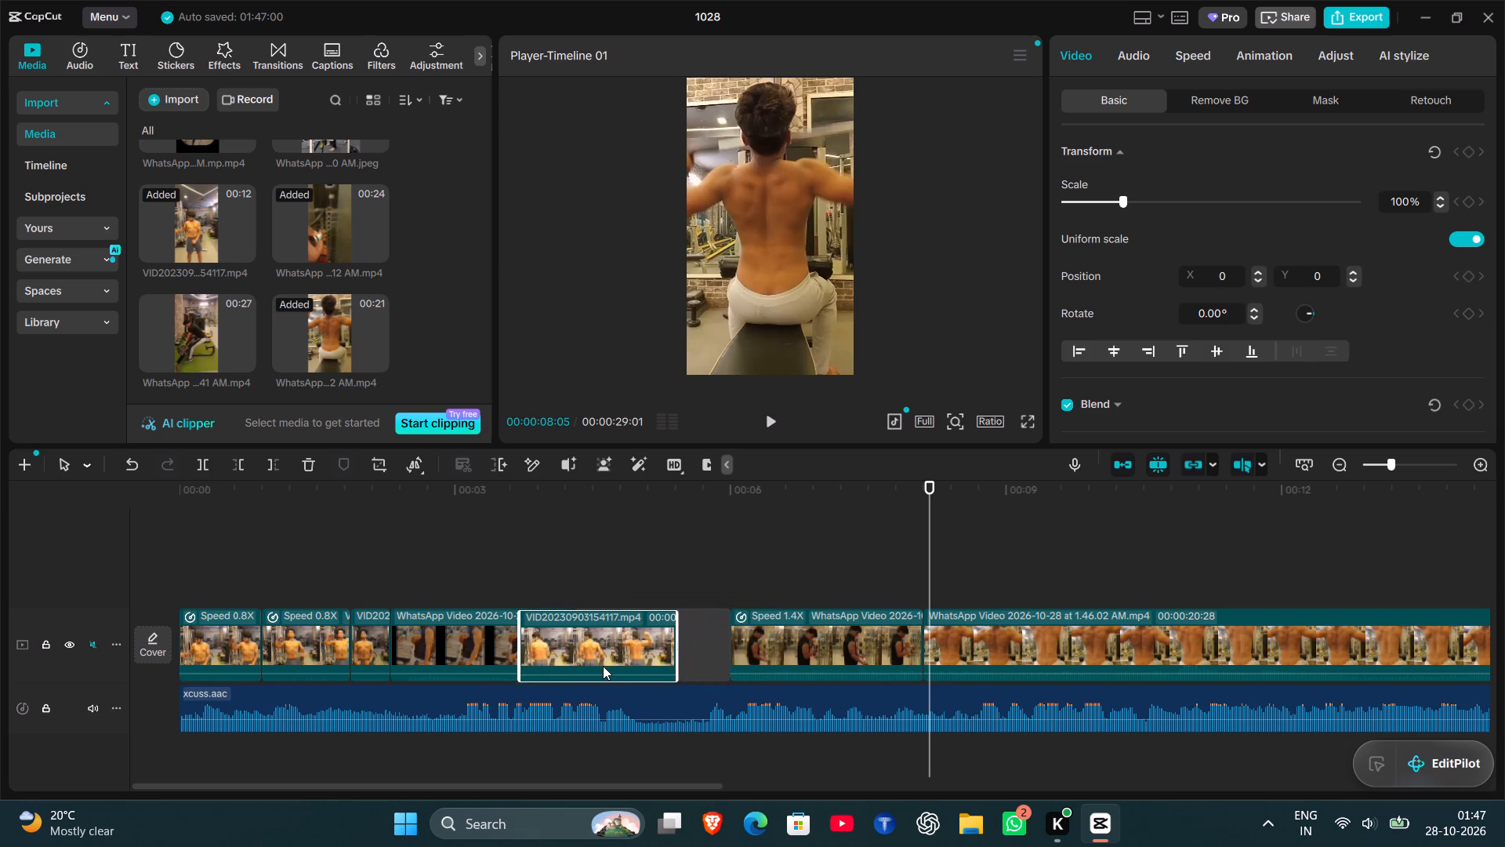
{"action": "left_click_drag", "start_coordinate": [603, 666], "coordinate": [656, 663]}
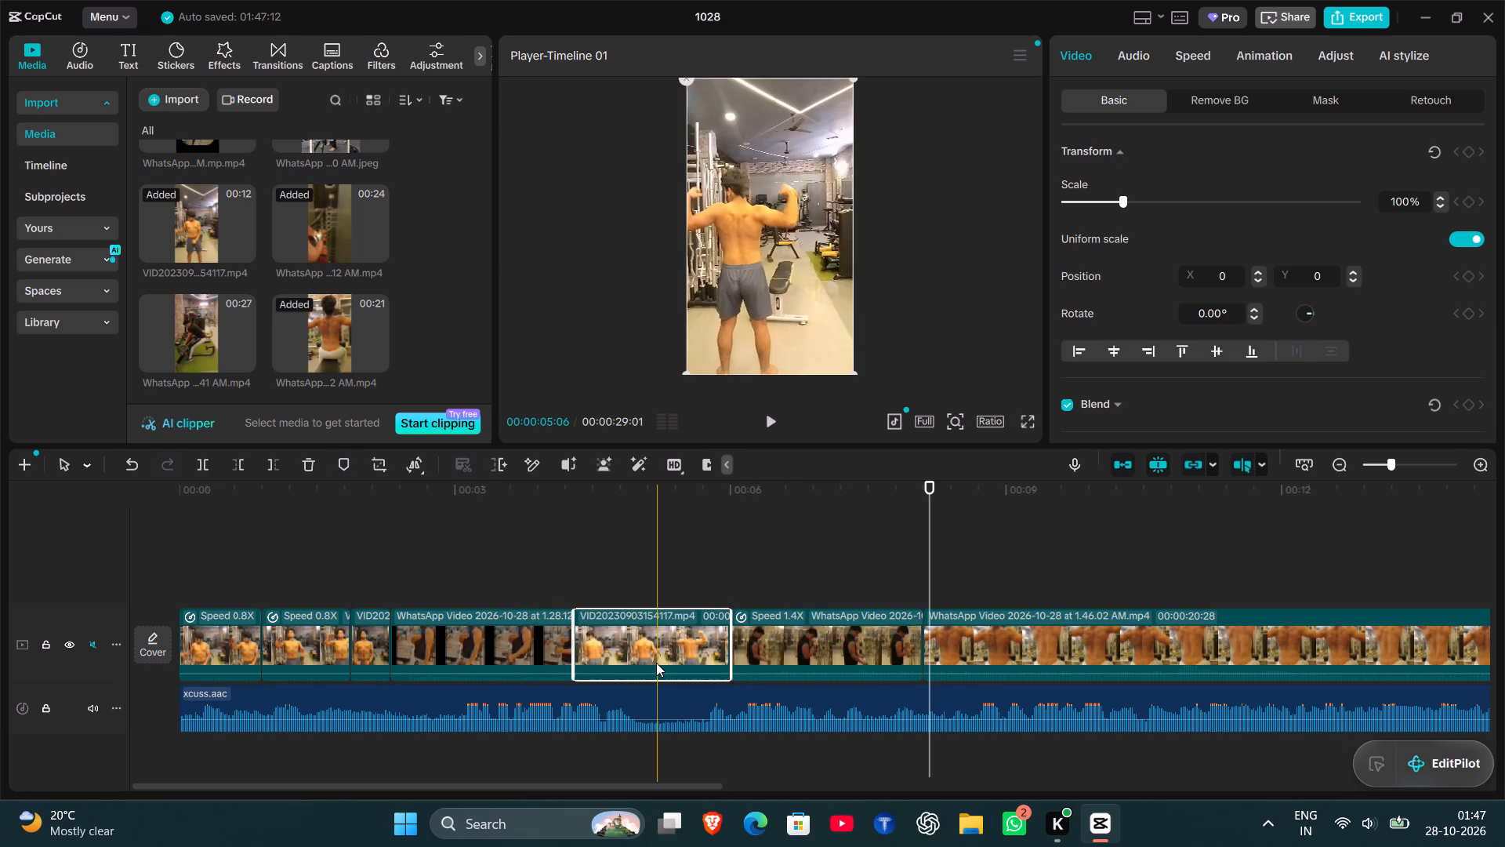
Split the WhatsApp 1.46.02 AM clip at 00:00:10:06 and delete the part after the cut.
{"action": "left_click", "coordinate": [703, 525]}
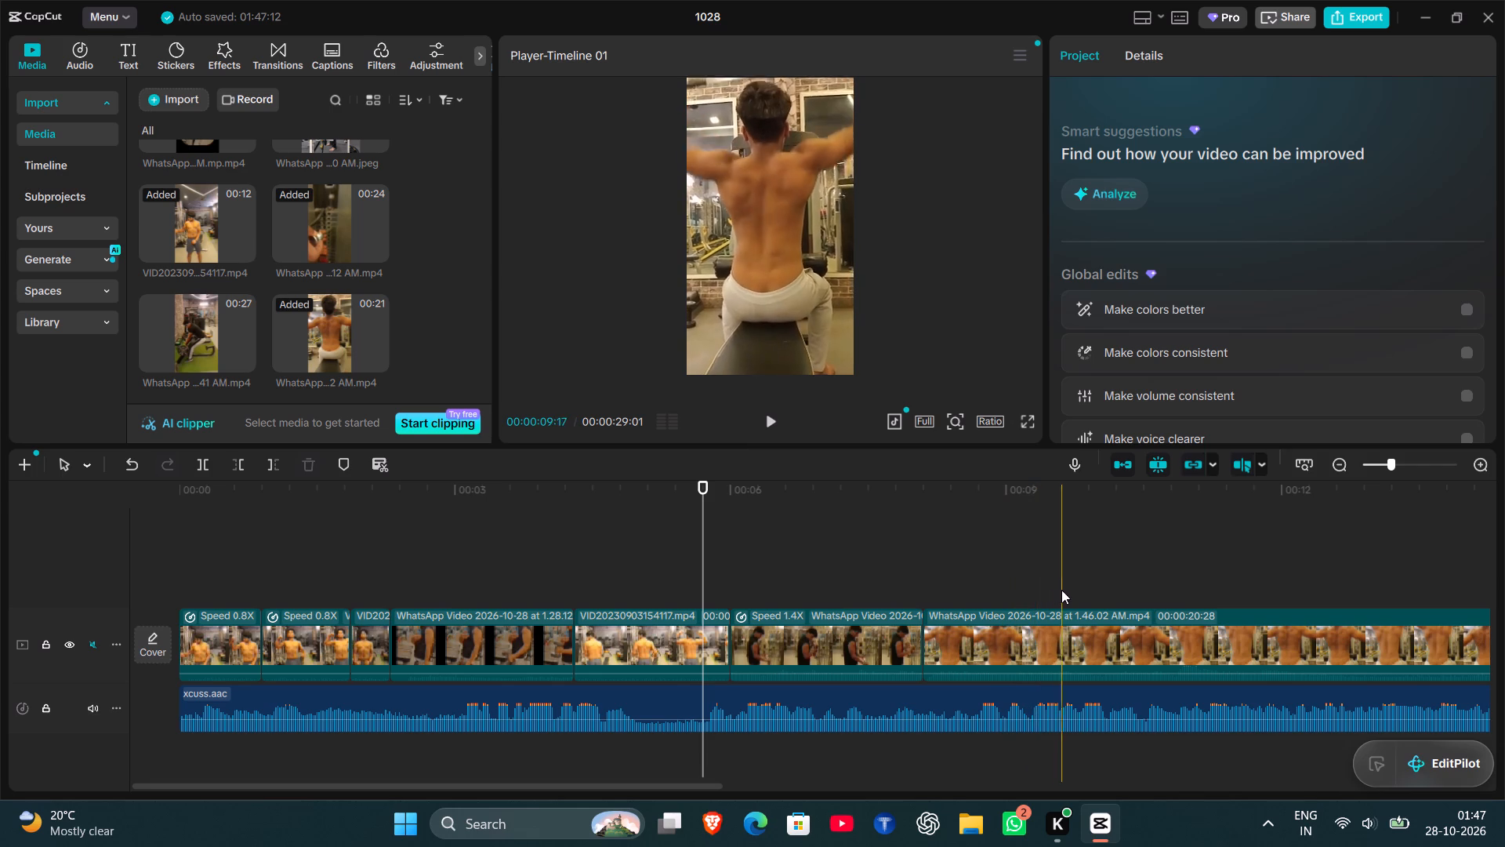
{"action": "left_click", "coordinate": [1116, 597]}
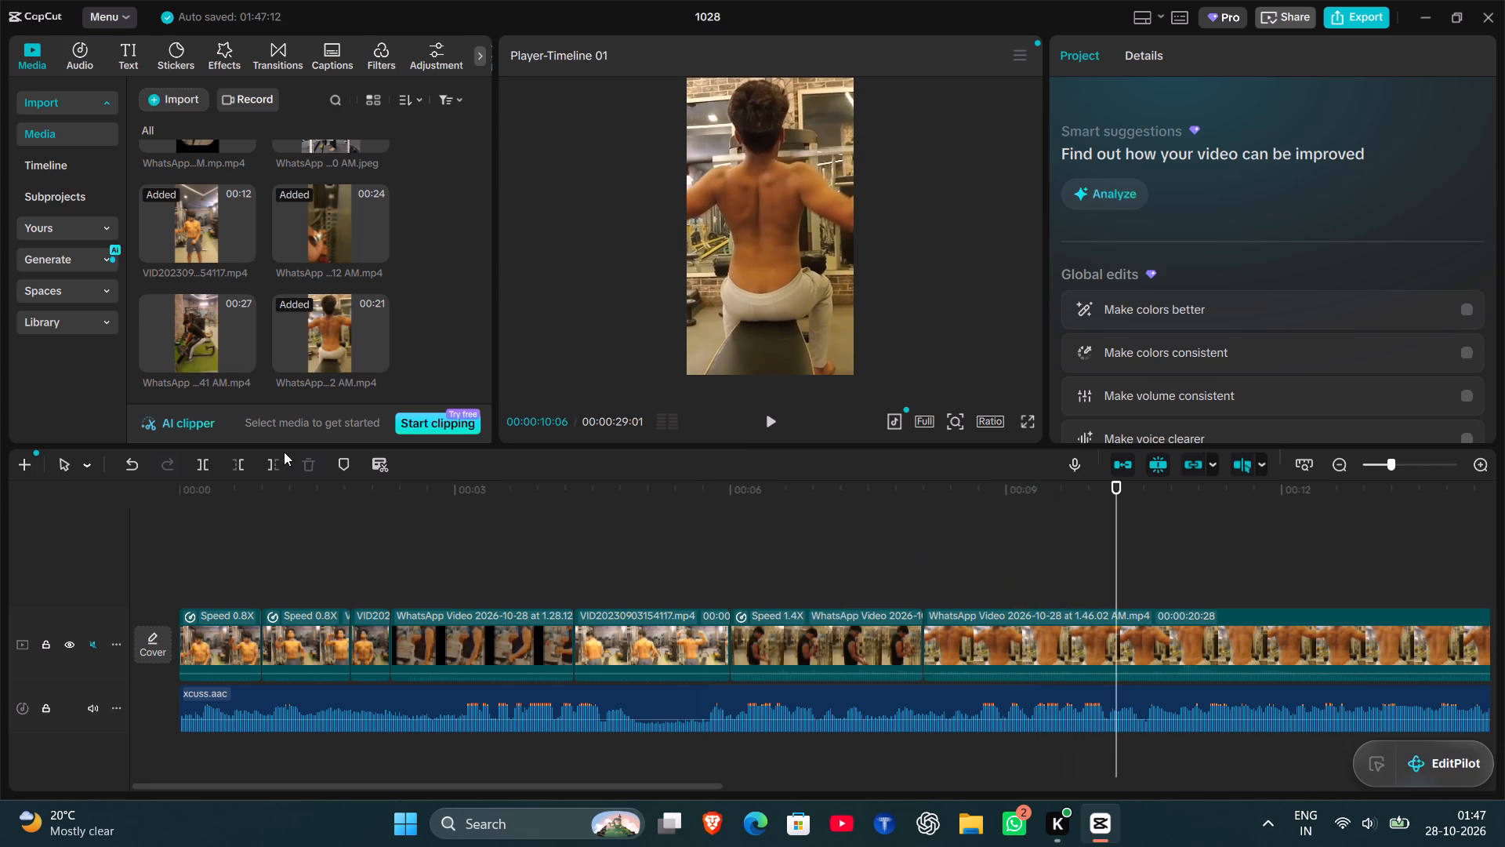
{"action": "left_click", "coordinate": [195, 463]}
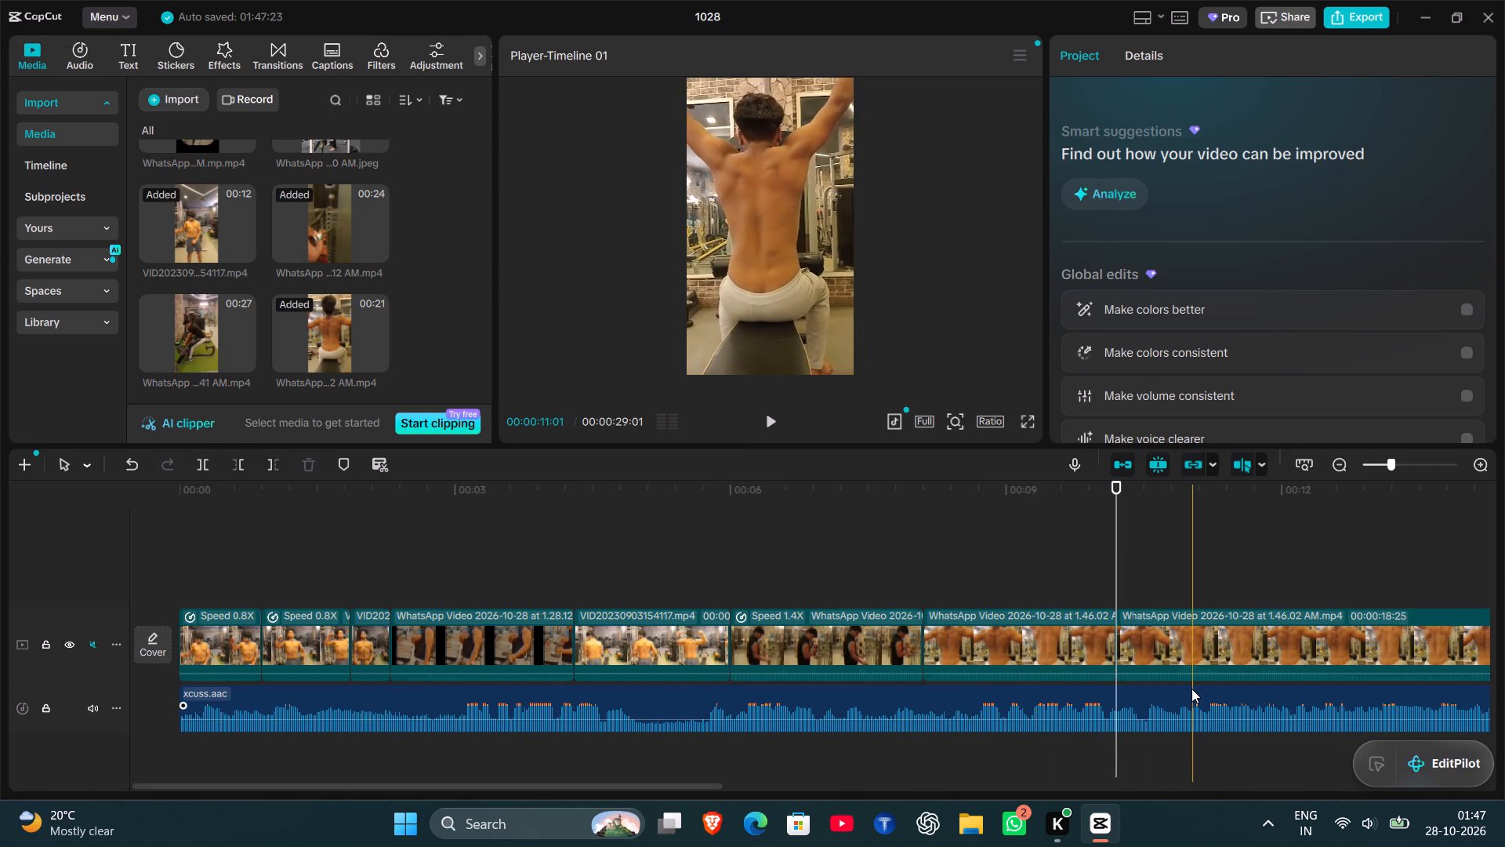
{"action": "left_click", "coordinate": [1191, 650]}
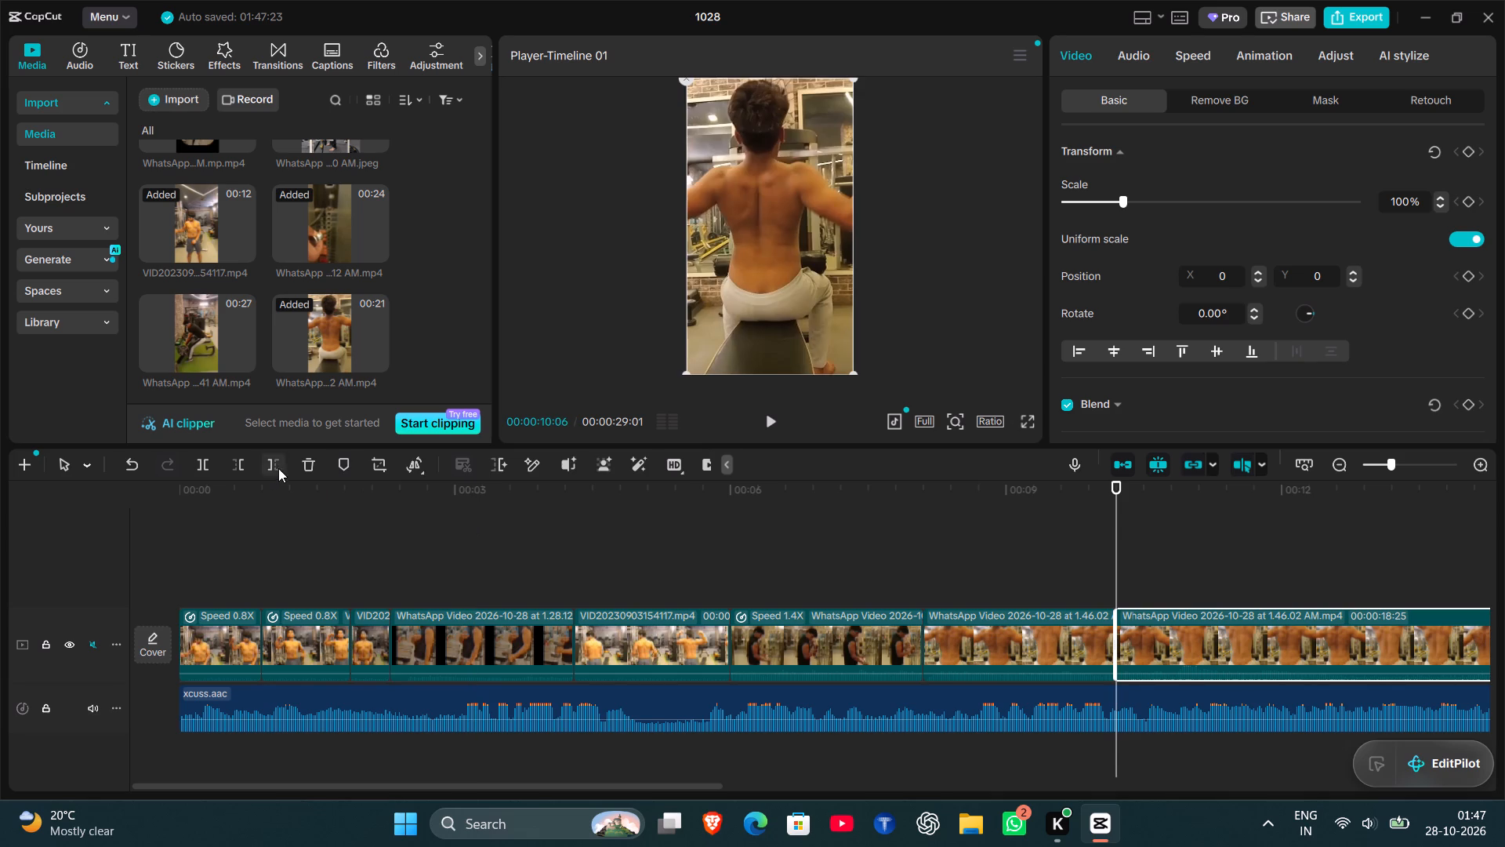
{"action": "left_click", "coordinate": [300, 463]}
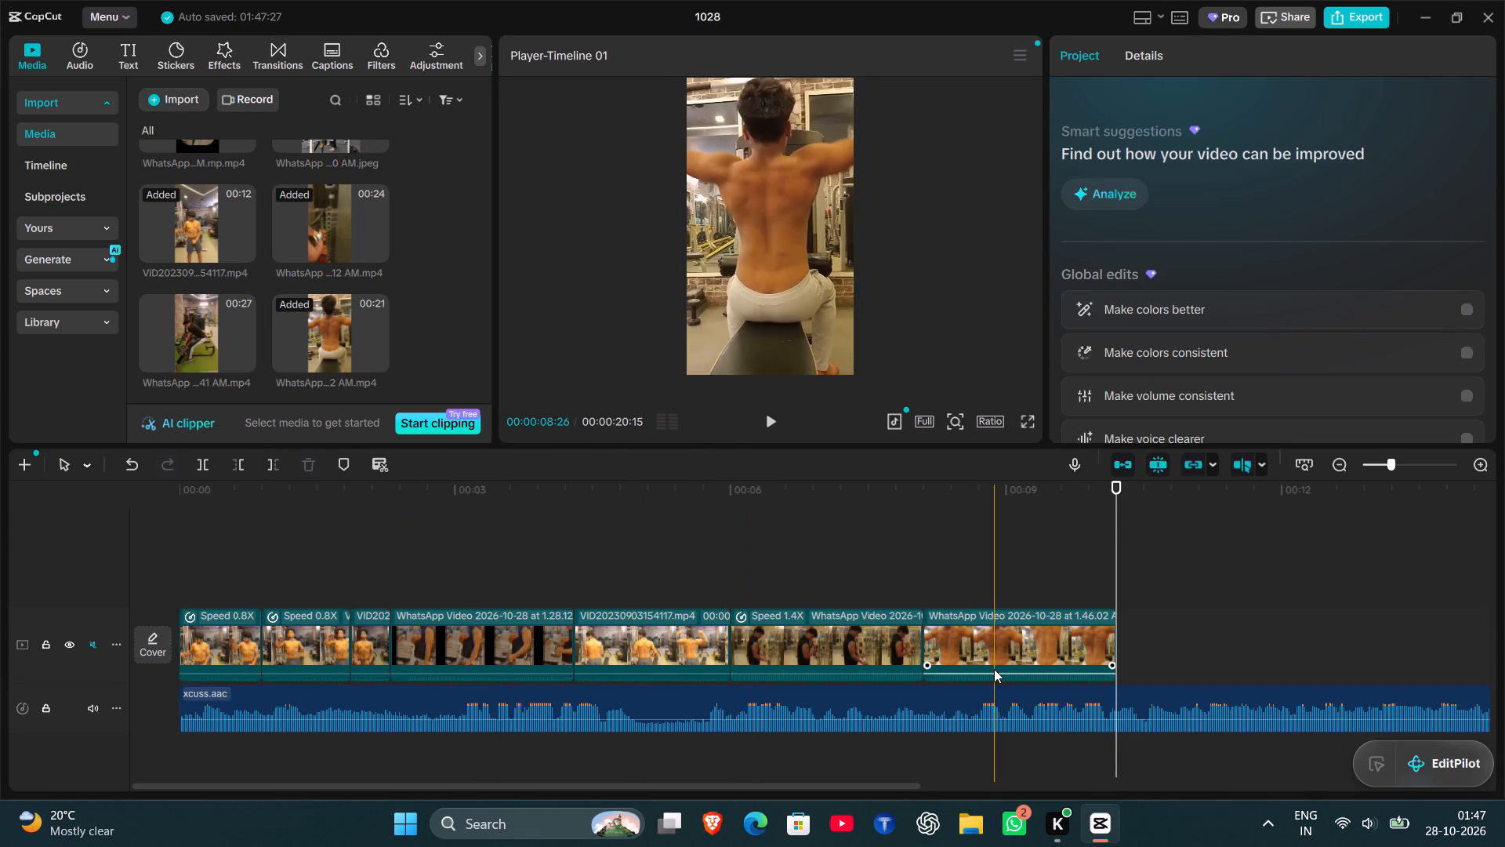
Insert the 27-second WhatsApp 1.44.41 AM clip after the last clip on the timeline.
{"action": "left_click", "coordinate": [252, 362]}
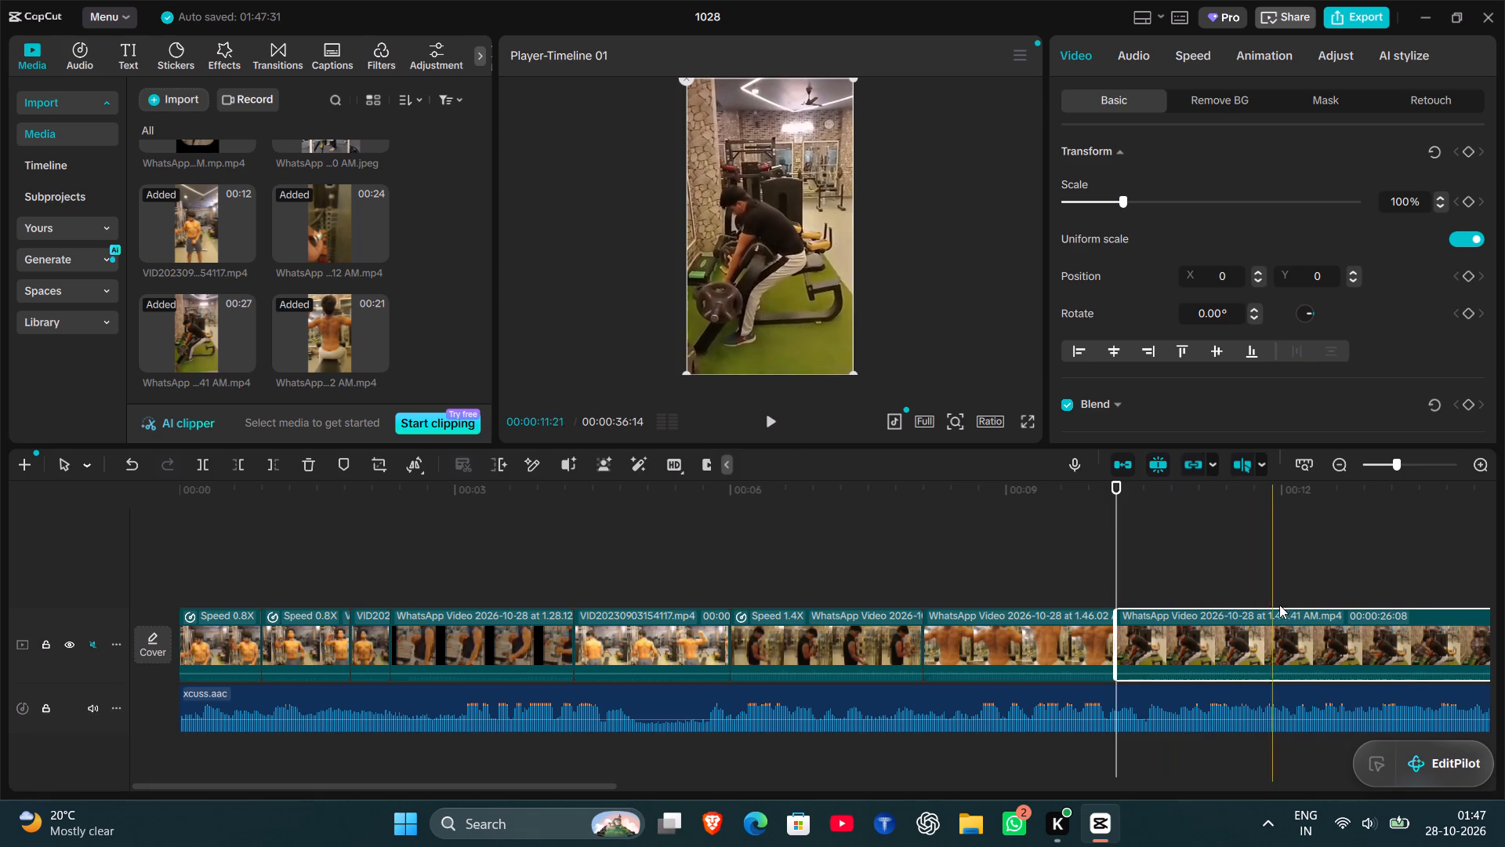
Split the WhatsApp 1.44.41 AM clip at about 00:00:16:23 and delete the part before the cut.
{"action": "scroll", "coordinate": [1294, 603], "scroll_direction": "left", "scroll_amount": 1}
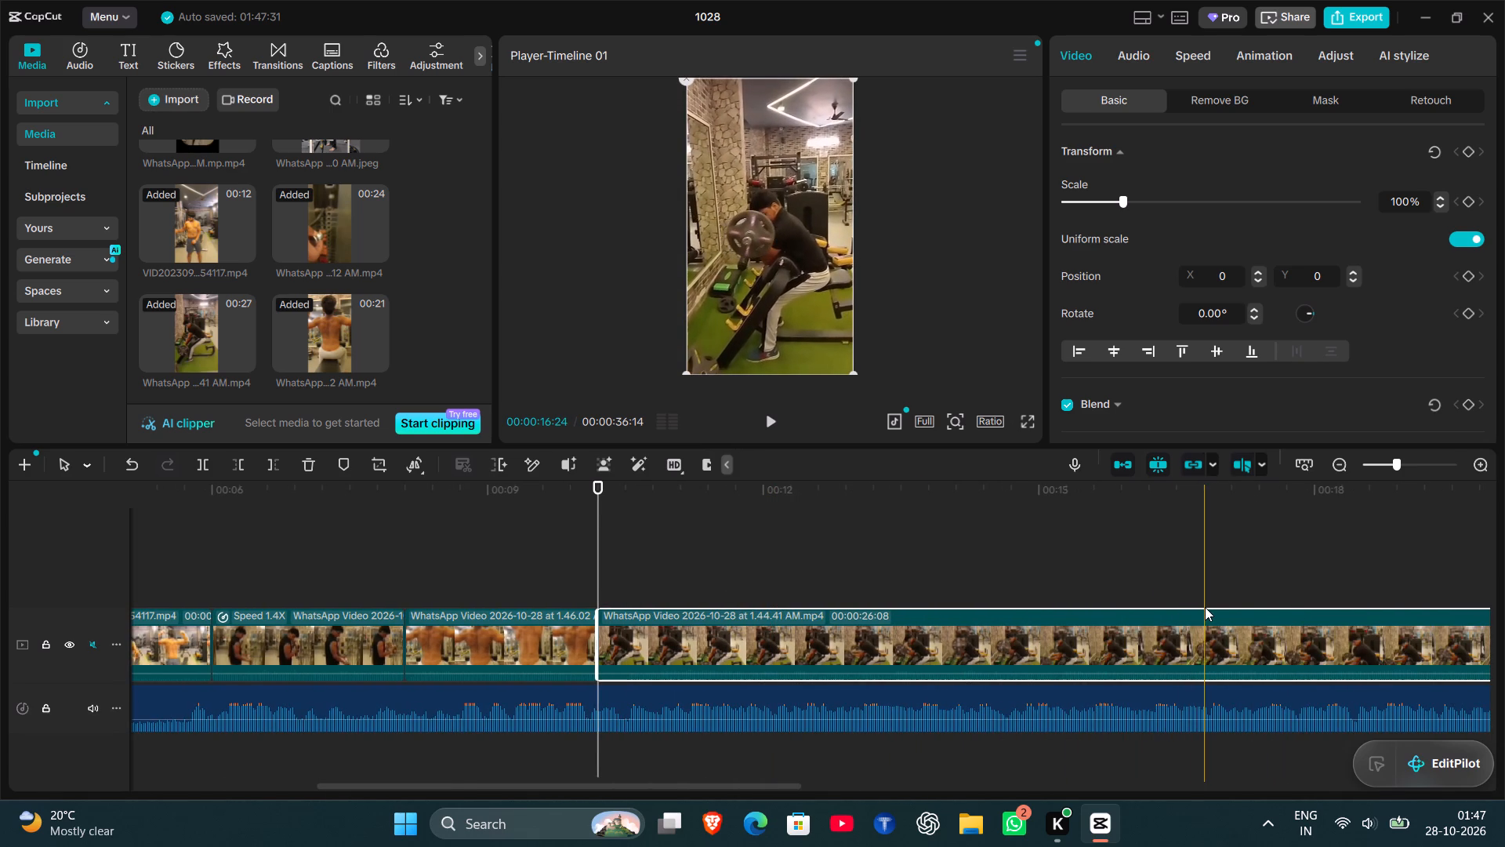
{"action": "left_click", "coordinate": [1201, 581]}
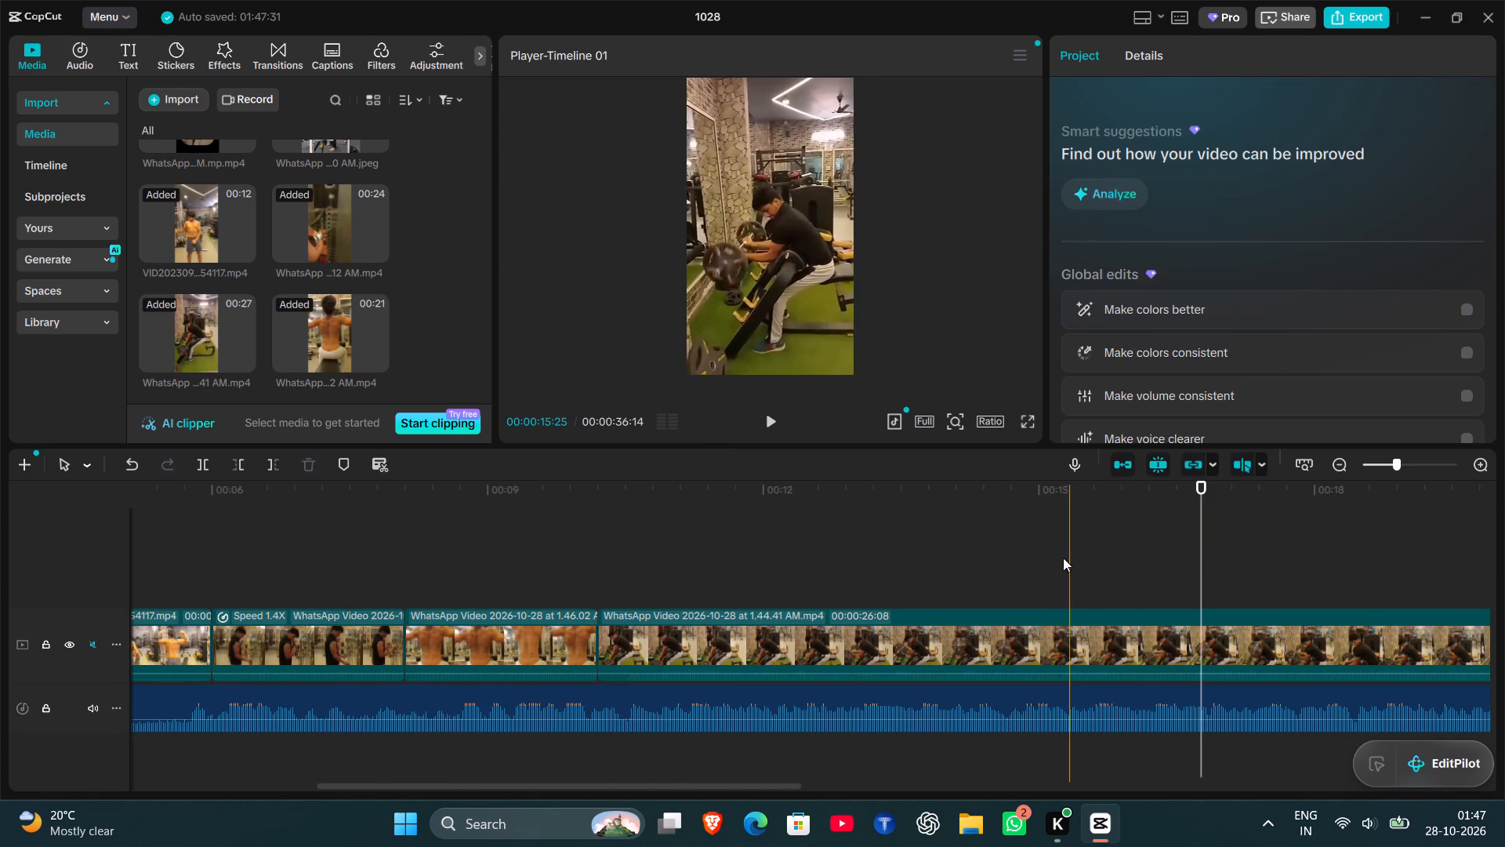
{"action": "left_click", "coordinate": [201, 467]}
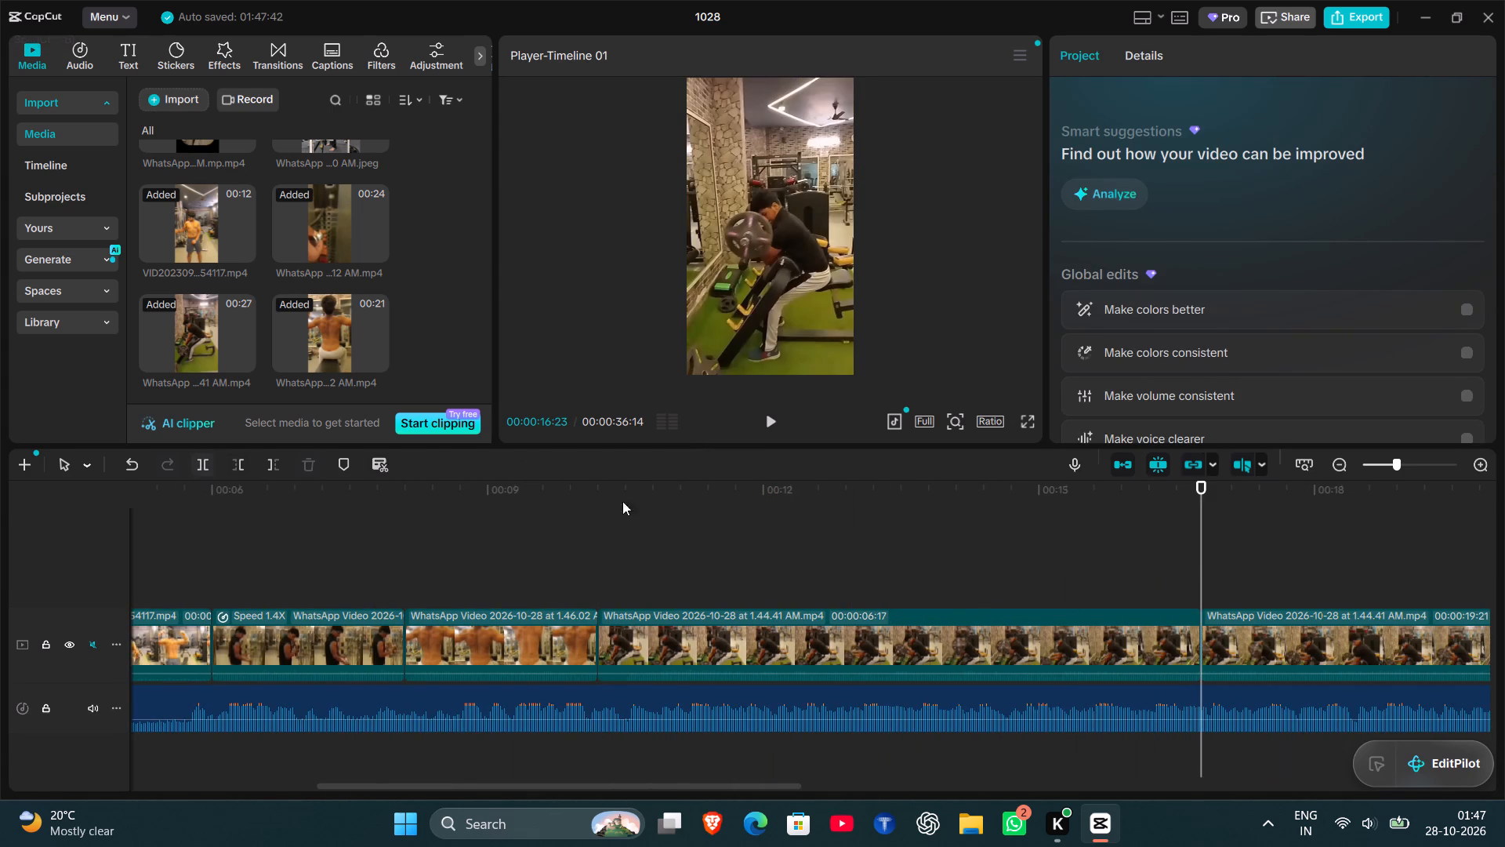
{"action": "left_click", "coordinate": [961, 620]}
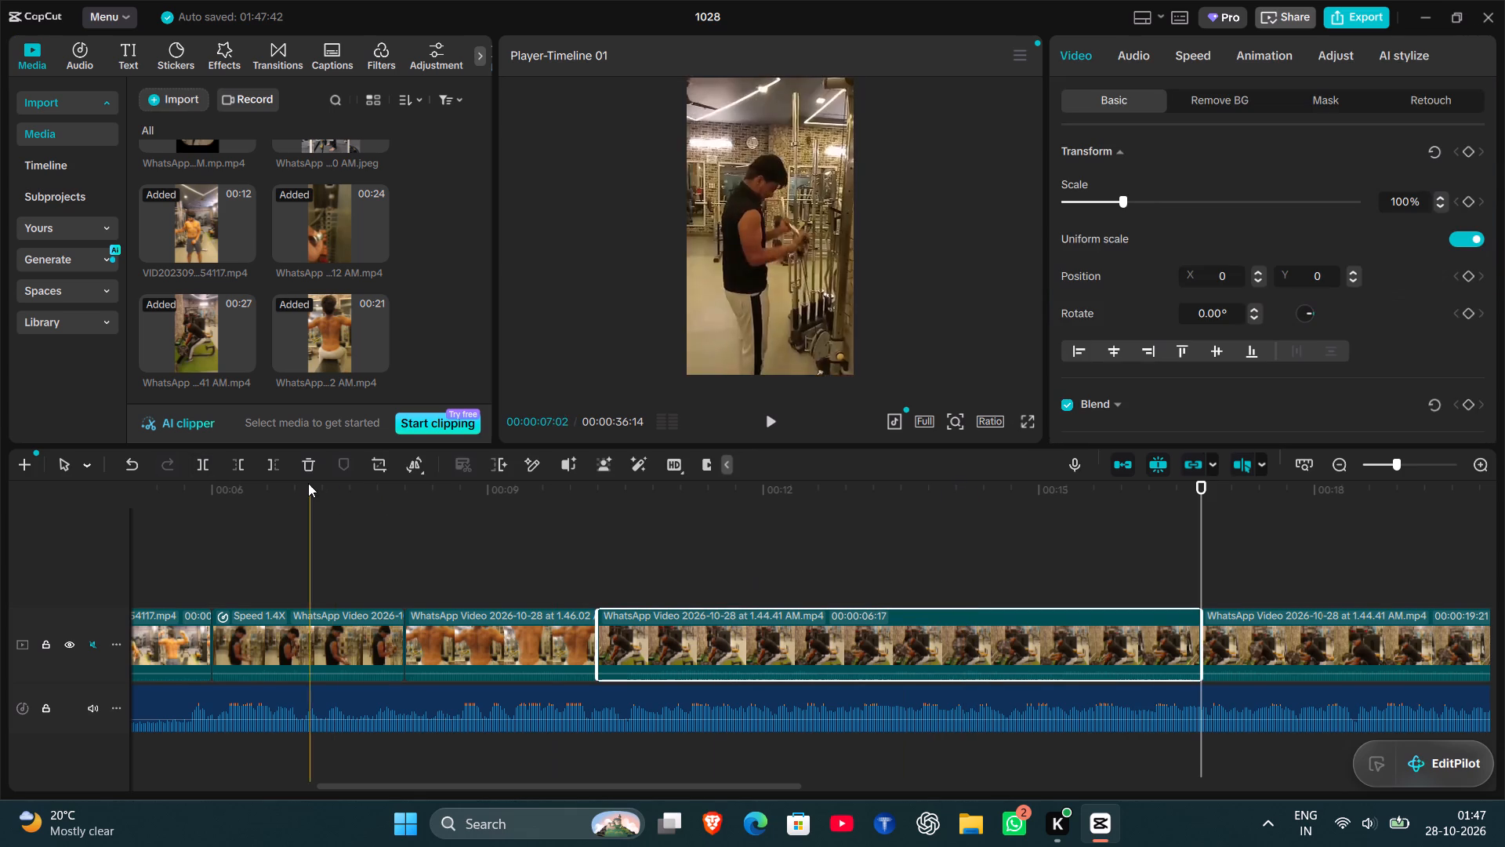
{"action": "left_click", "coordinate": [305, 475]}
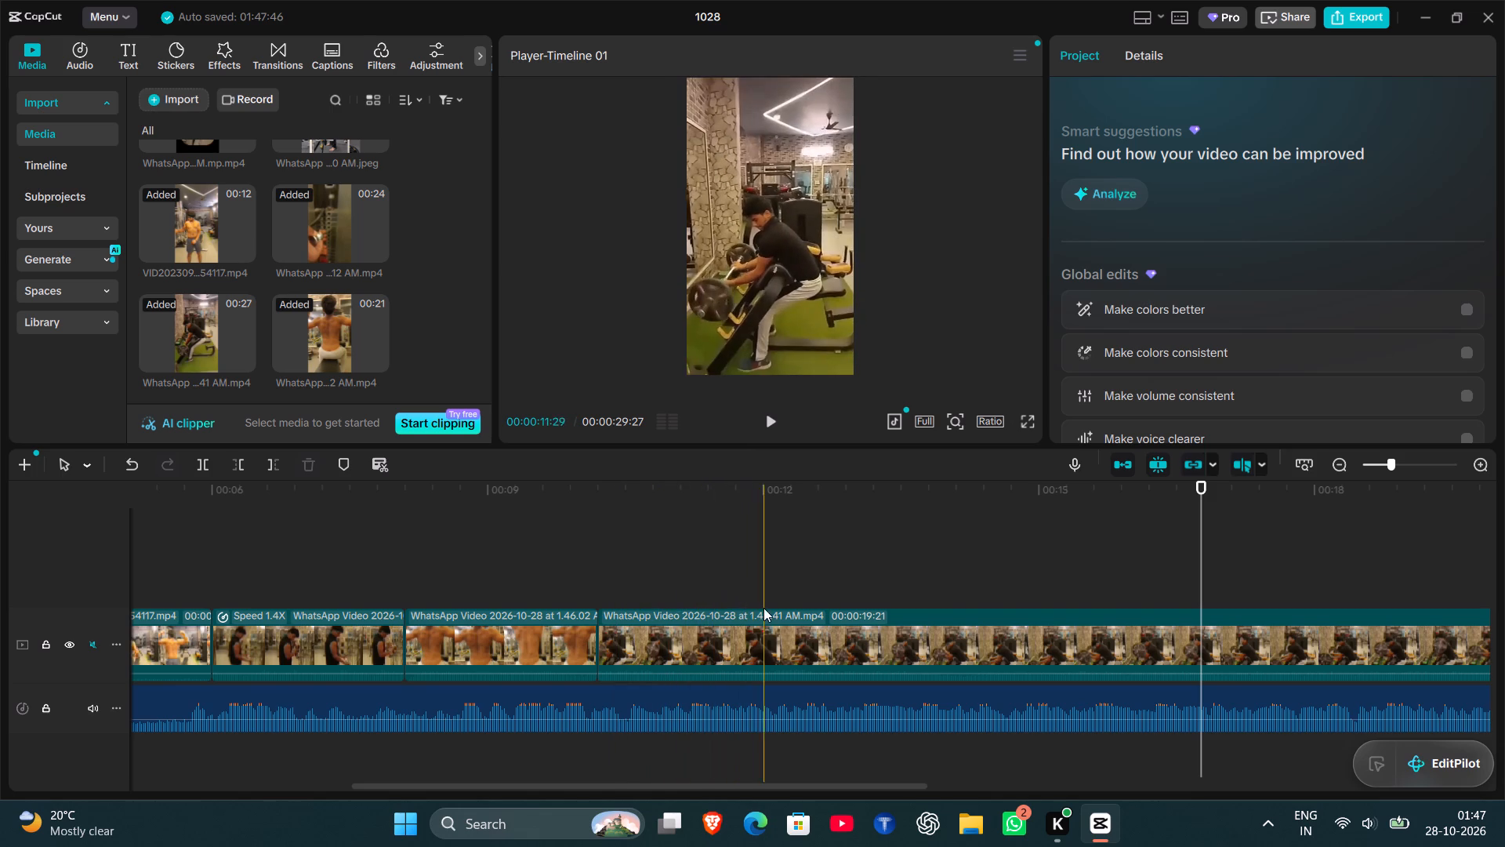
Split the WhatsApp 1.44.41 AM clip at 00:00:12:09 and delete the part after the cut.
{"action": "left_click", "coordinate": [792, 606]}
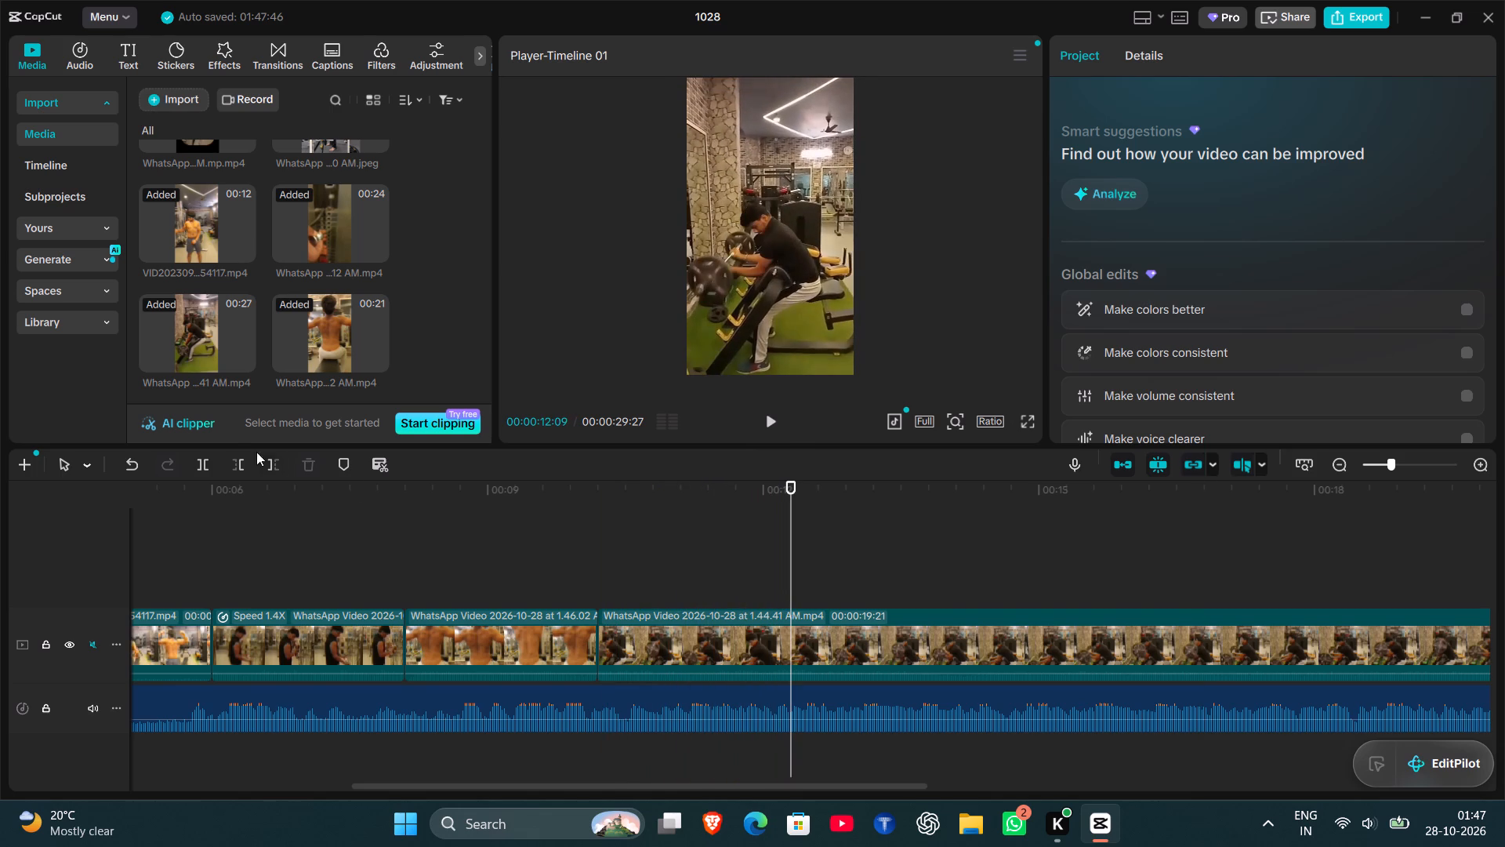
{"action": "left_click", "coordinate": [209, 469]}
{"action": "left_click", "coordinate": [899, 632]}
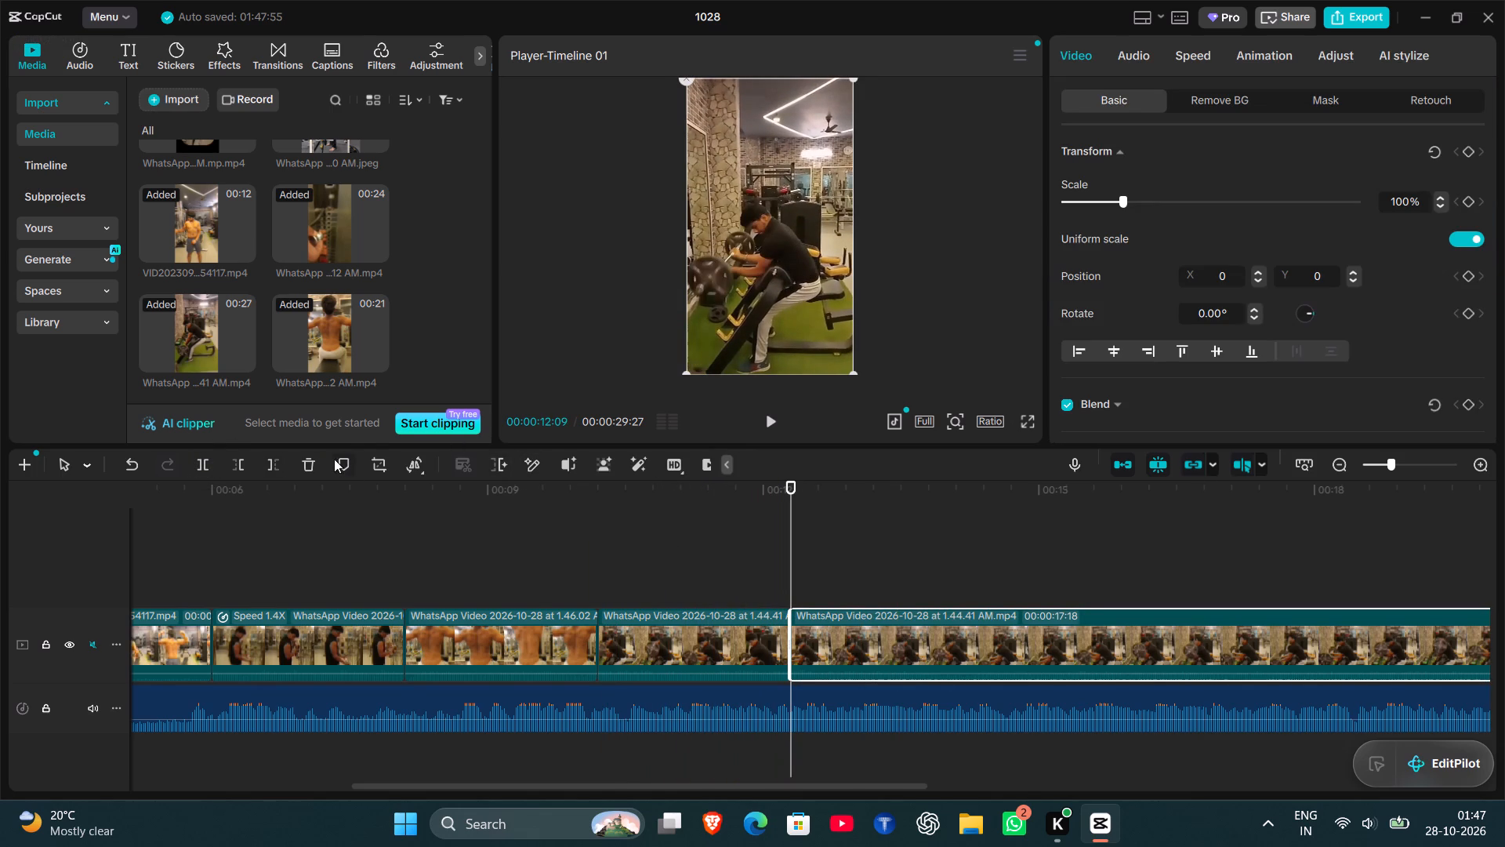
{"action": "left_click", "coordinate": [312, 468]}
Play the timeline from the start, then replay its last two clips to check them against the audio.
{"action": "scroll", "coordinate": [307, 564], "scroll_direction": "right", "scroll_amount": 4}
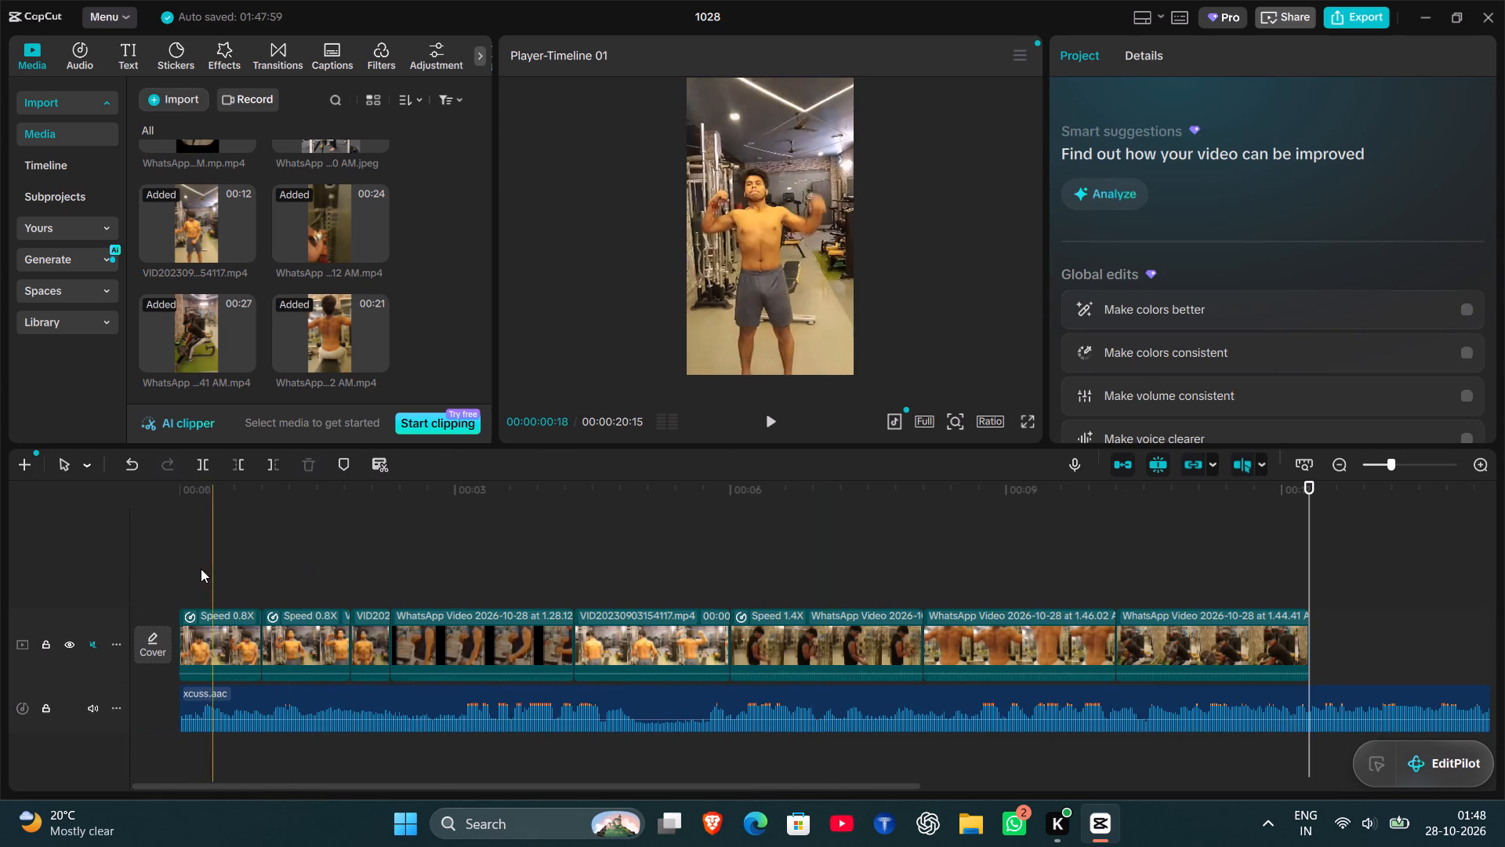
{"action": "left_click", "coordinate": [198, 569]}
{"action": "left_click", "coordinate": [185, 569]}
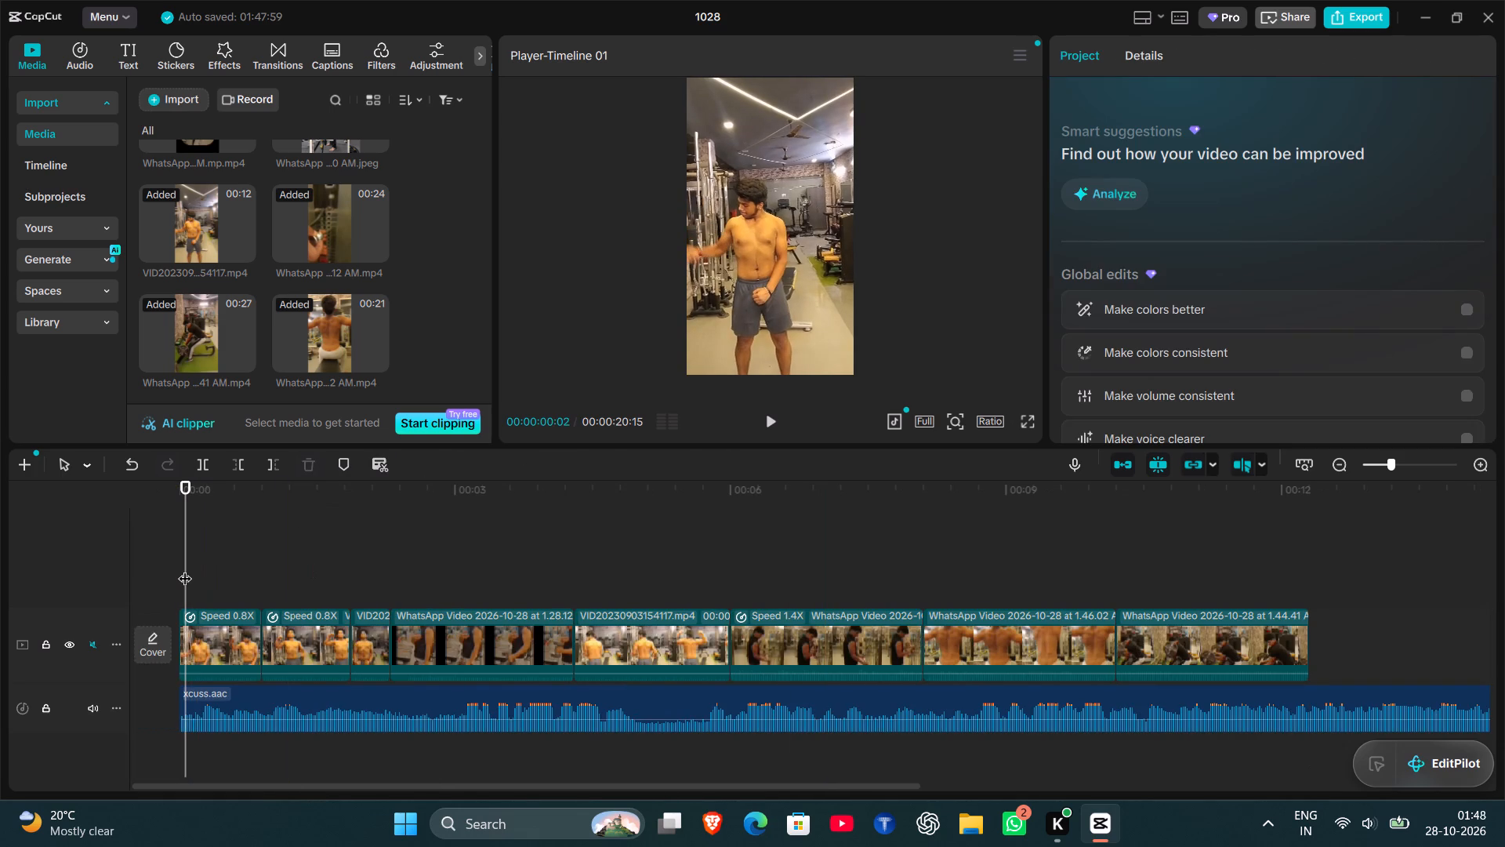
{"action": "key", "text": "space"}
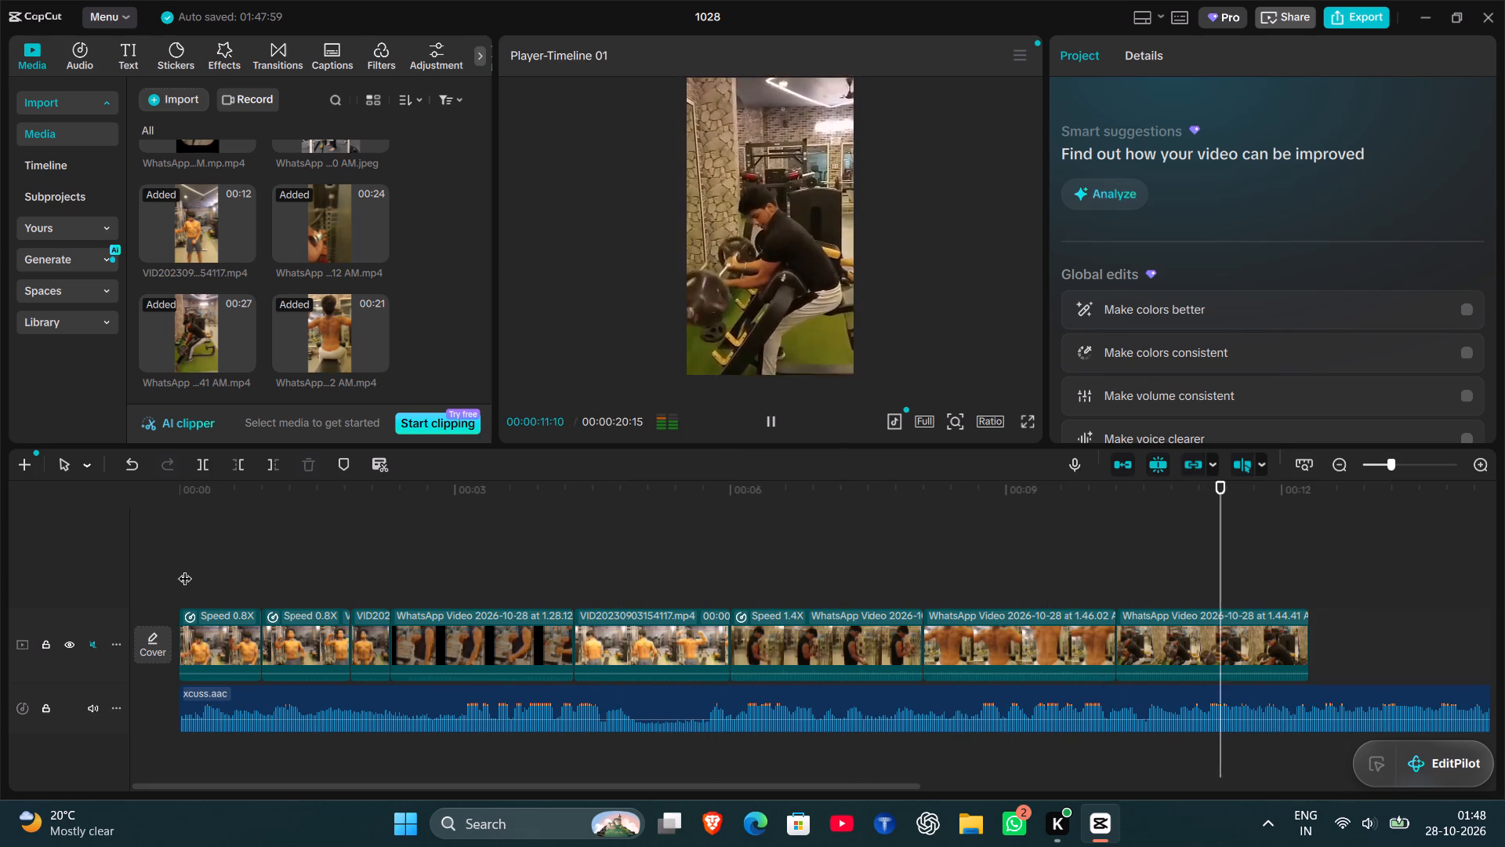
{"action": "scroll", "coordinate": [571, 498], "scroll_direction": "up", "scroll_amount": 1}
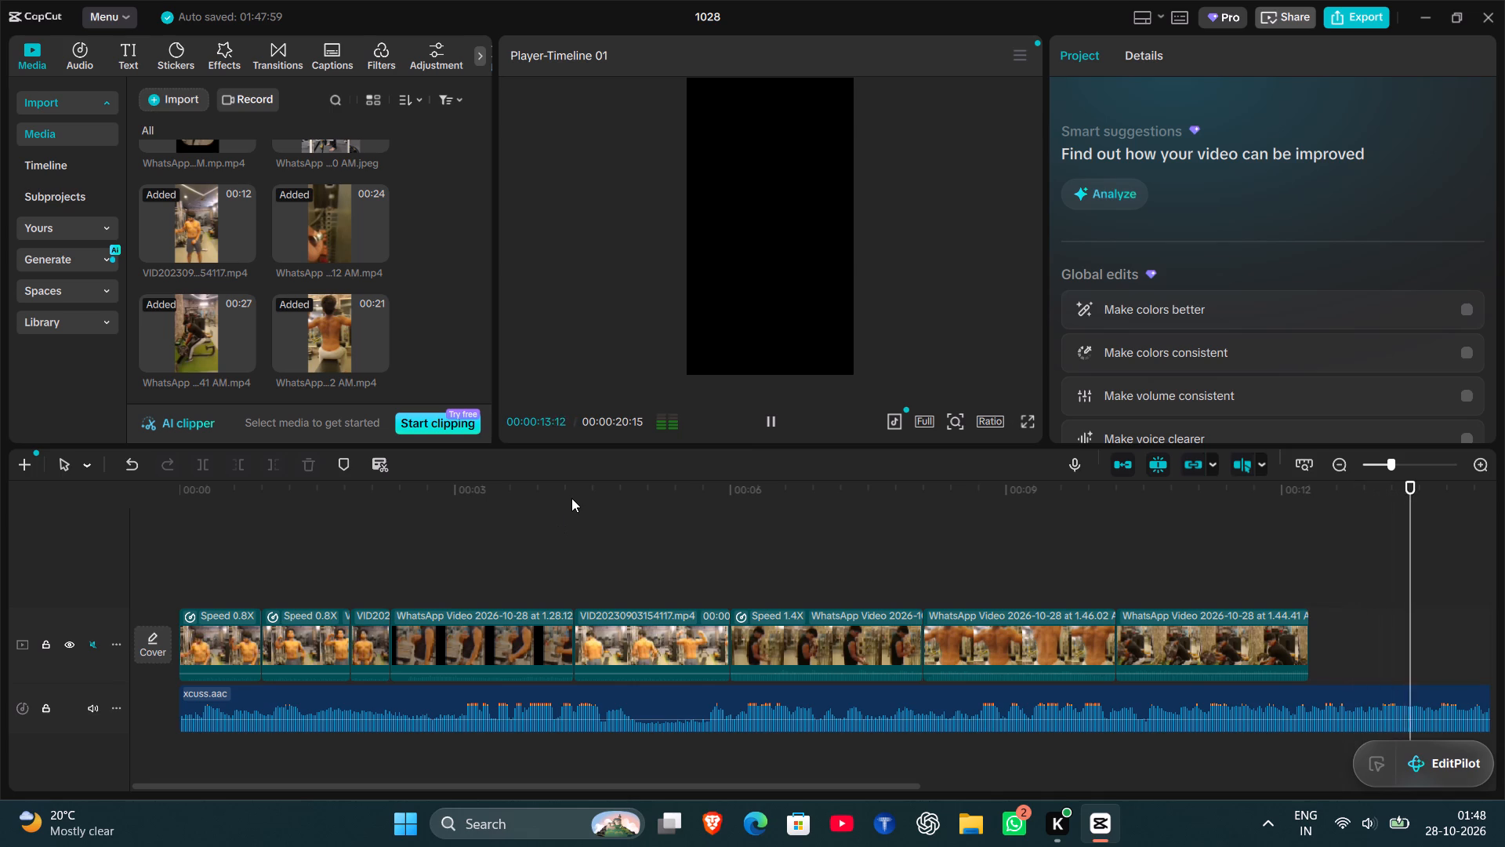
{"action": "key", "text": "space"}
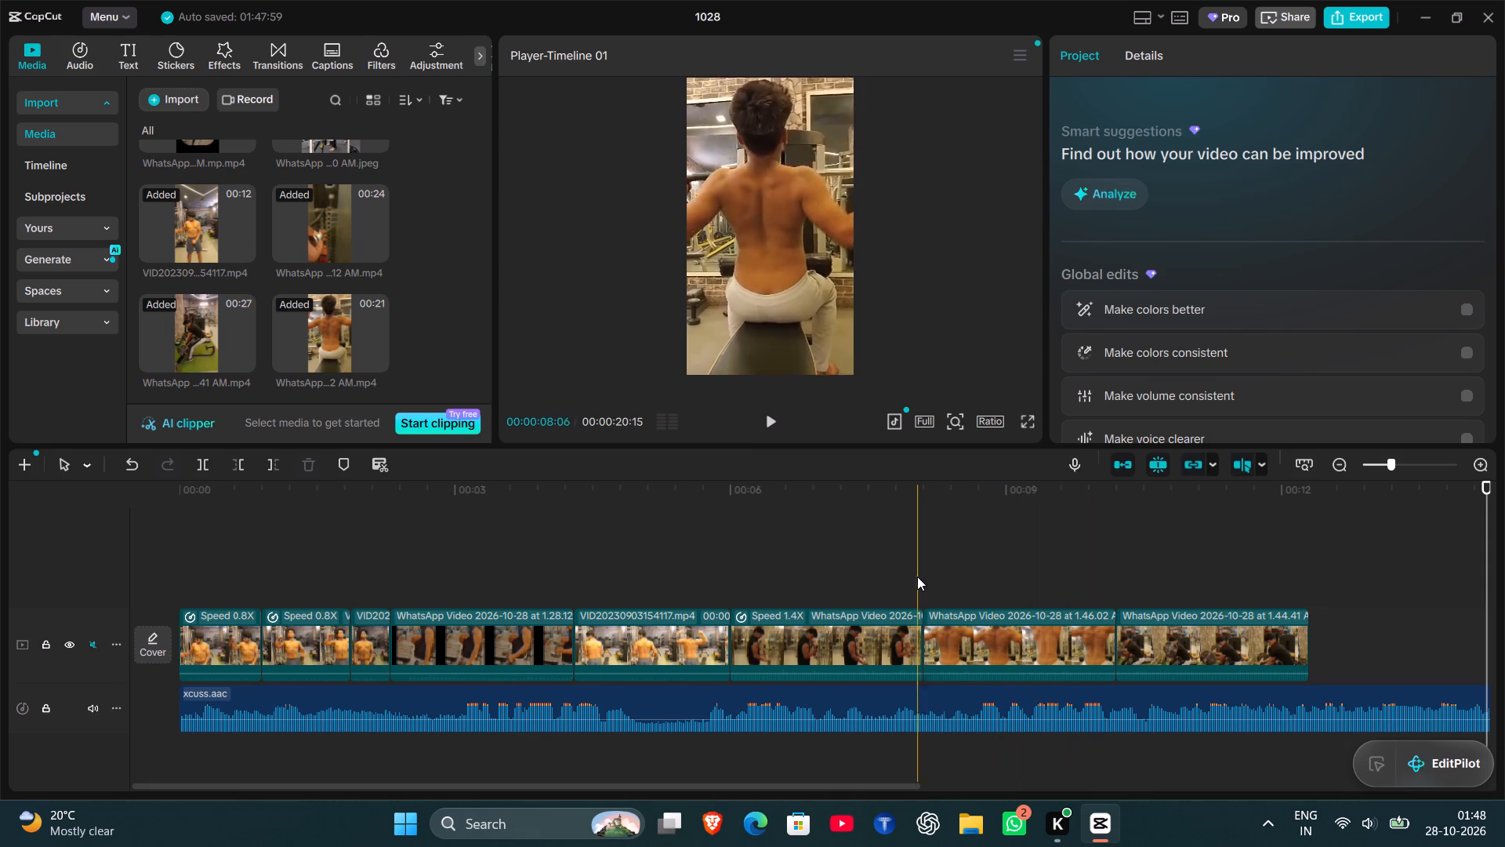
{"action": "key", "text": "space"}
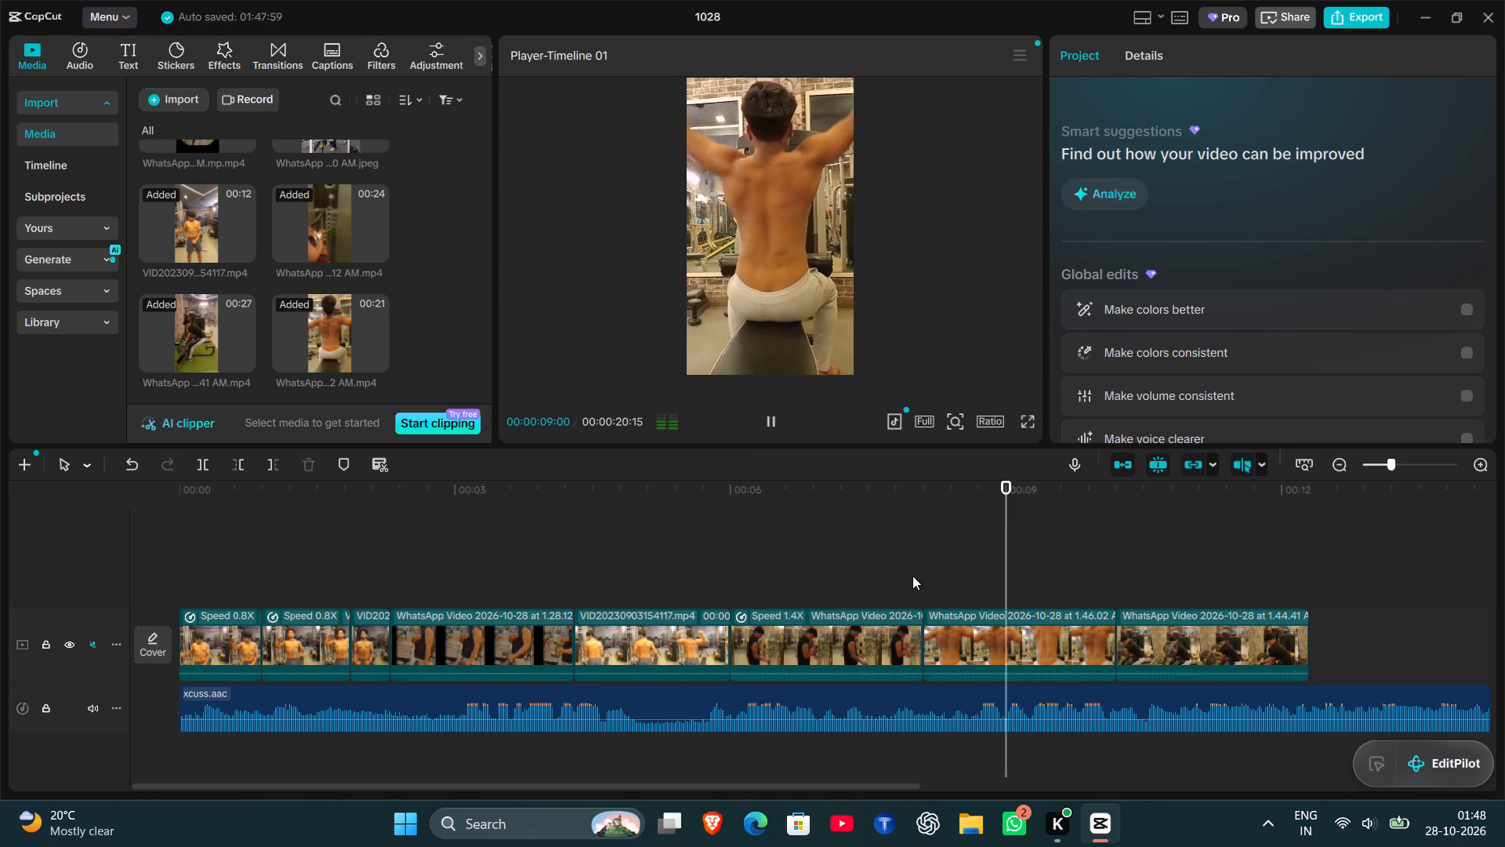
{"action": "key", "text": "space"}
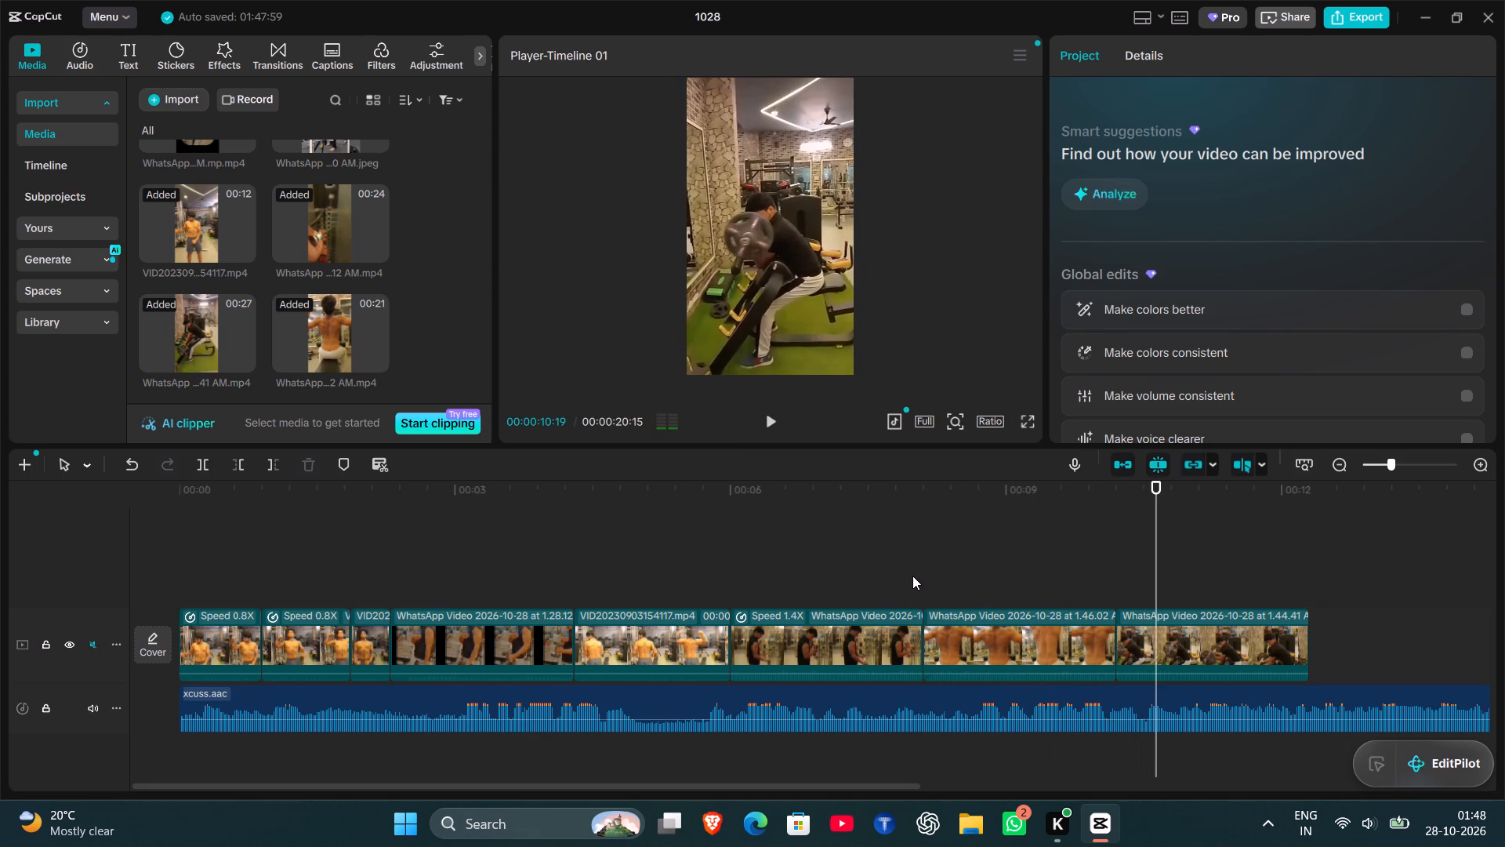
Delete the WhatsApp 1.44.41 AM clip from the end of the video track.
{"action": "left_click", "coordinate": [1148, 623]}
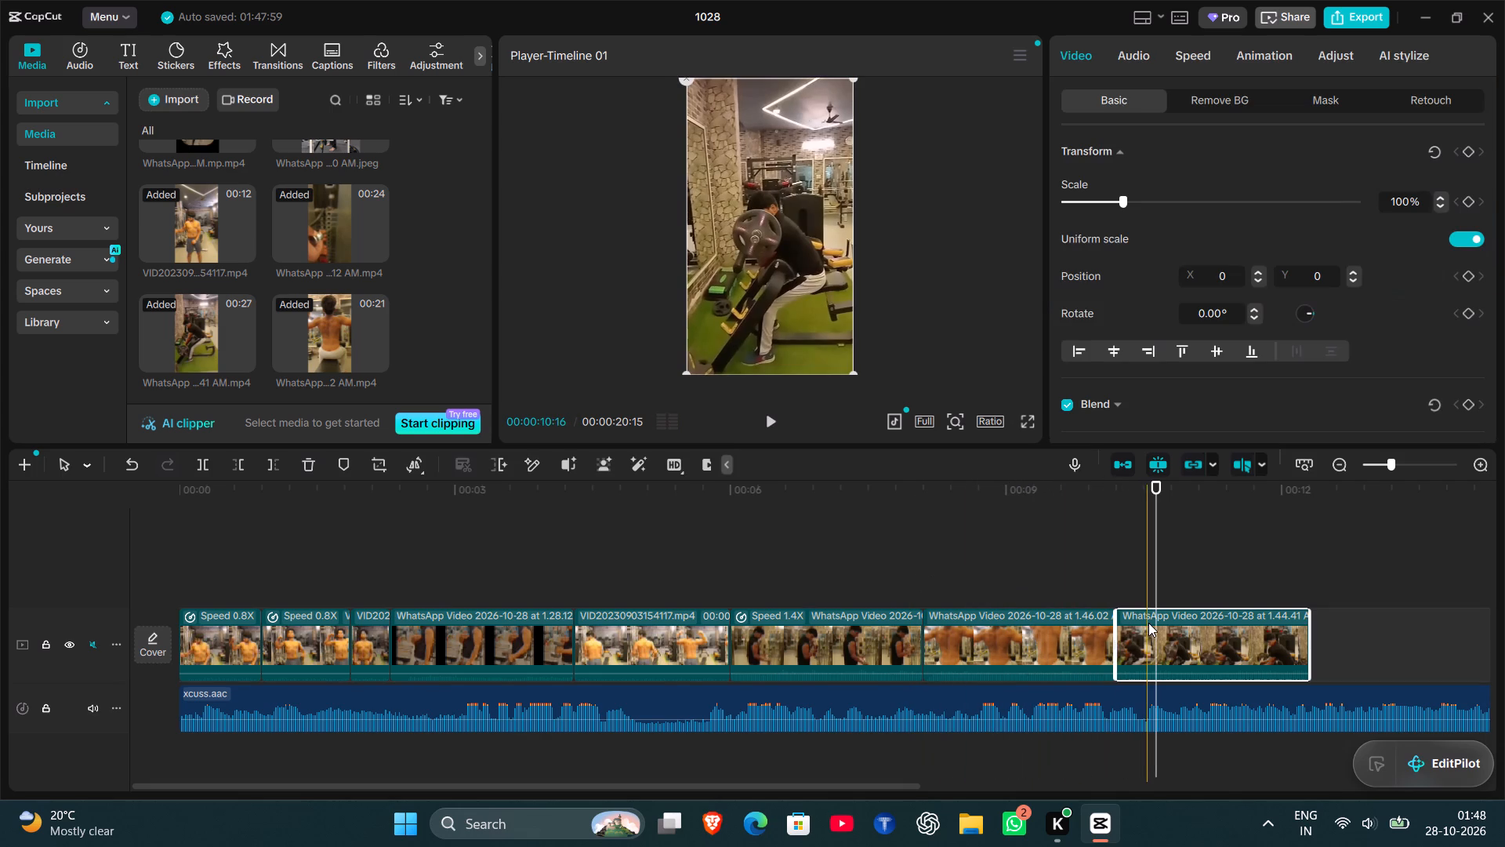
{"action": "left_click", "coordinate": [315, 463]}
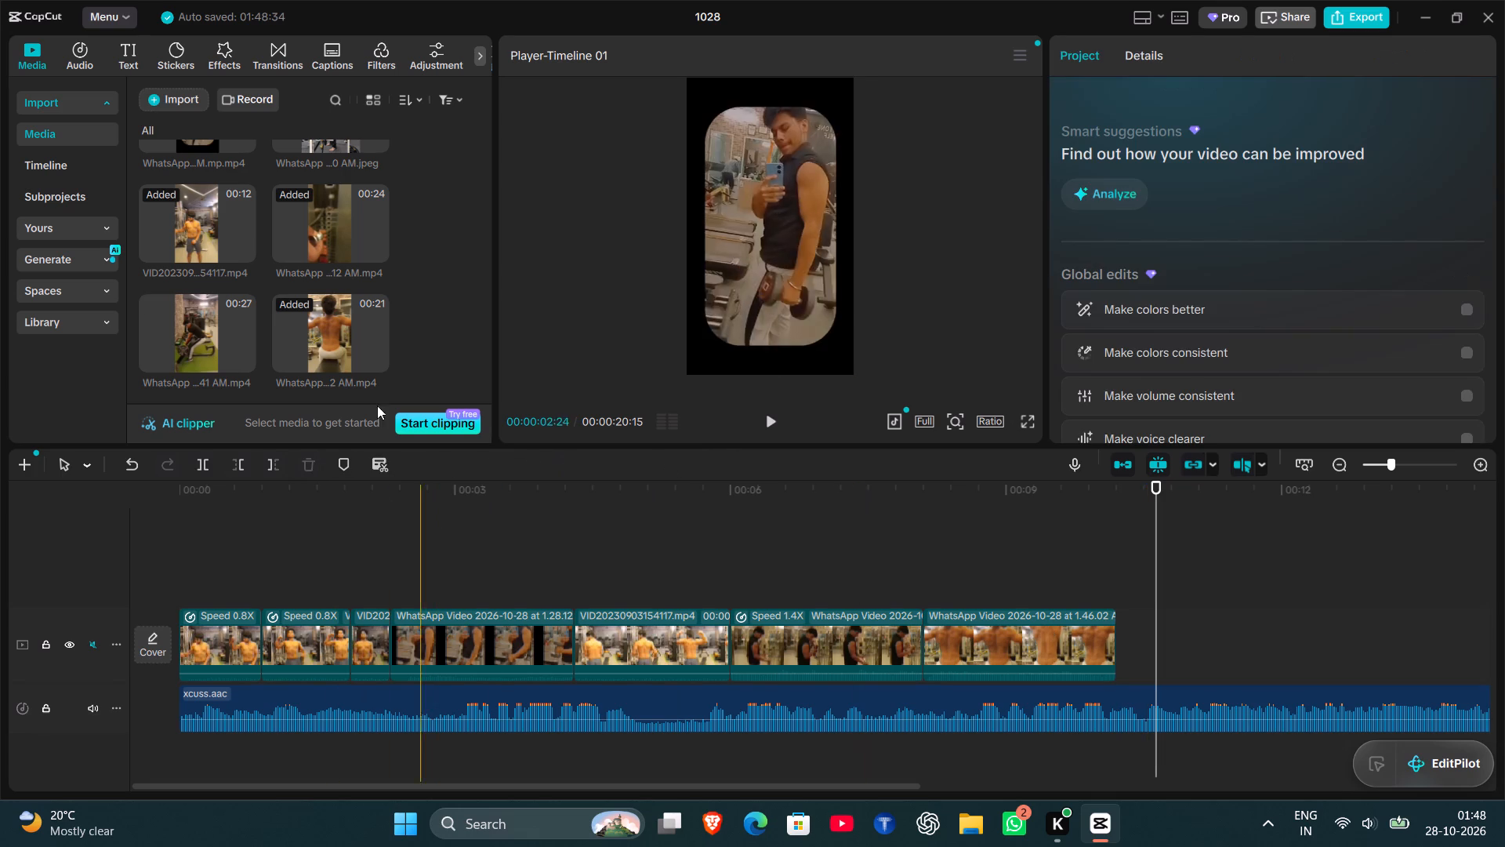
Find the 12-second WhatsApp 1.29.50 AM deadlift clip in the media library and insert it after the last clip.
{"action": "scroll", "coordinate": [325, 322], "scroll_direction": "up", "scroll_amount": 2}
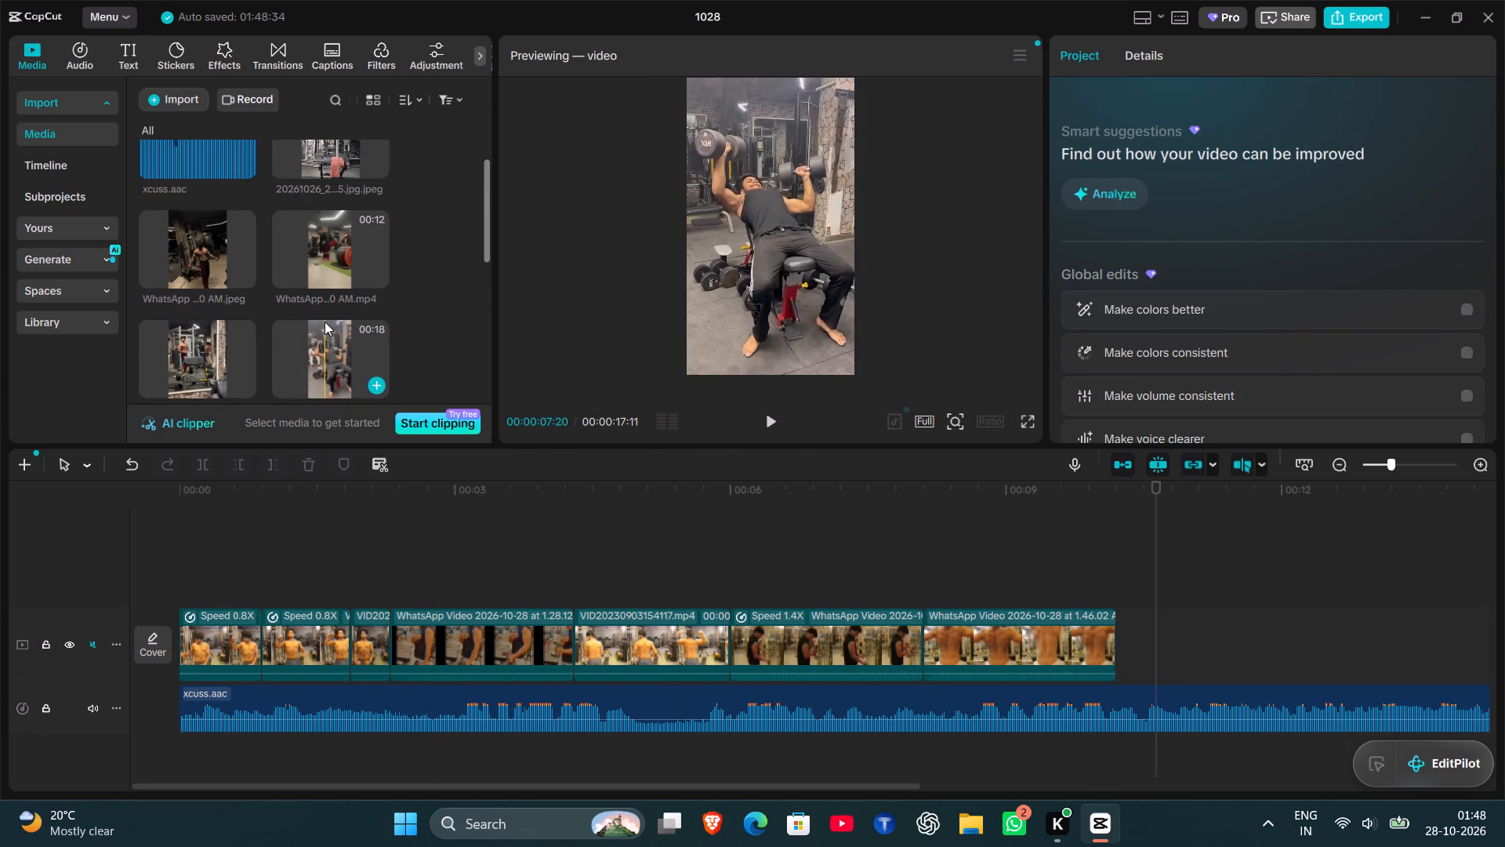
{"action": "scroll", "coordinate": [325, 322], "scroll_direction": "up", "scroll_amount": 1}
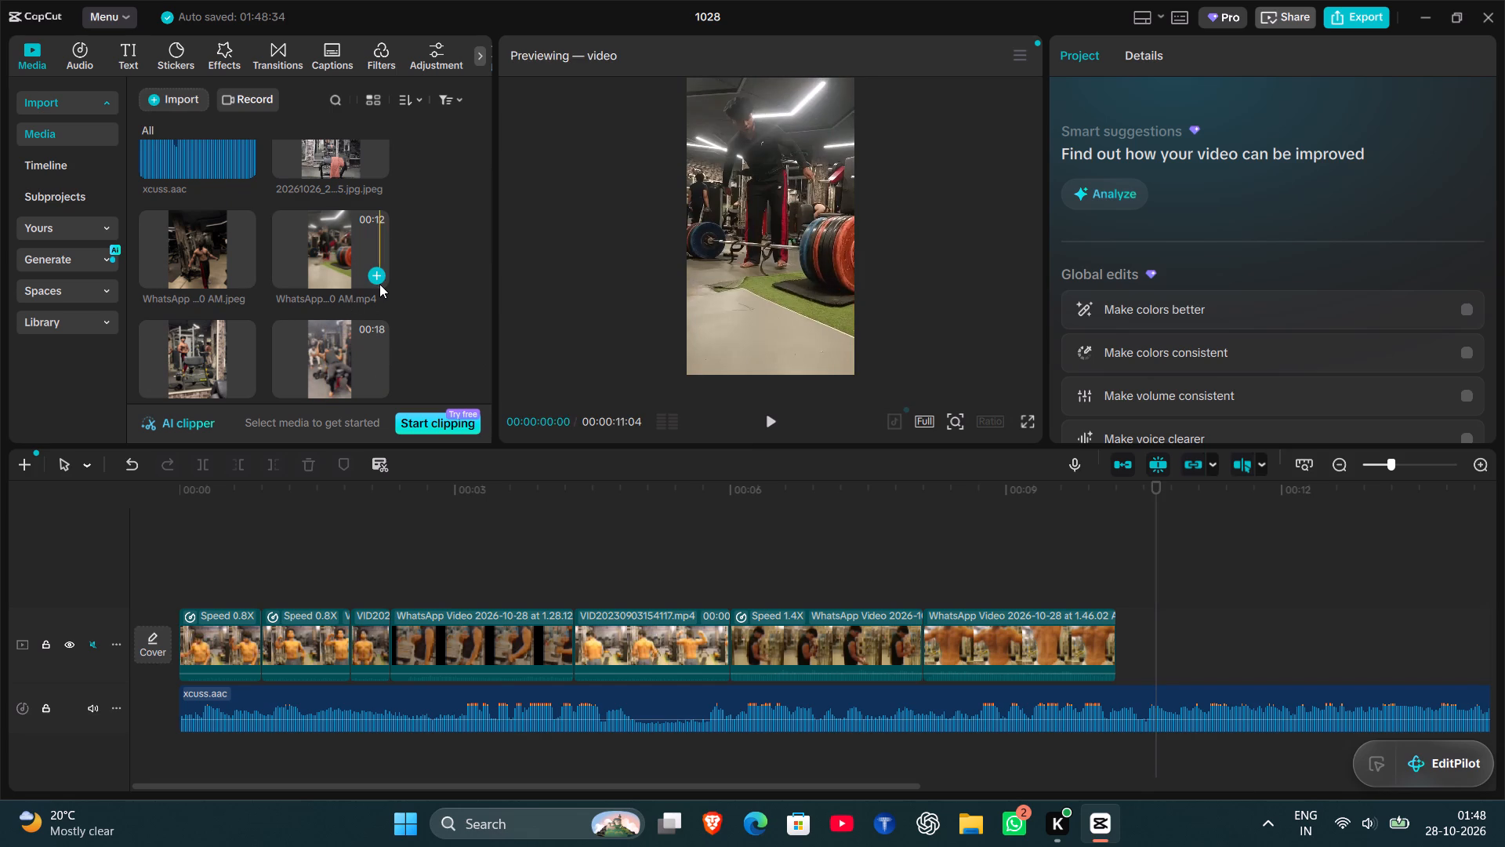
{"action": "left_click", "coordinate": [379, 279]}
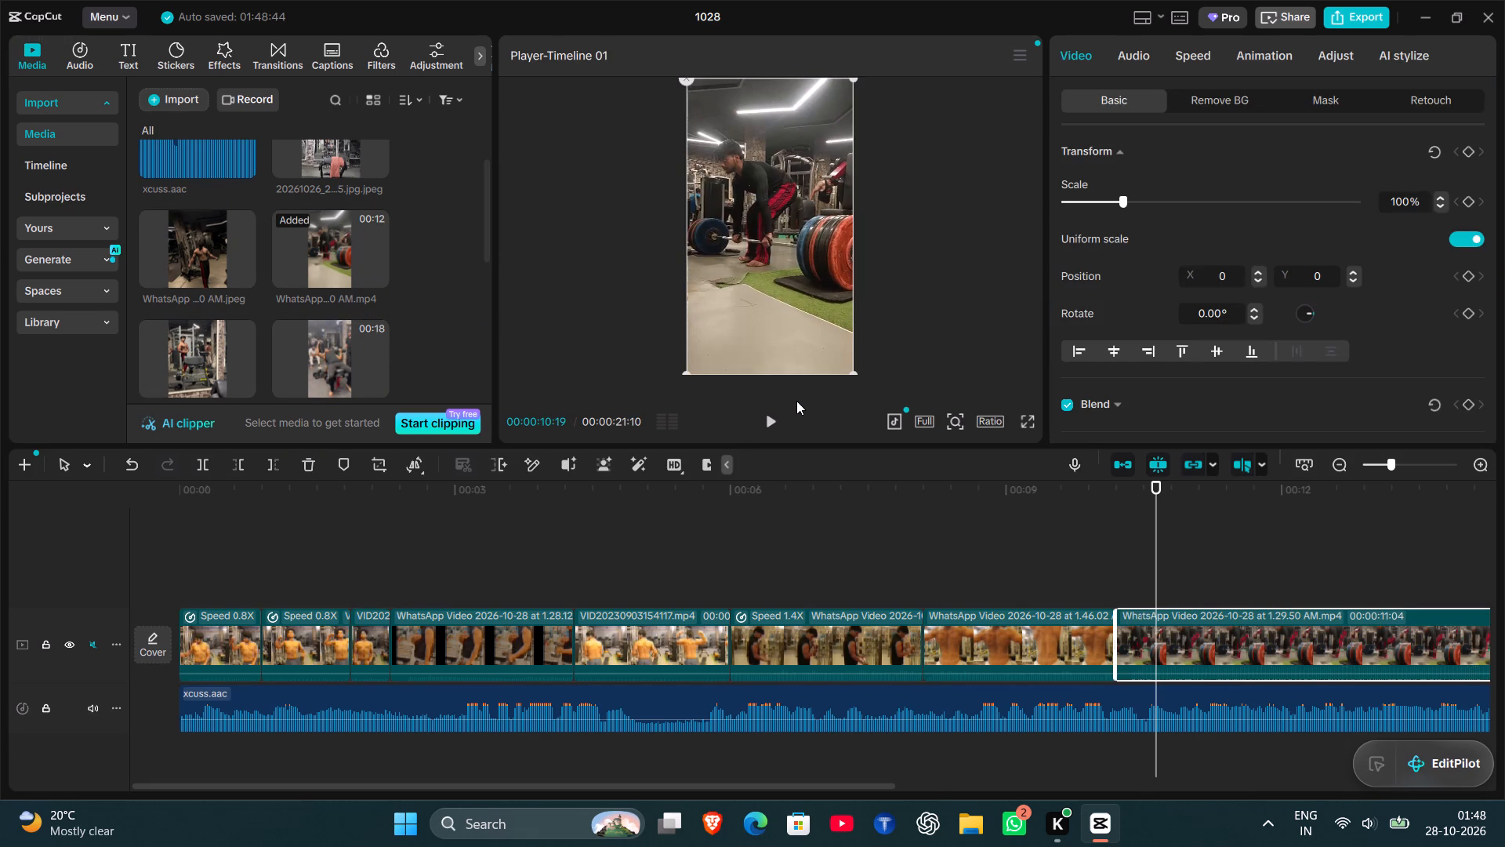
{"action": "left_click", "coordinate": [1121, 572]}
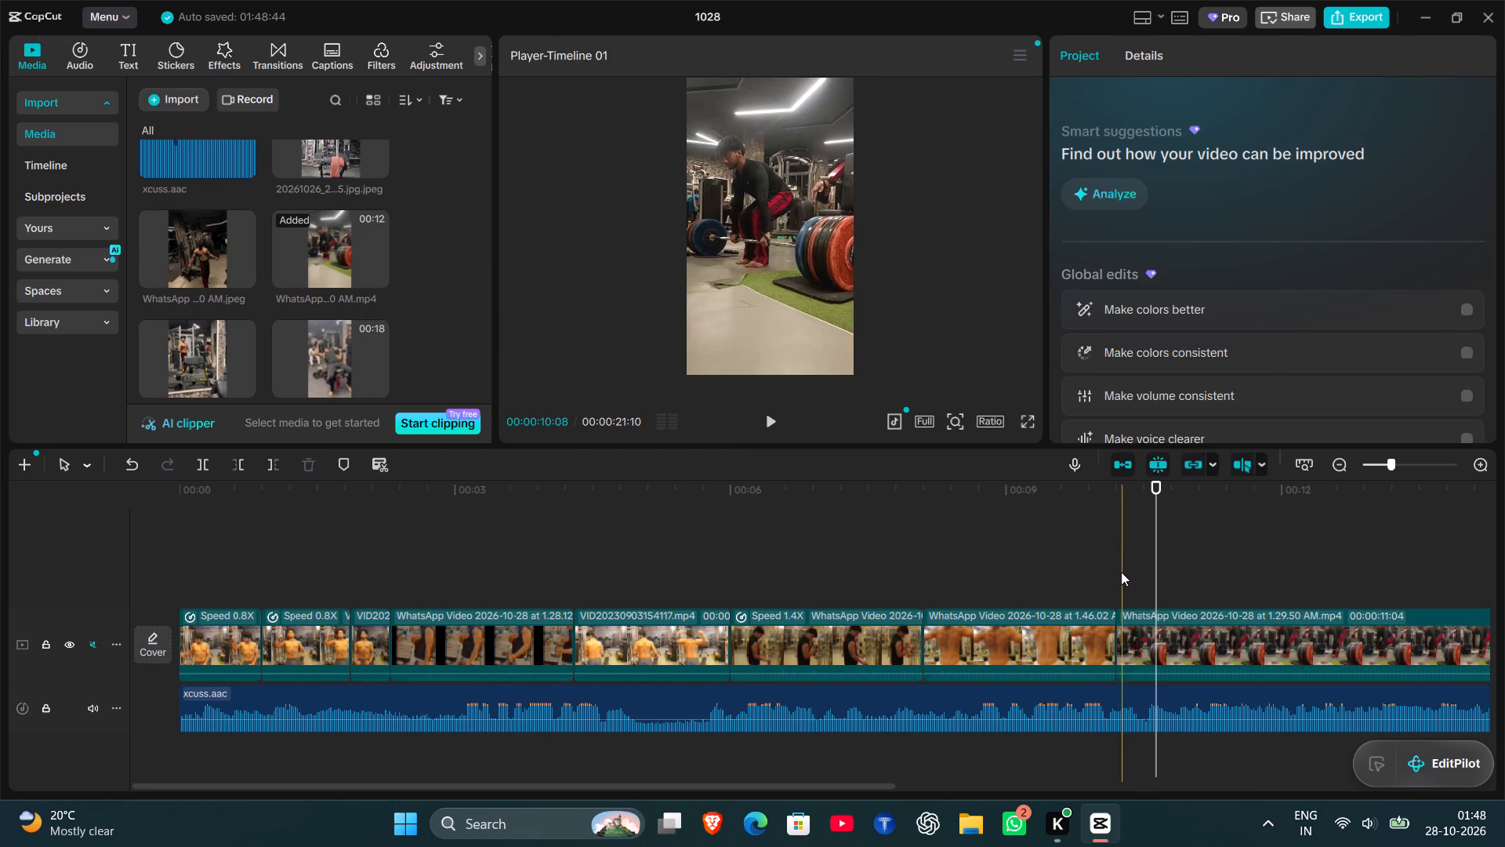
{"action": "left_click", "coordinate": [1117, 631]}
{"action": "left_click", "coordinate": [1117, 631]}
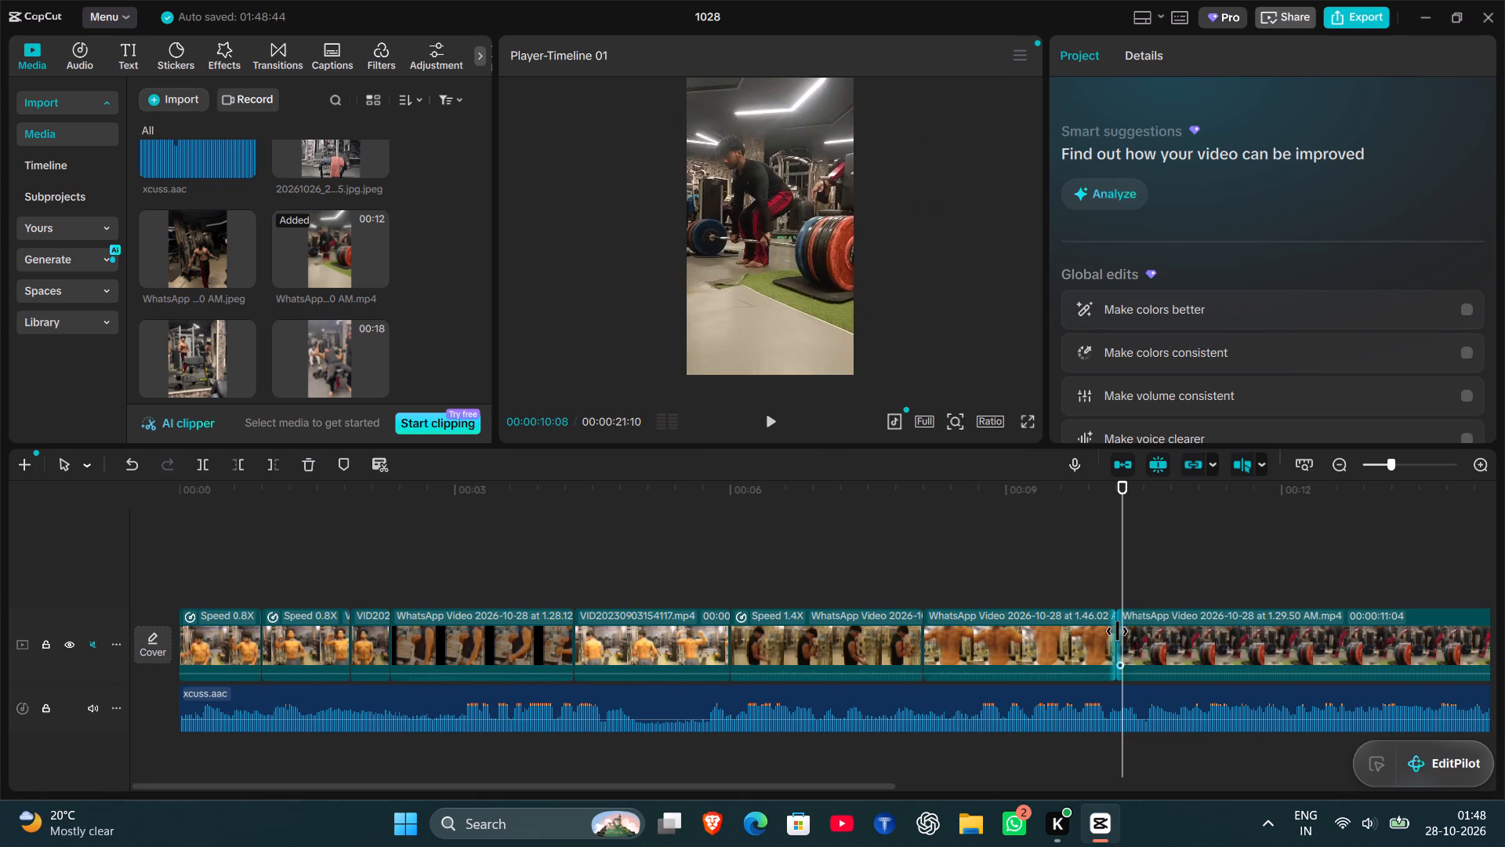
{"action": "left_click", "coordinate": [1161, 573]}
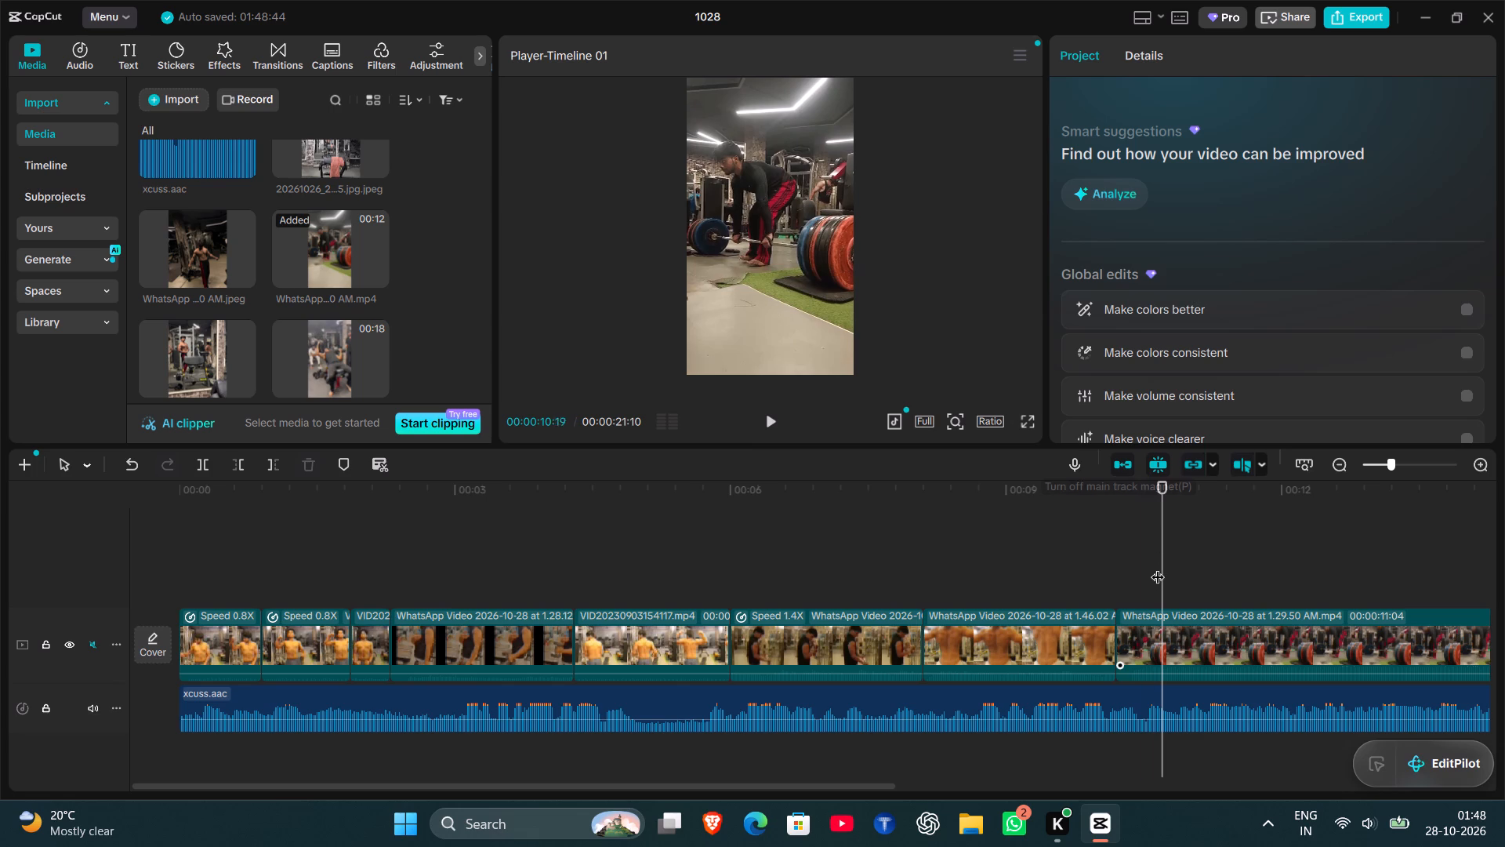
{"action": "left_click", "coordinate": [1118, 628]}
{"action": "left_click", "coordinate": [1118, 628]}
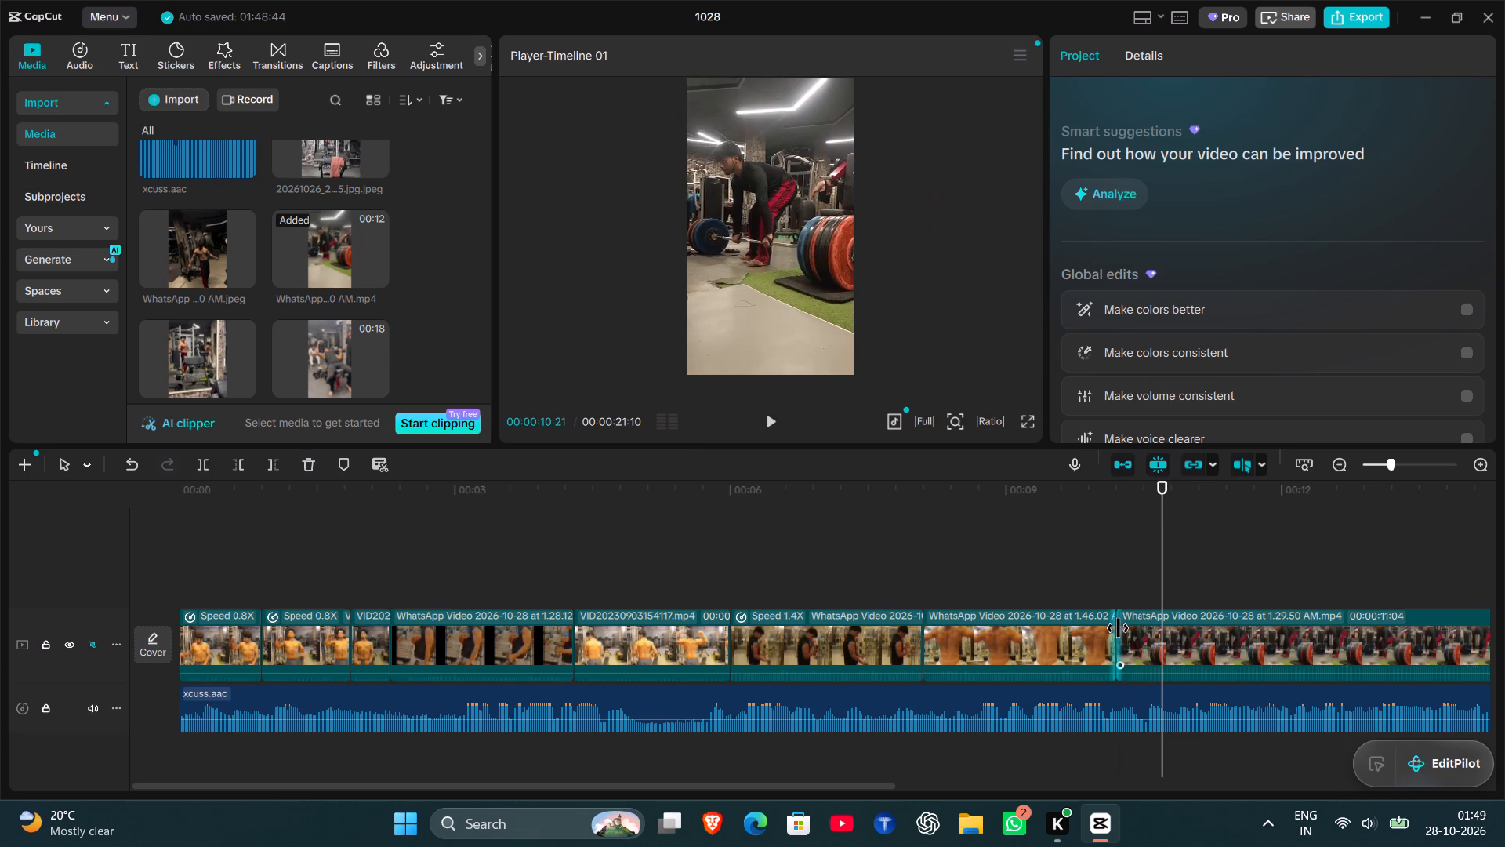
Place the playhead at the cut before the WhatsApp 1.29.50 AM deadlift clip and try to load the transitions library.
{"action": "left_click", "coordinate": [1200, 639]}
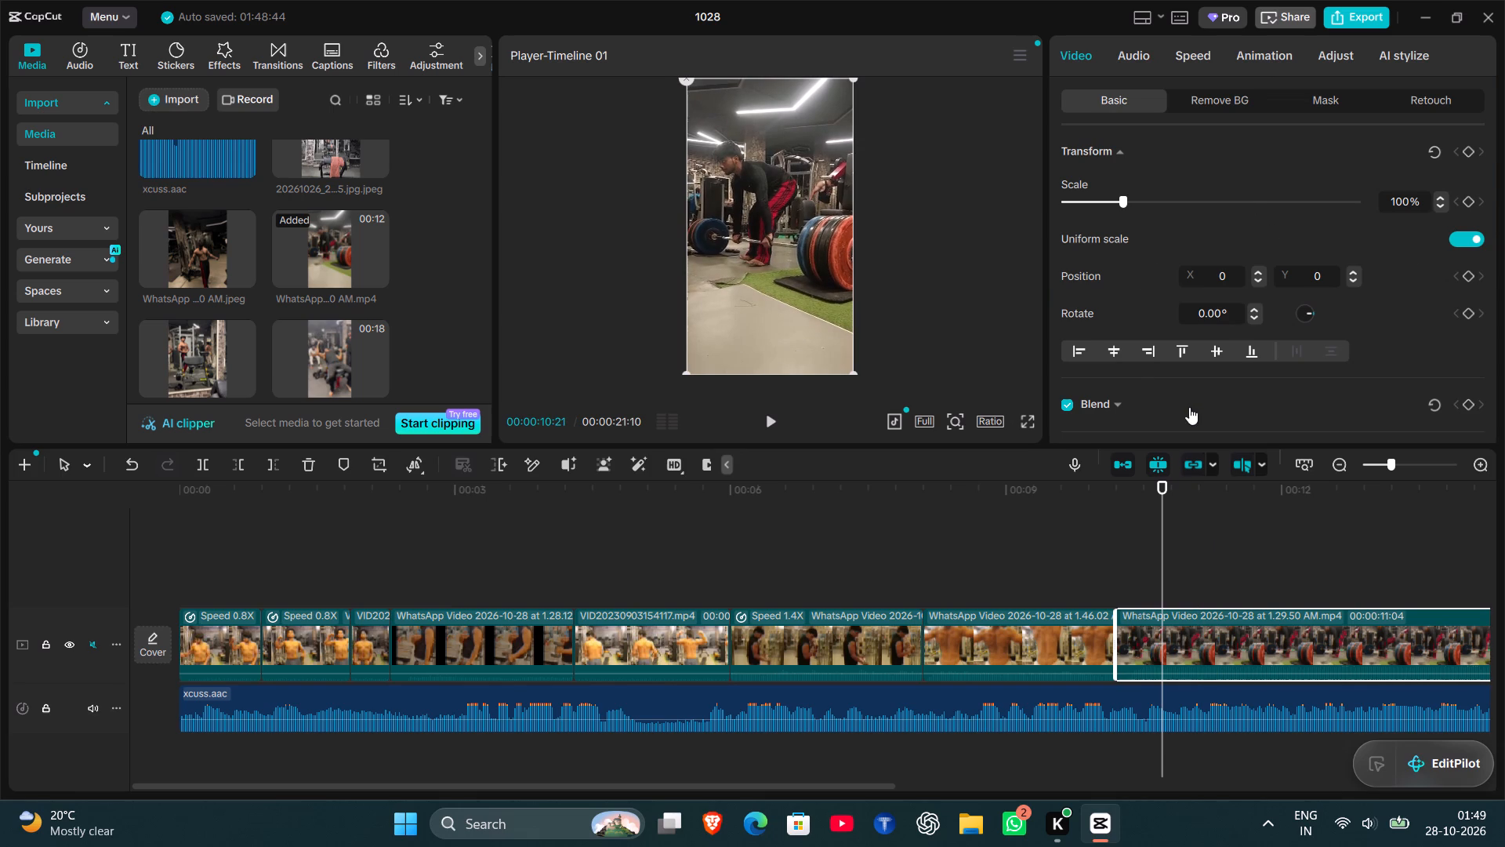
{"action": "left_click", "coordinate": [1093, 586]}
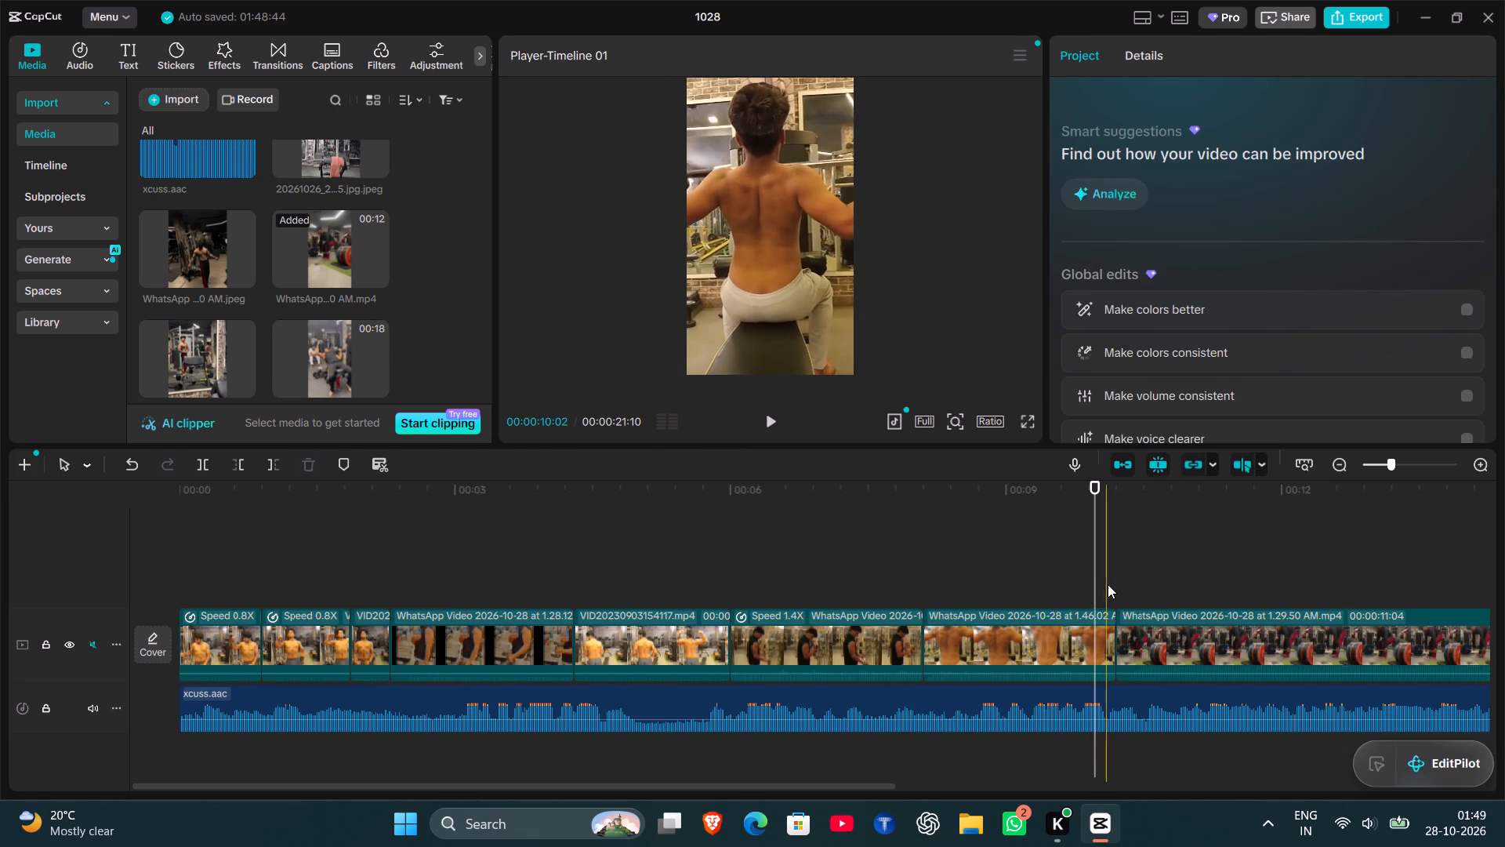
{"action": "left_click", "coordinate": [1114, 582]}
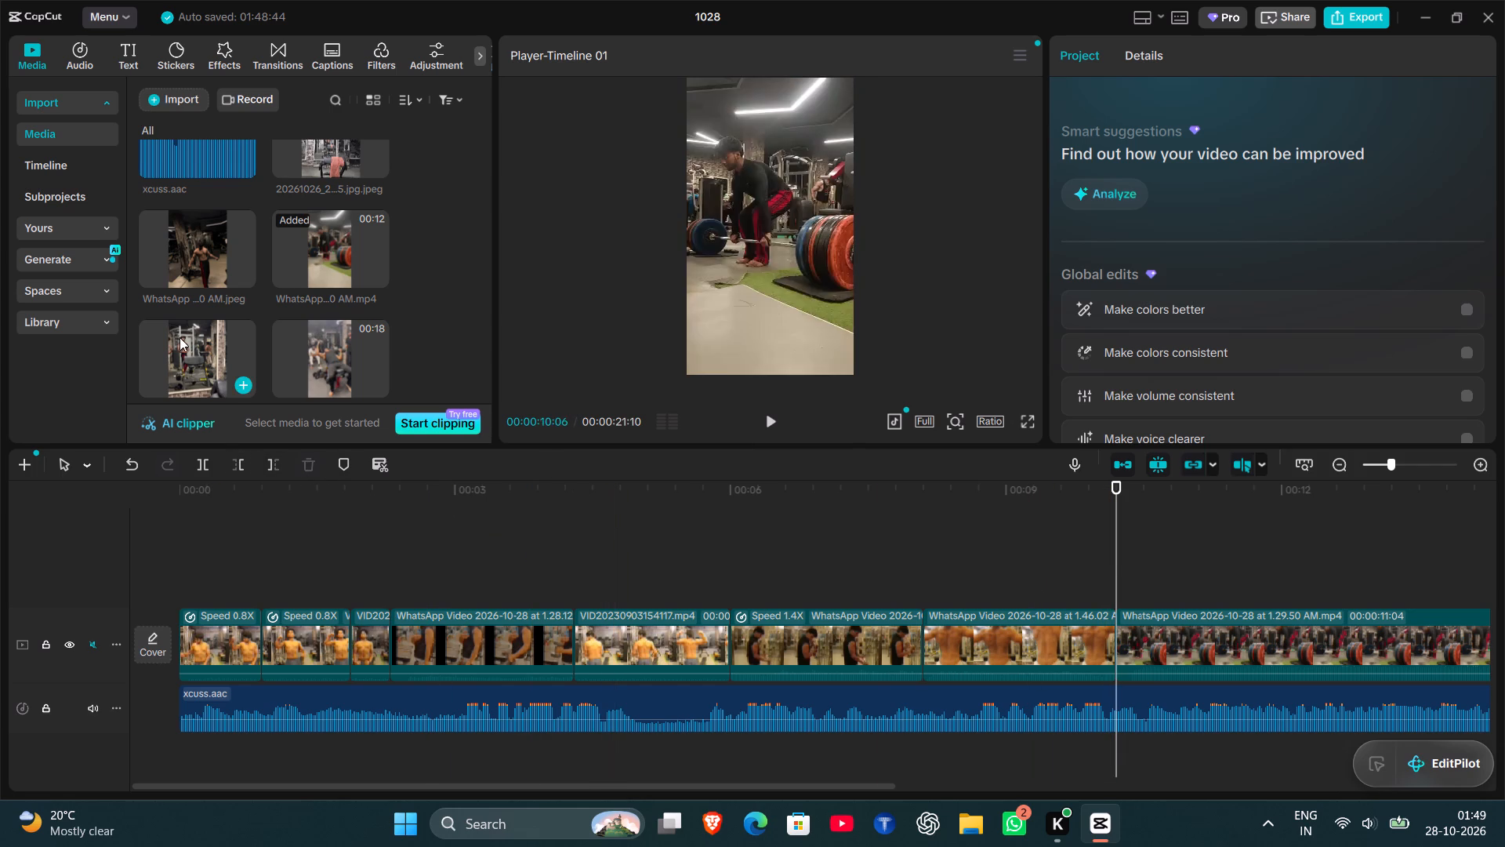
{"action": "left_click", "coordinate": [220, 63]}
{"action": "left_click", "coordinate": [266, 66]}
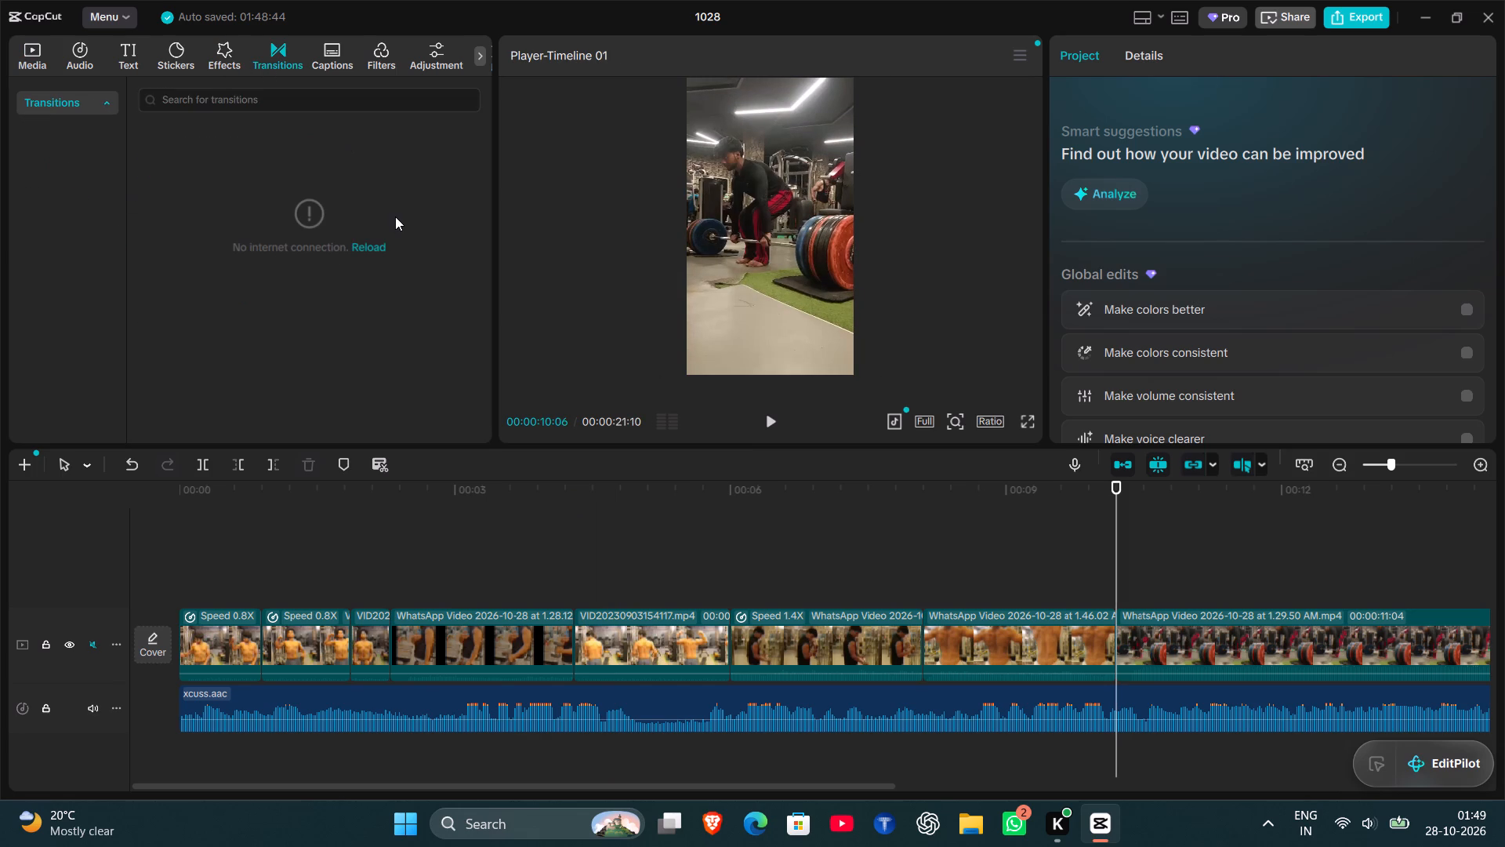
{"action": "left_click", "coordinate": [373, 249]}
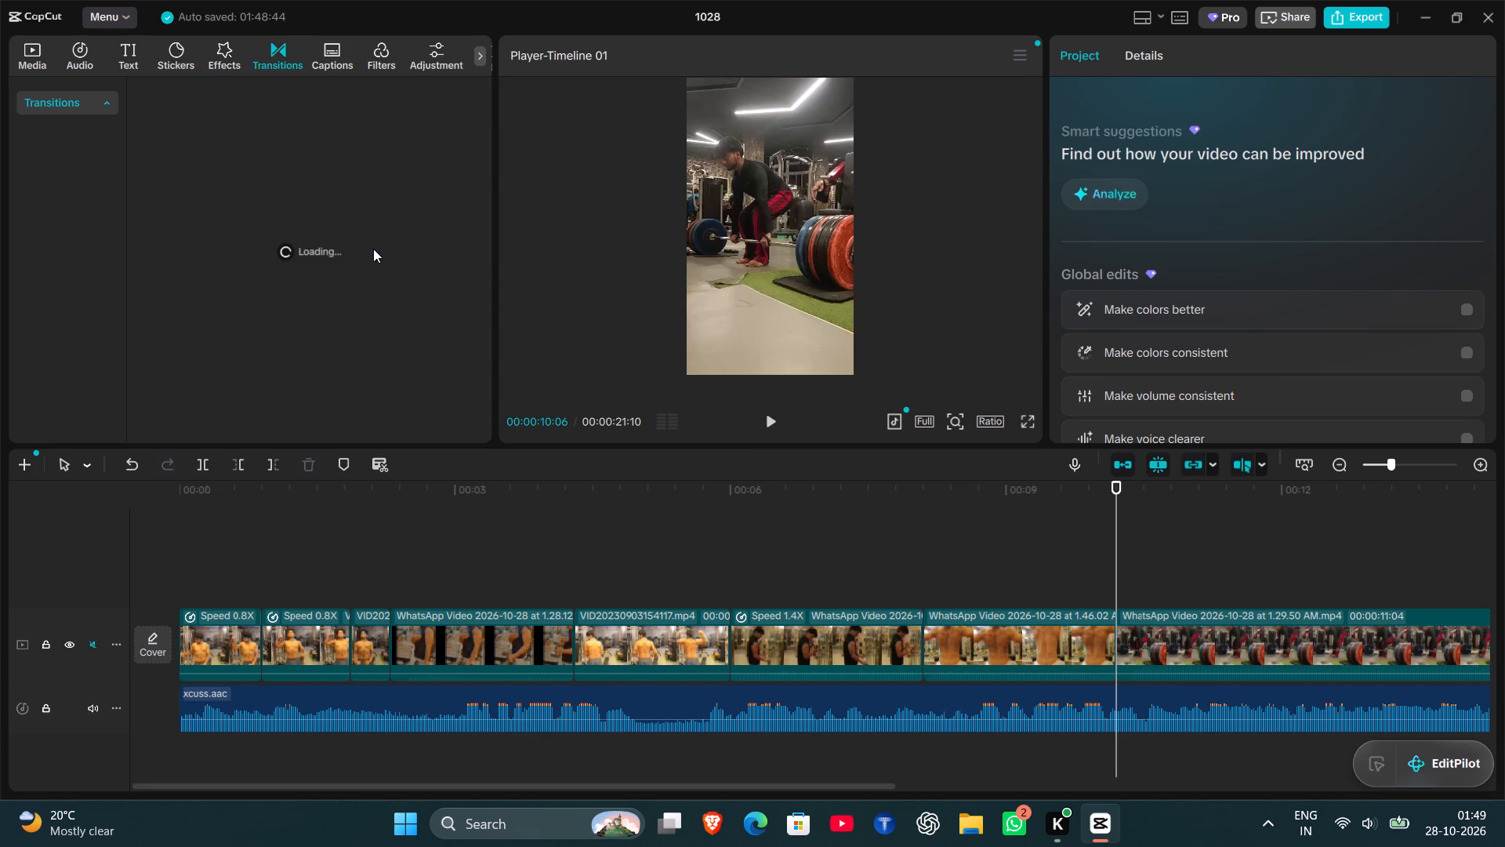
Find the installed VPN - Planet VPN app in the Microsoft Store's recent updates, launch it, and close the Store.
{"action": "left_click", "coordinate": [401, 827]}
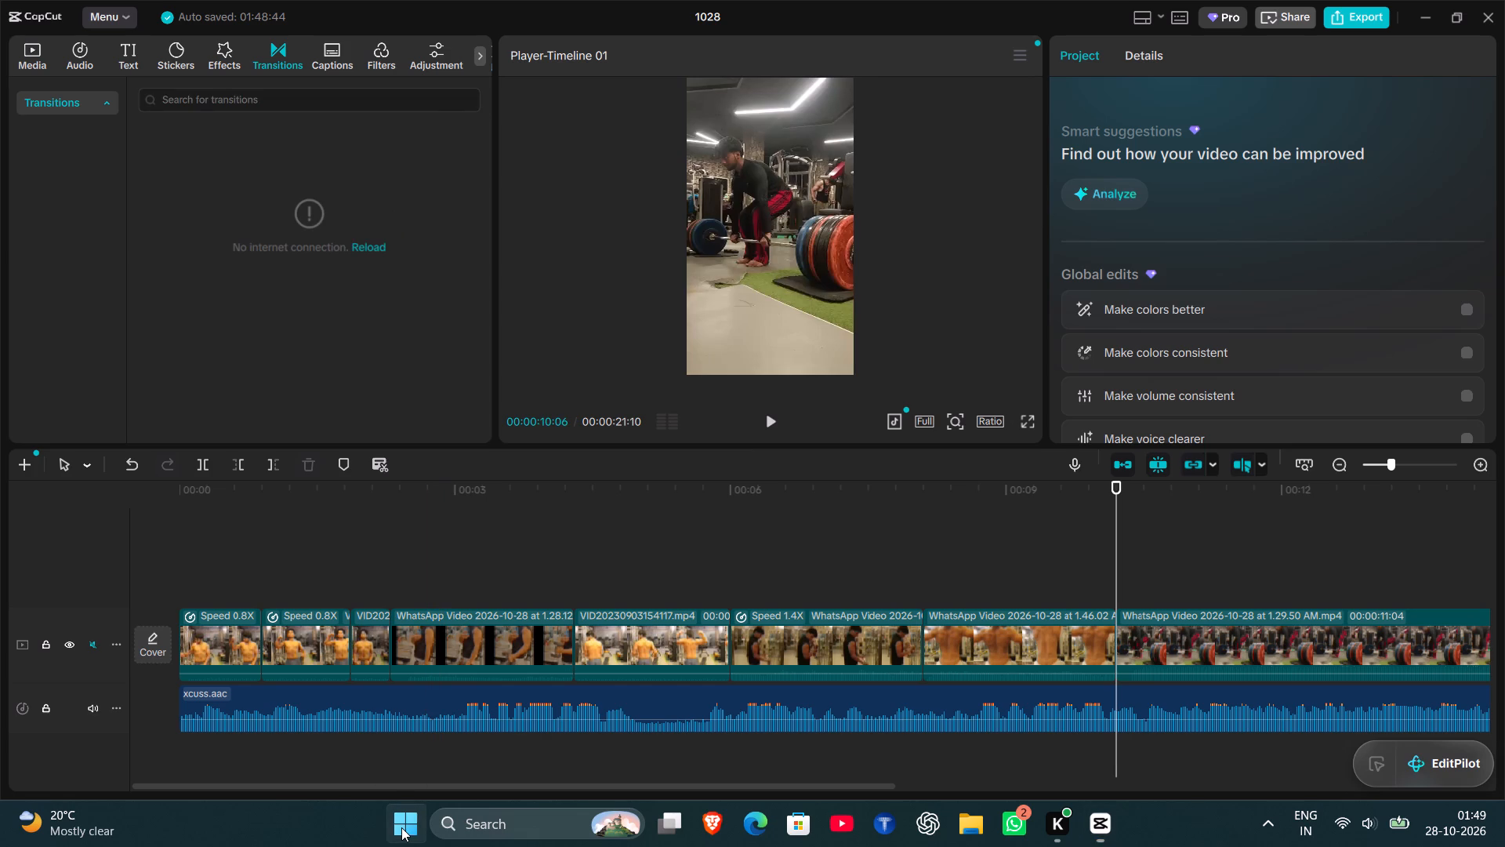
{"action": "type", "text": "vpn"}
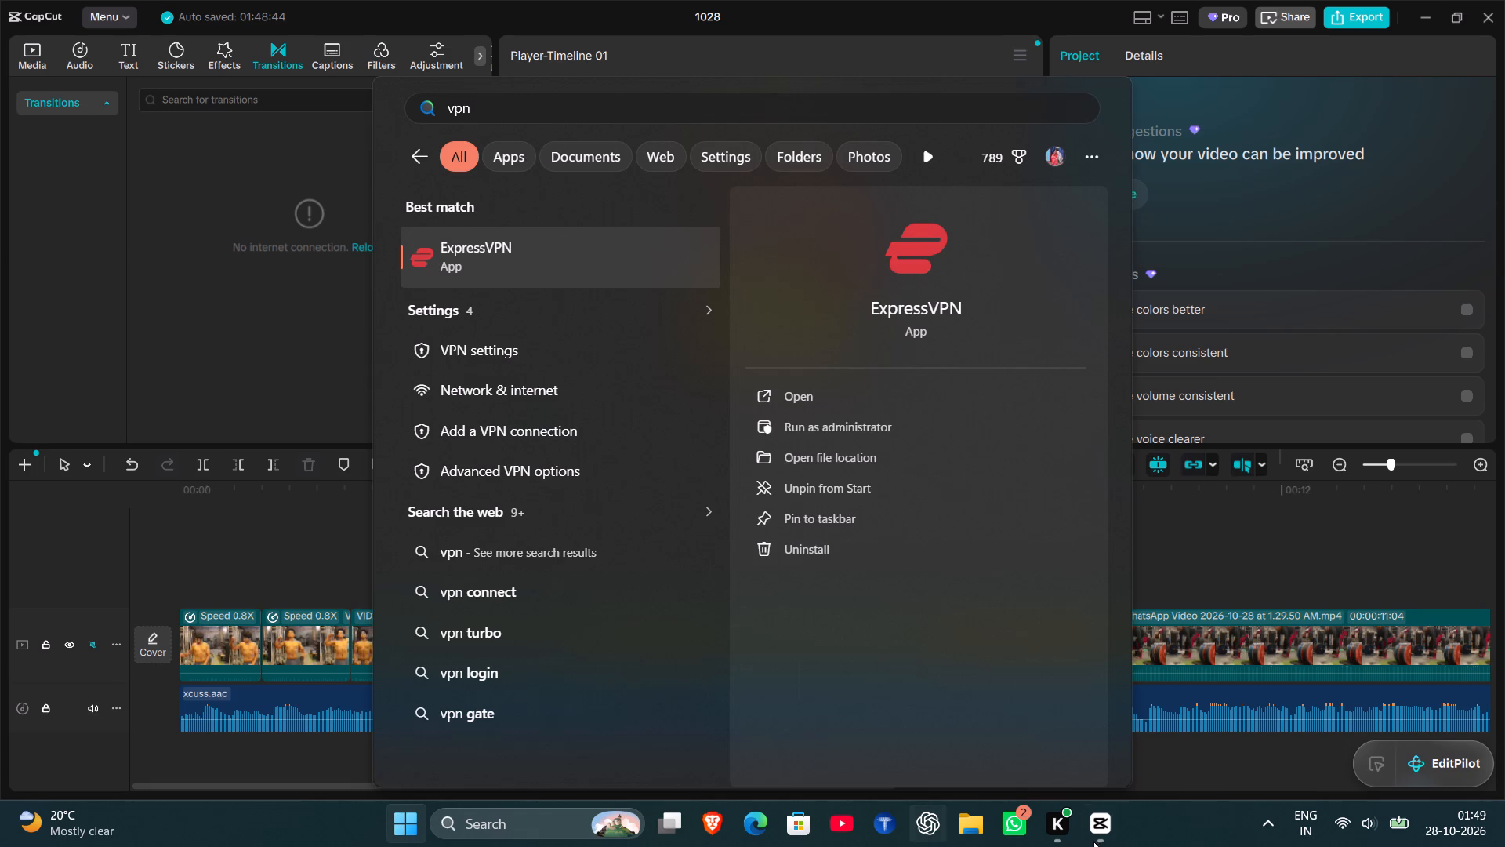
{"action": "left_click", "coordinate": [803, 825]}
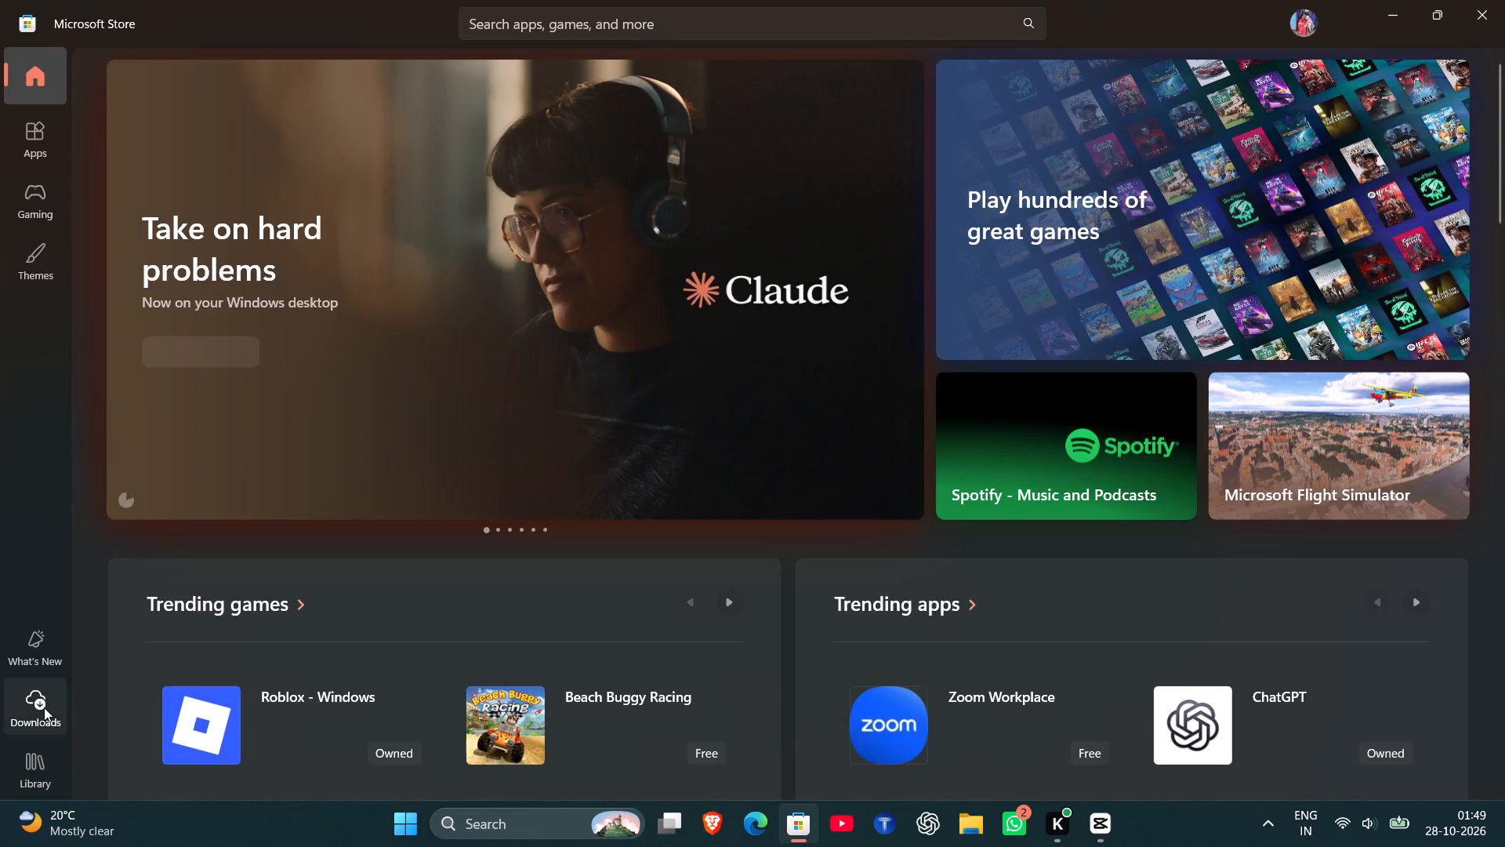
{"action": "left_click", "coordinate": [44, 707]}
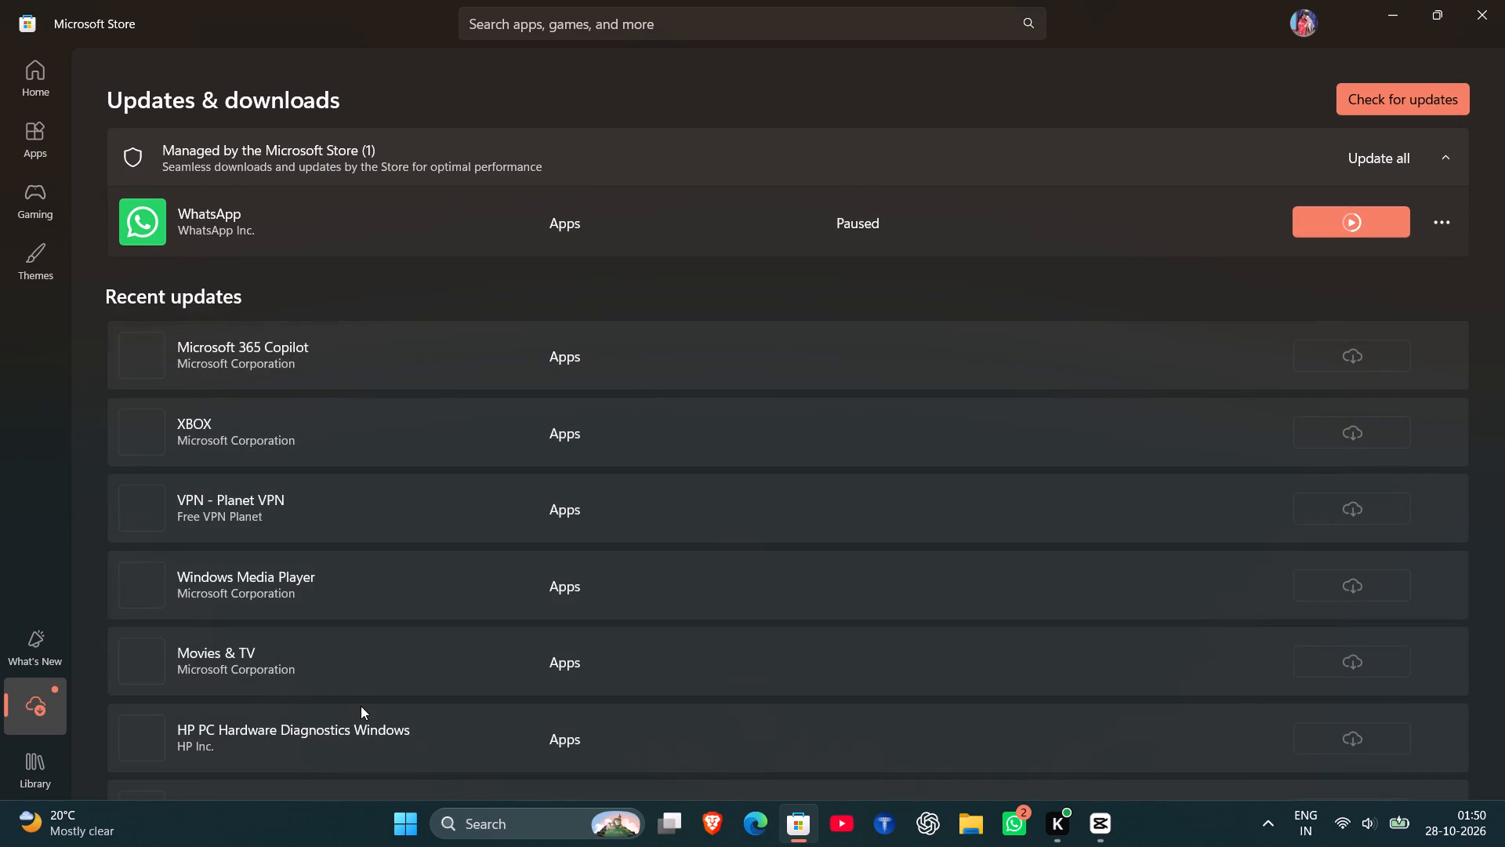
{"action": "scroll", "coordinate": [361, 706], "scroll_direction": "down", "scroll_amount": 1}
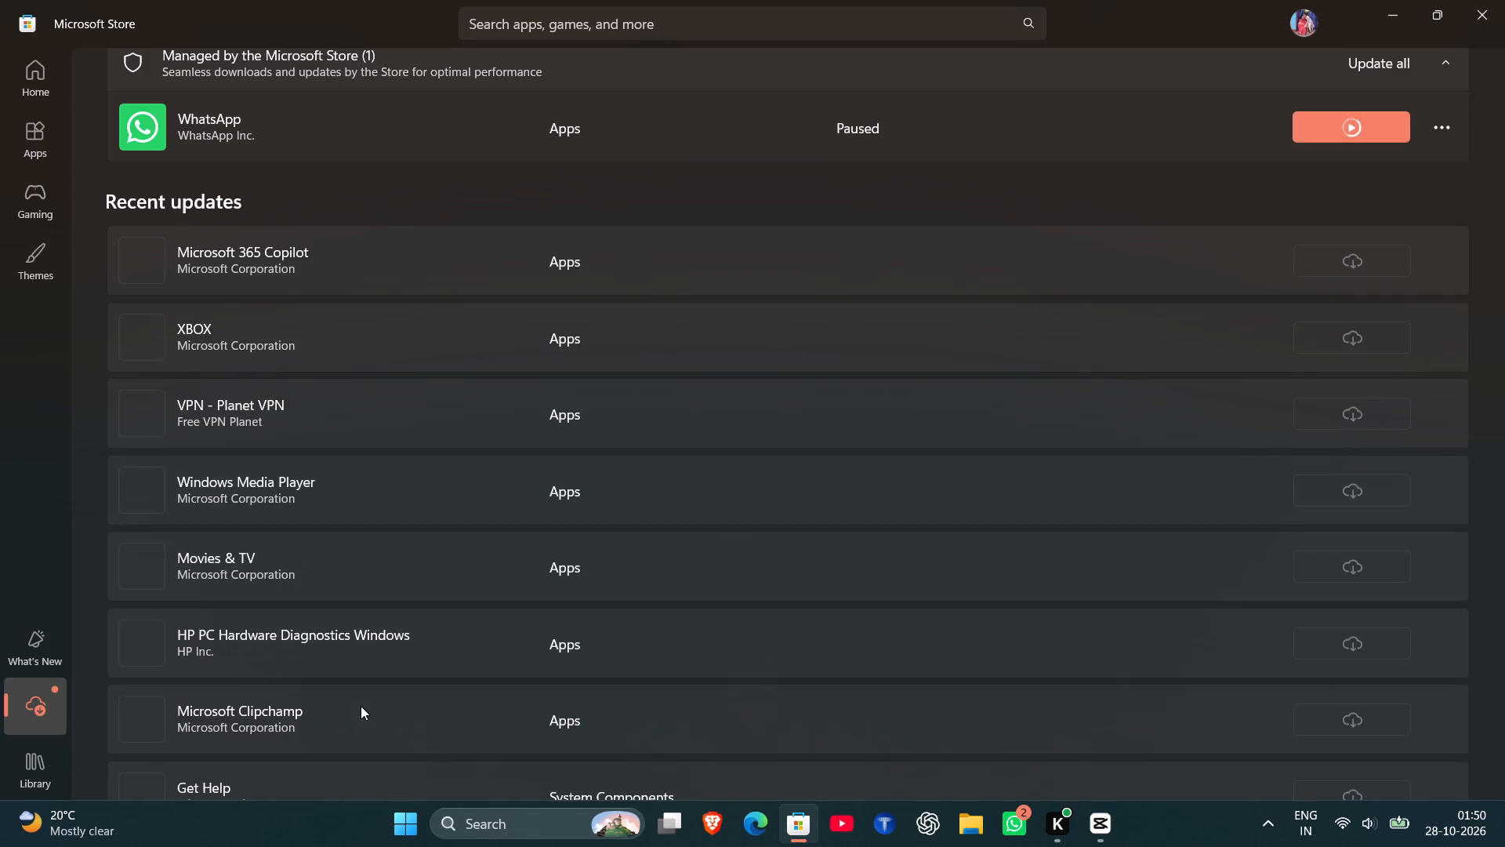
{"action": "left_click", "coordinate": [1168, 411]}
{"action": "left_click", "coordinate": [1322, 410]}
{"action": "left_click", "coordinate": [1322, 410]}
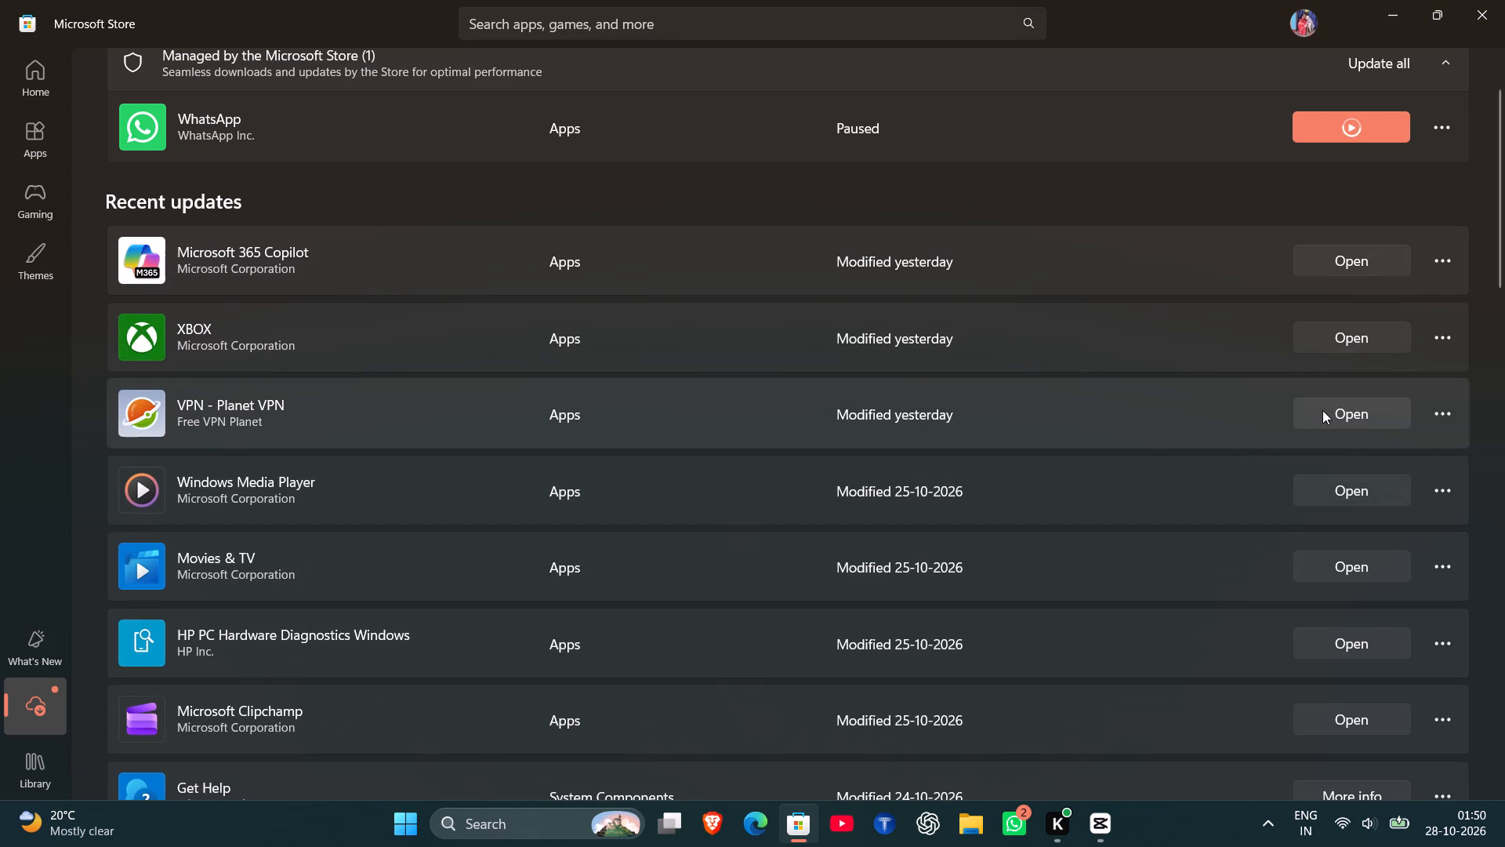
{"action": "left_click", "coordinate": [1322, 410]}
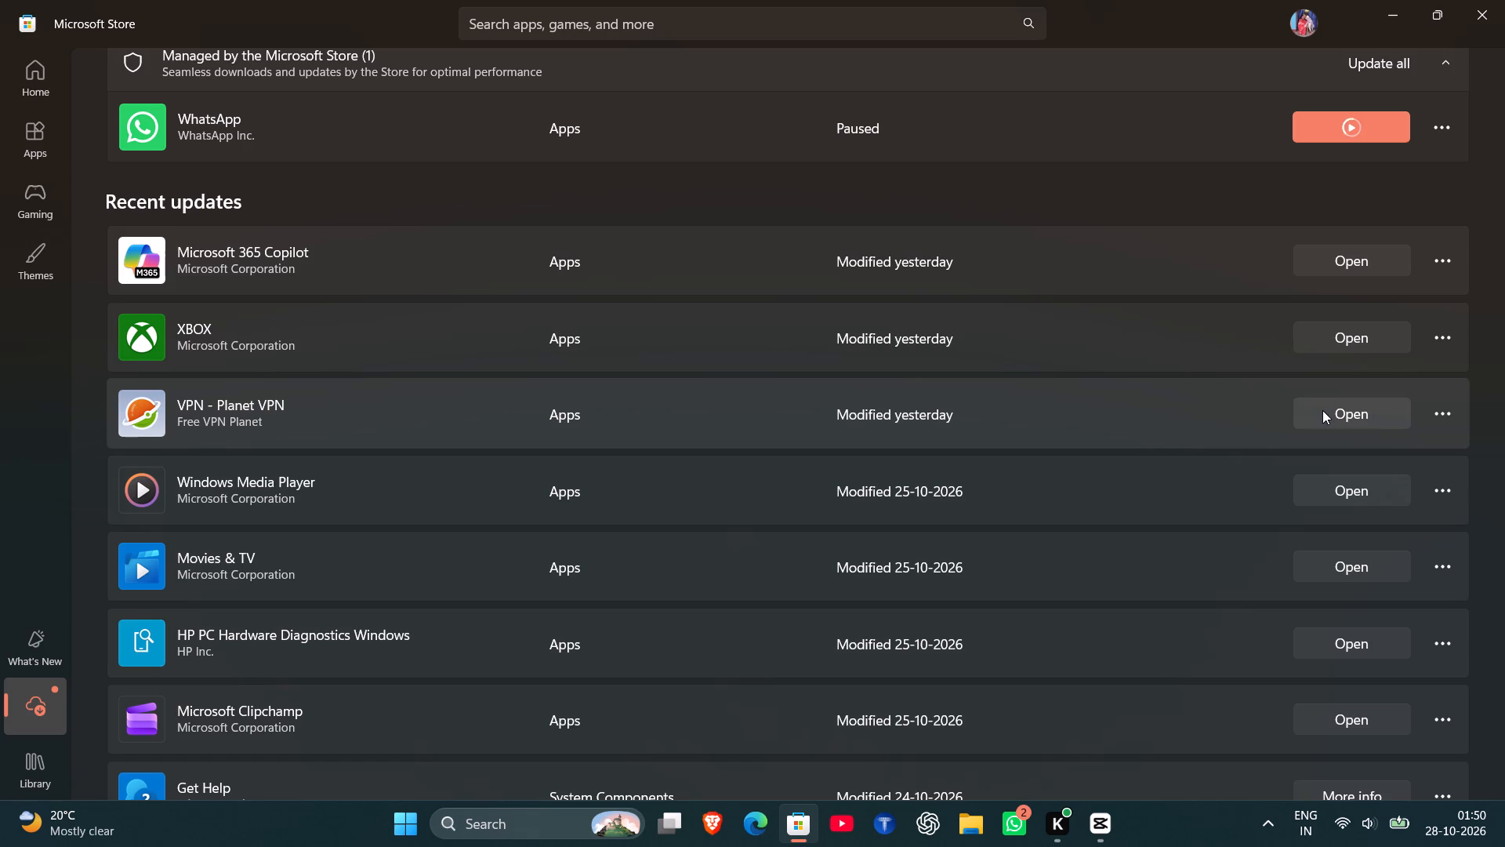
{"action": "left_click", "coordinate": [1326, 417]}
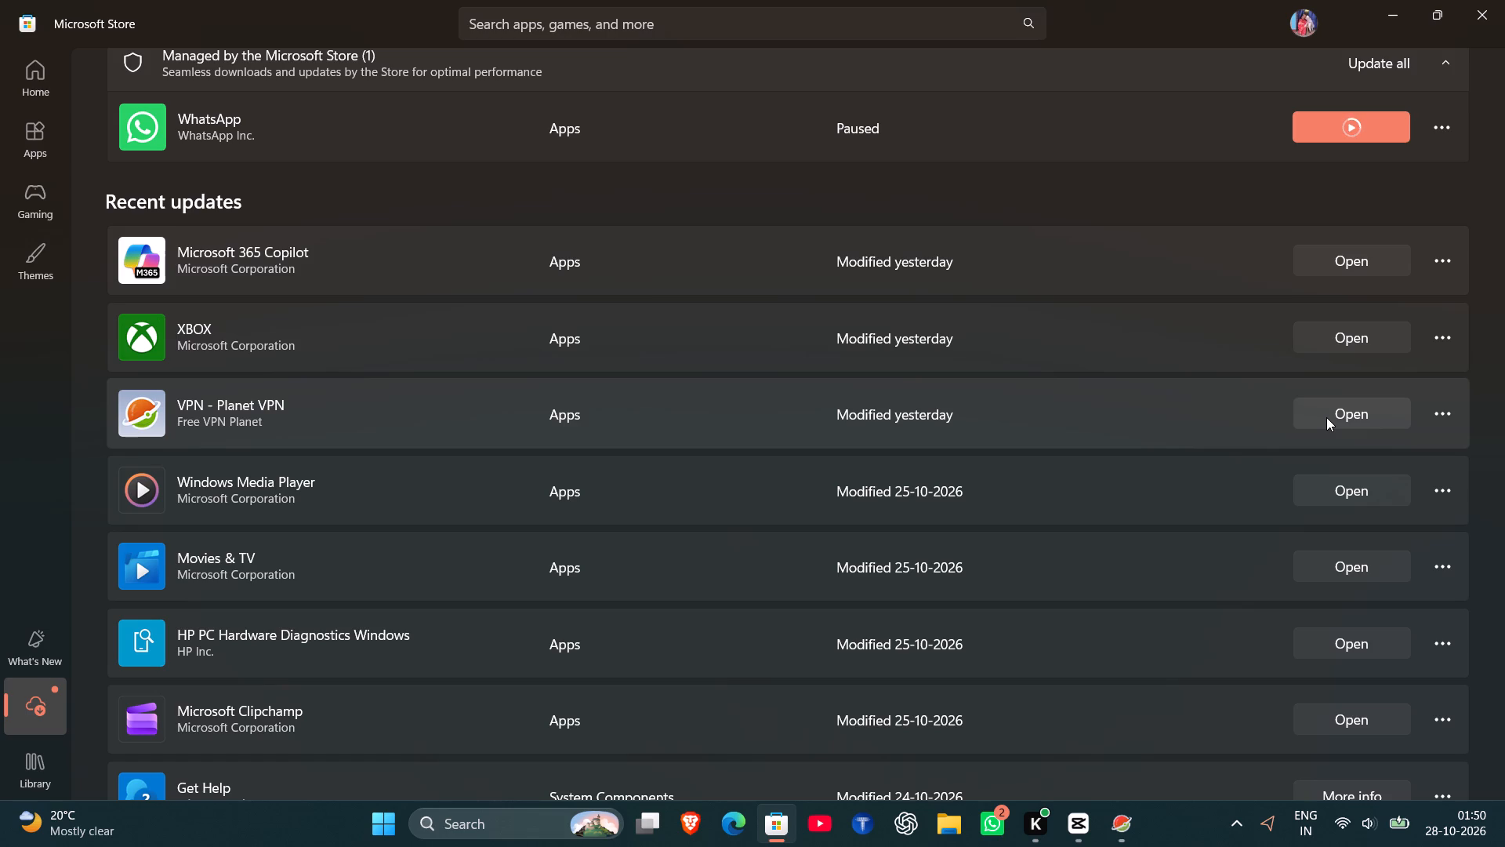
{"action": "left_click", "coordinate": [1495, 28]}
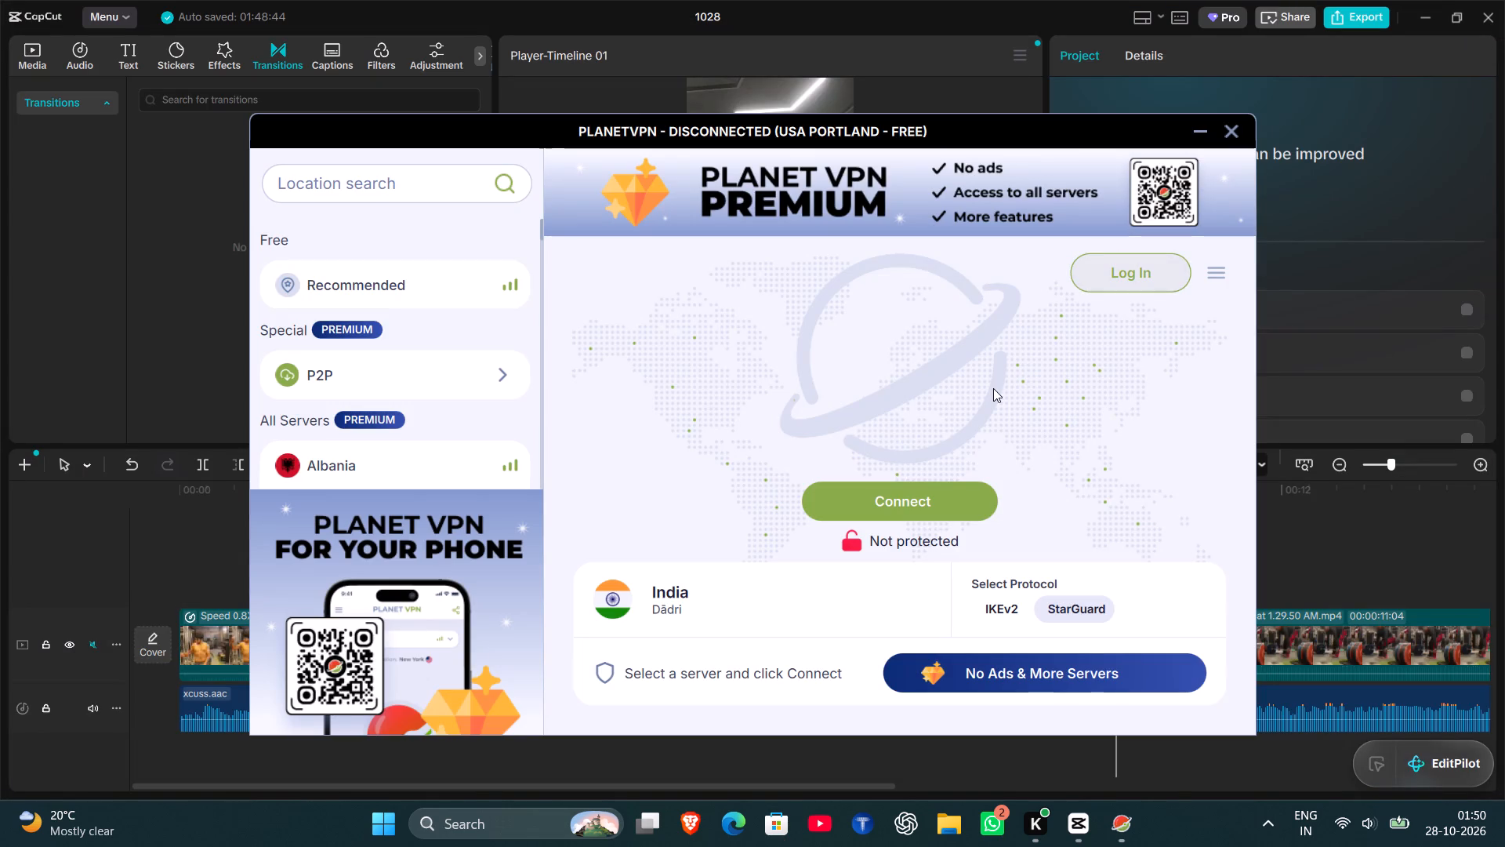
Connect Planet VPN to the free USA Portland server and return to the CapCut project.
{"action": "left_click", "coordinate": [863, 514]}
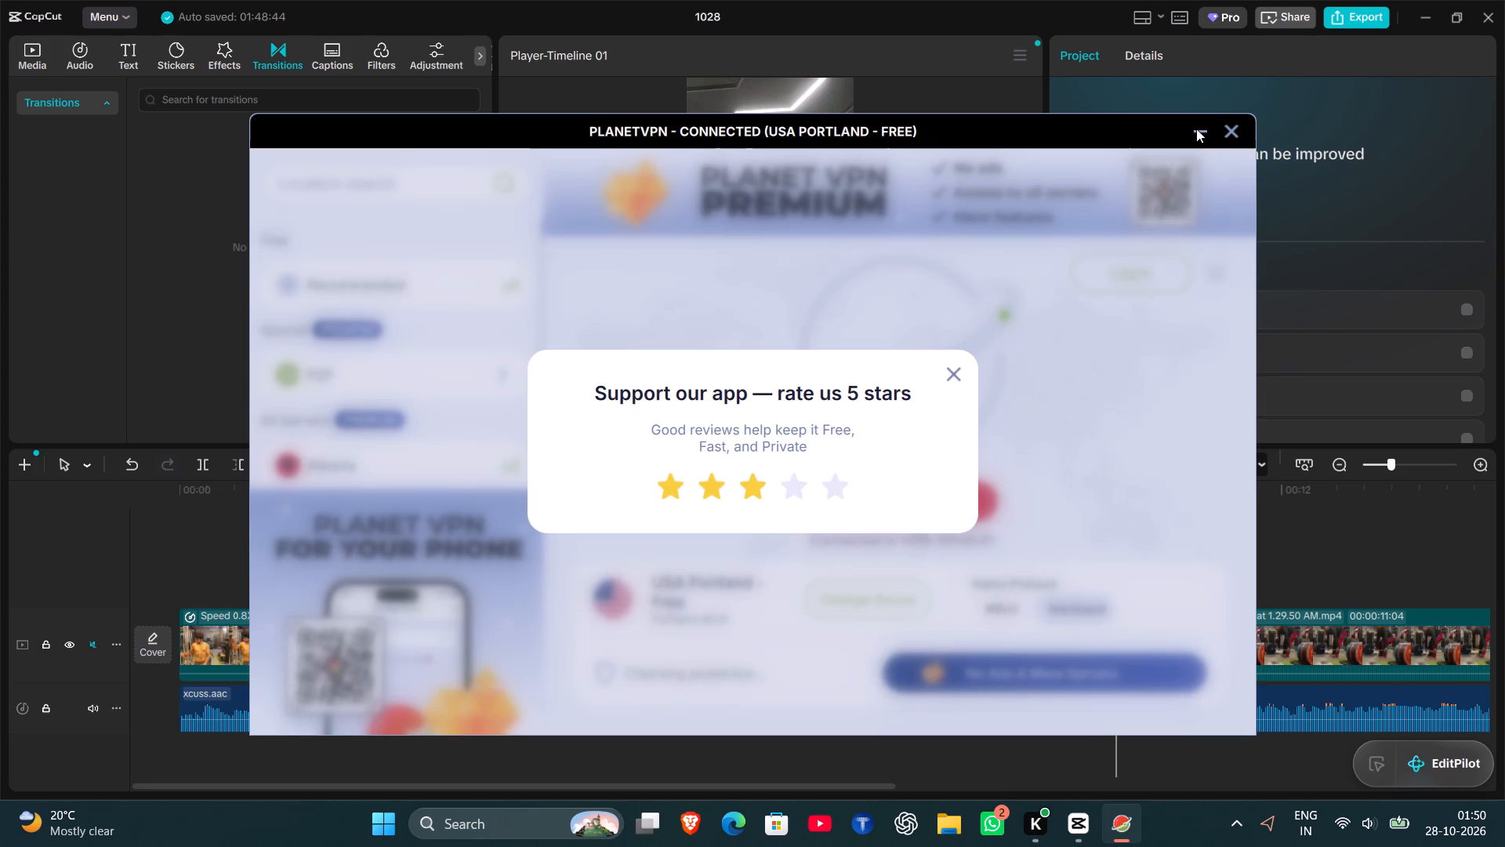
{"action": "left_click", "coordinate": [962, 378]}
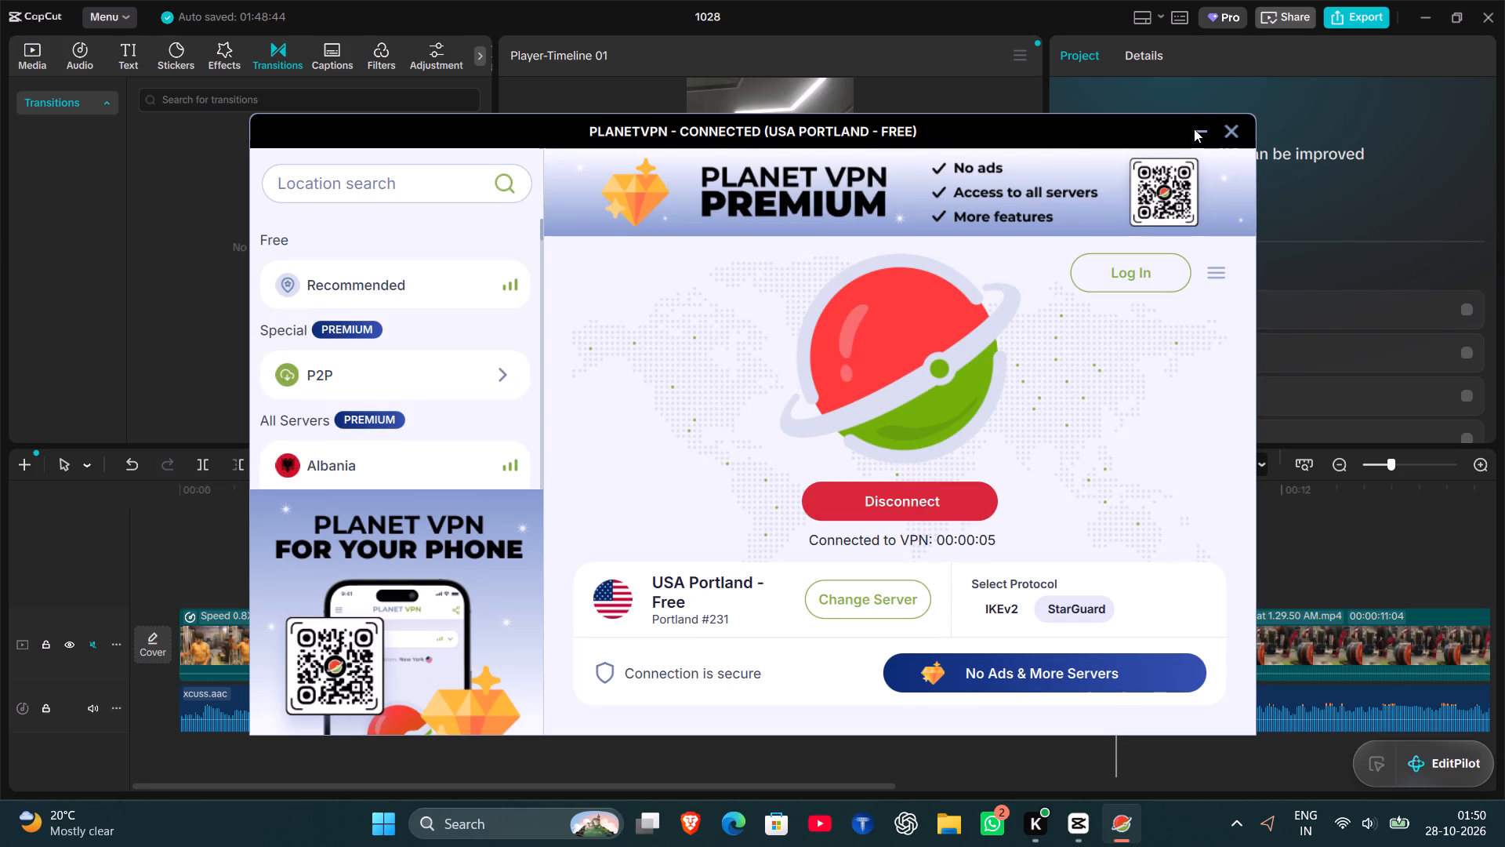
{"action": "left_click", "coordinate": [1194, 129]}
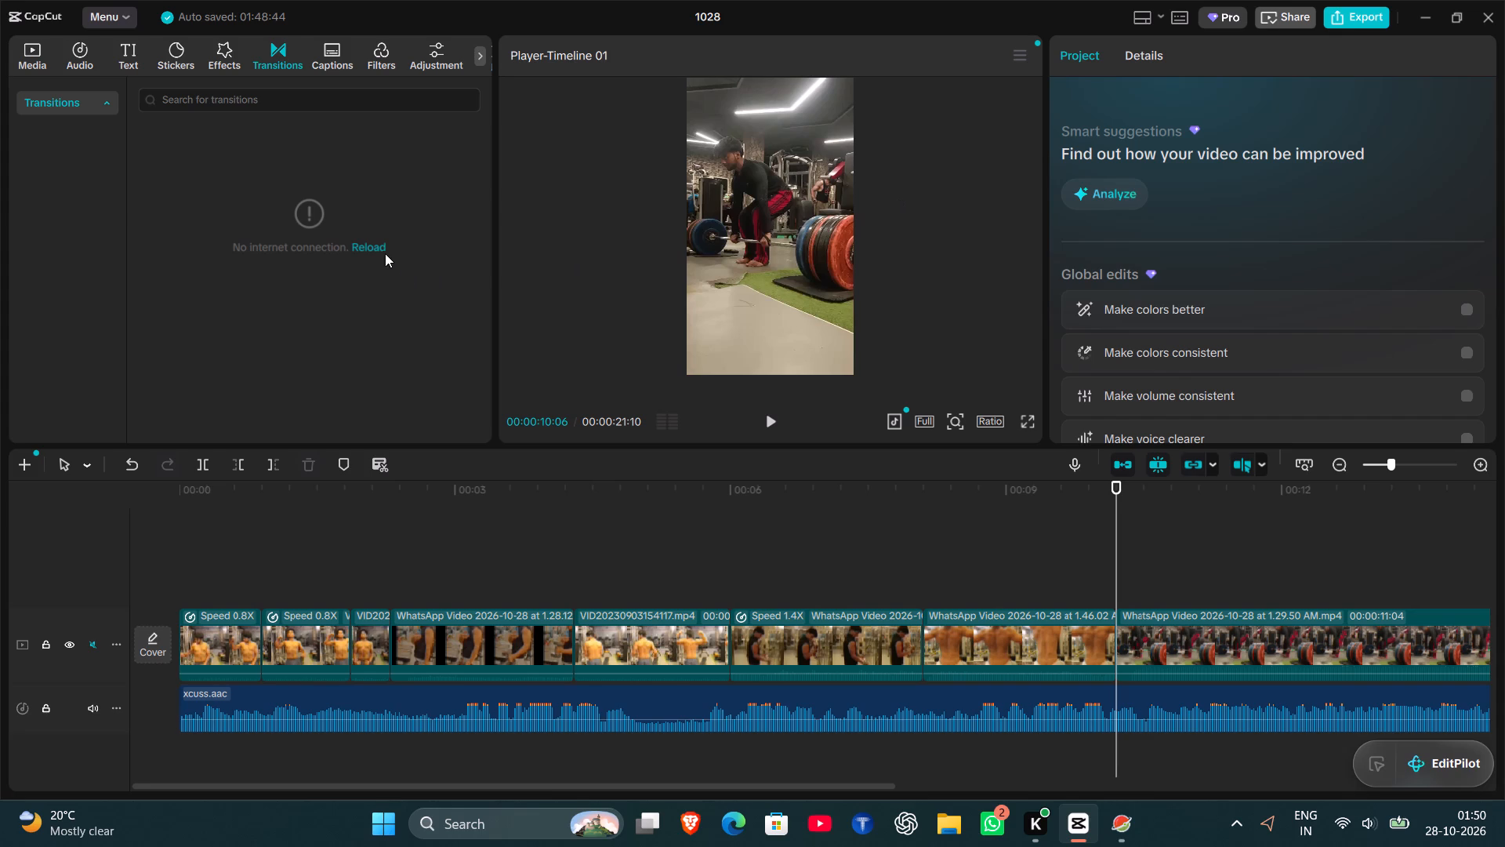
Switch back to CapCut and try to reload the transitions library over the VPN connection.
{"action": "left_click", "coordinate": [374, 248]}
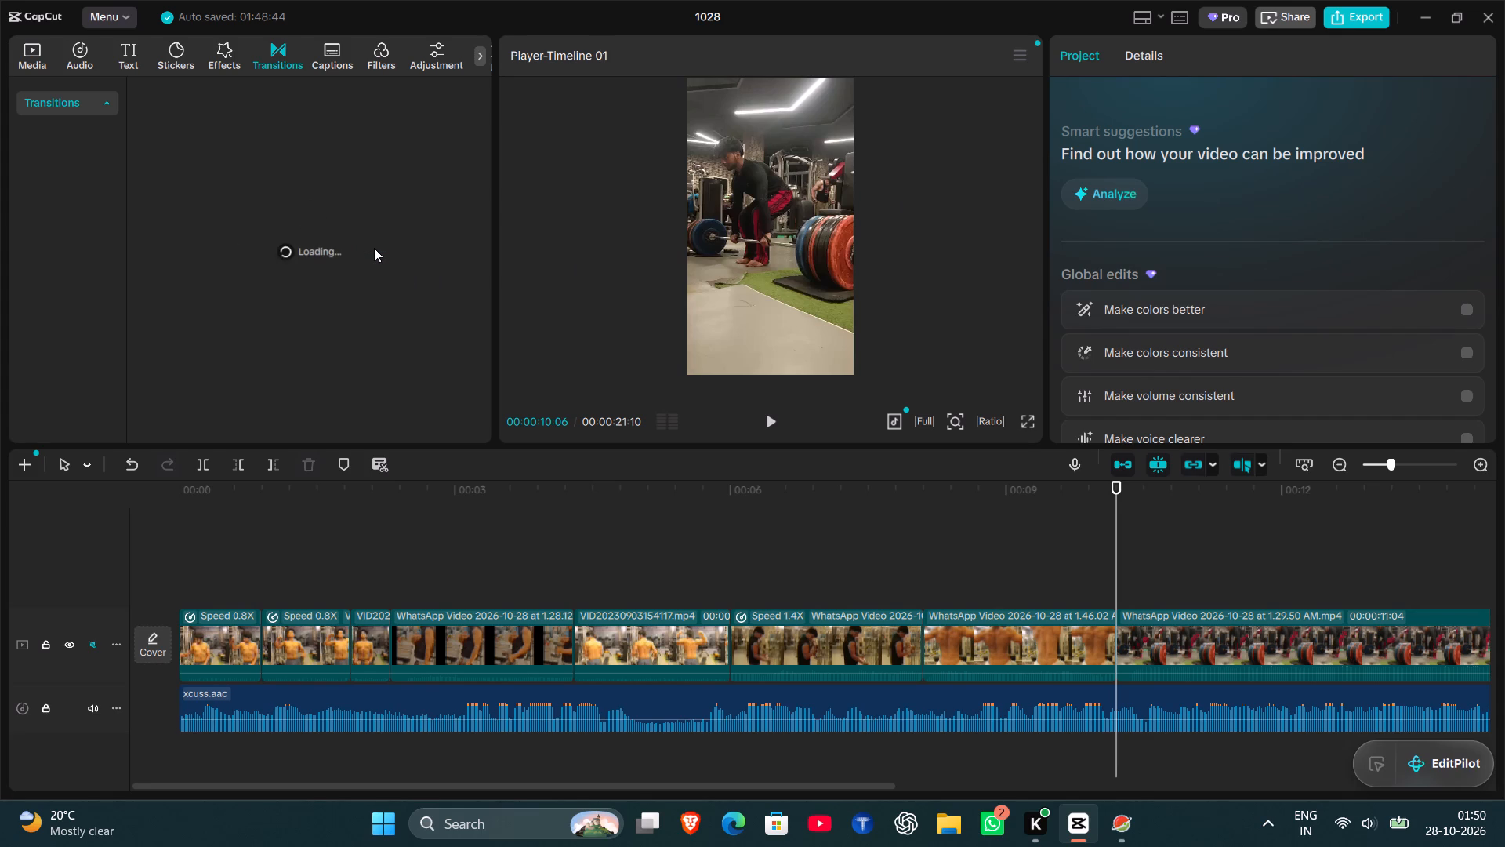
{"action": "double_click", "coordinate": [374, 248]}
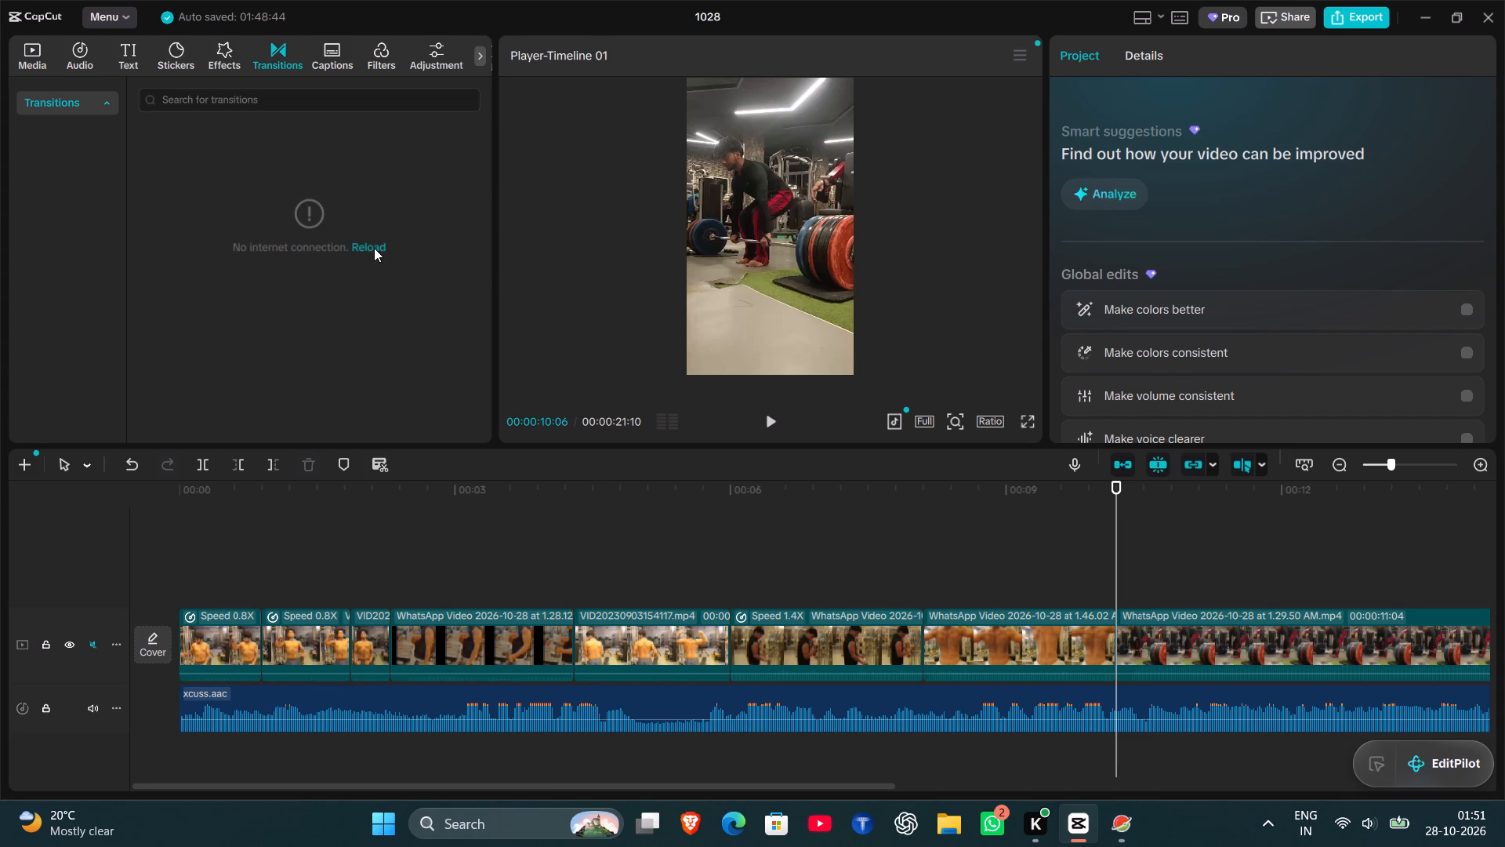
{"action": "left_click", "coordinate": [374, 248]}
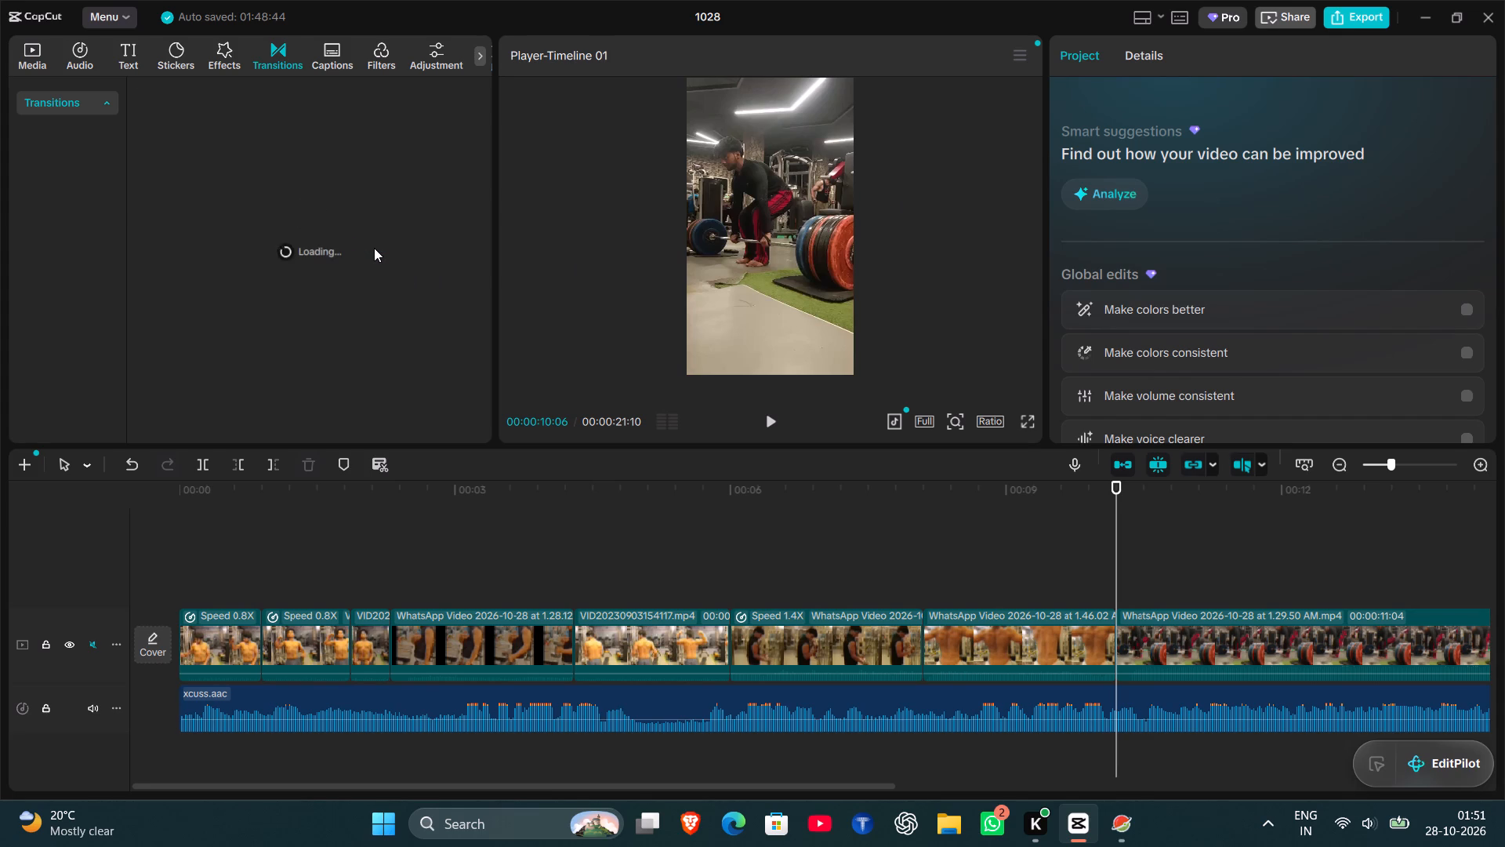
Quit CapCut.
{"action": "left_click", "coordinate": [98, 19]}
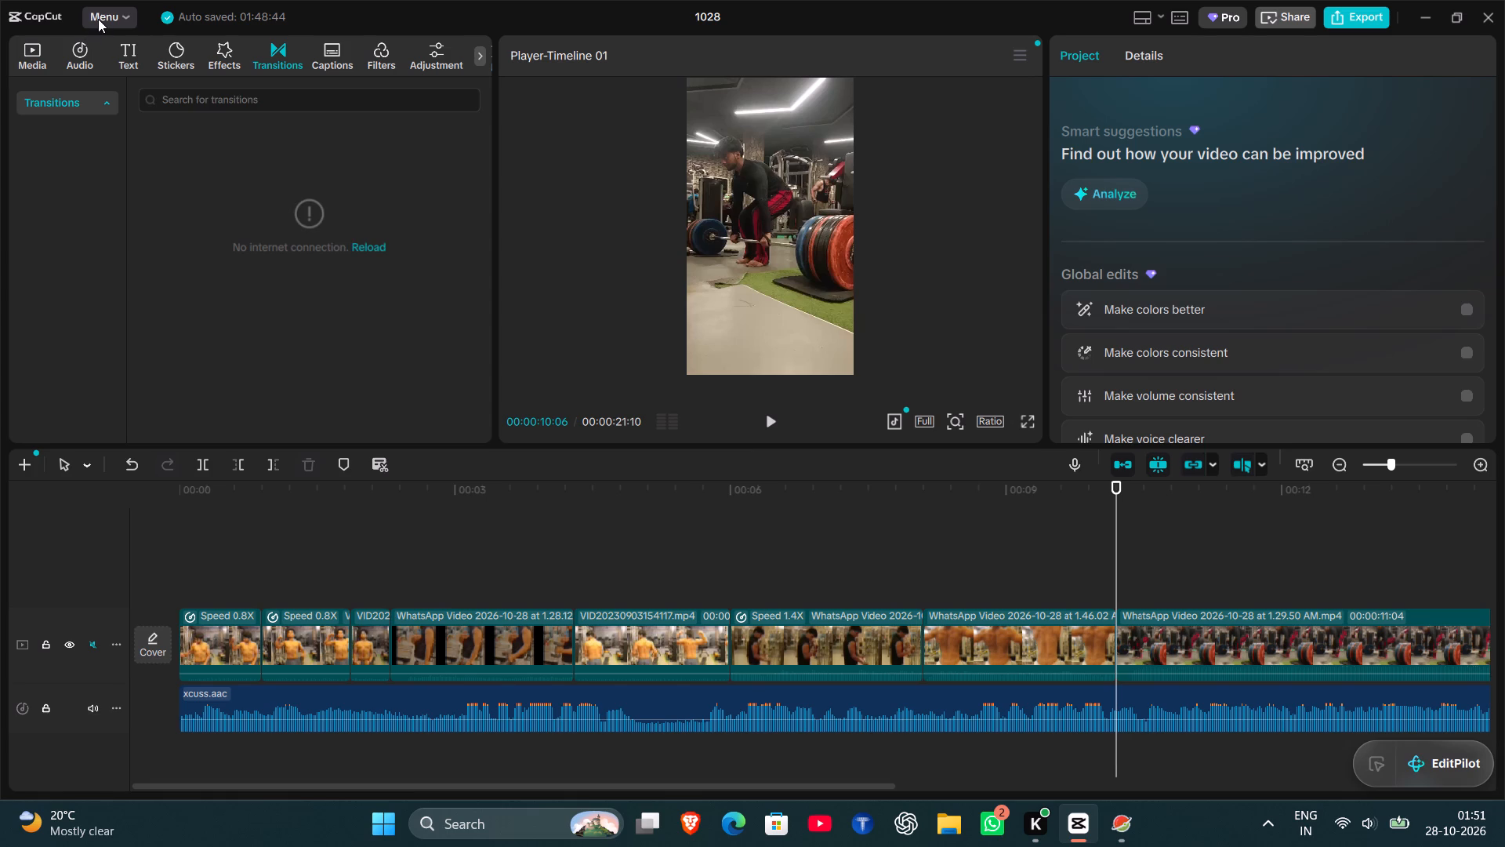
{"action": "left_click", "coordinate": [140, 234]}
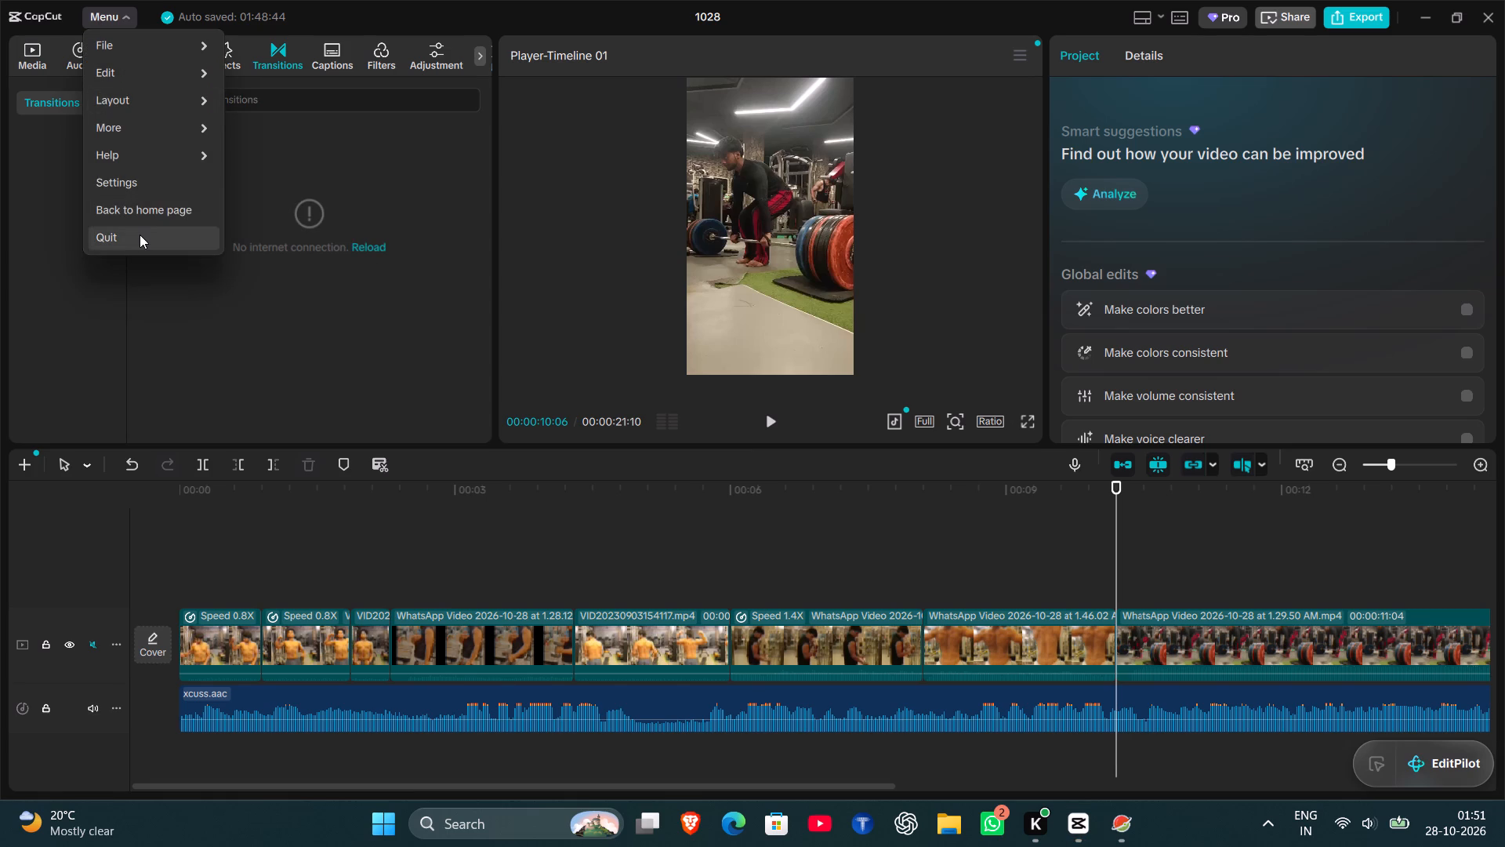
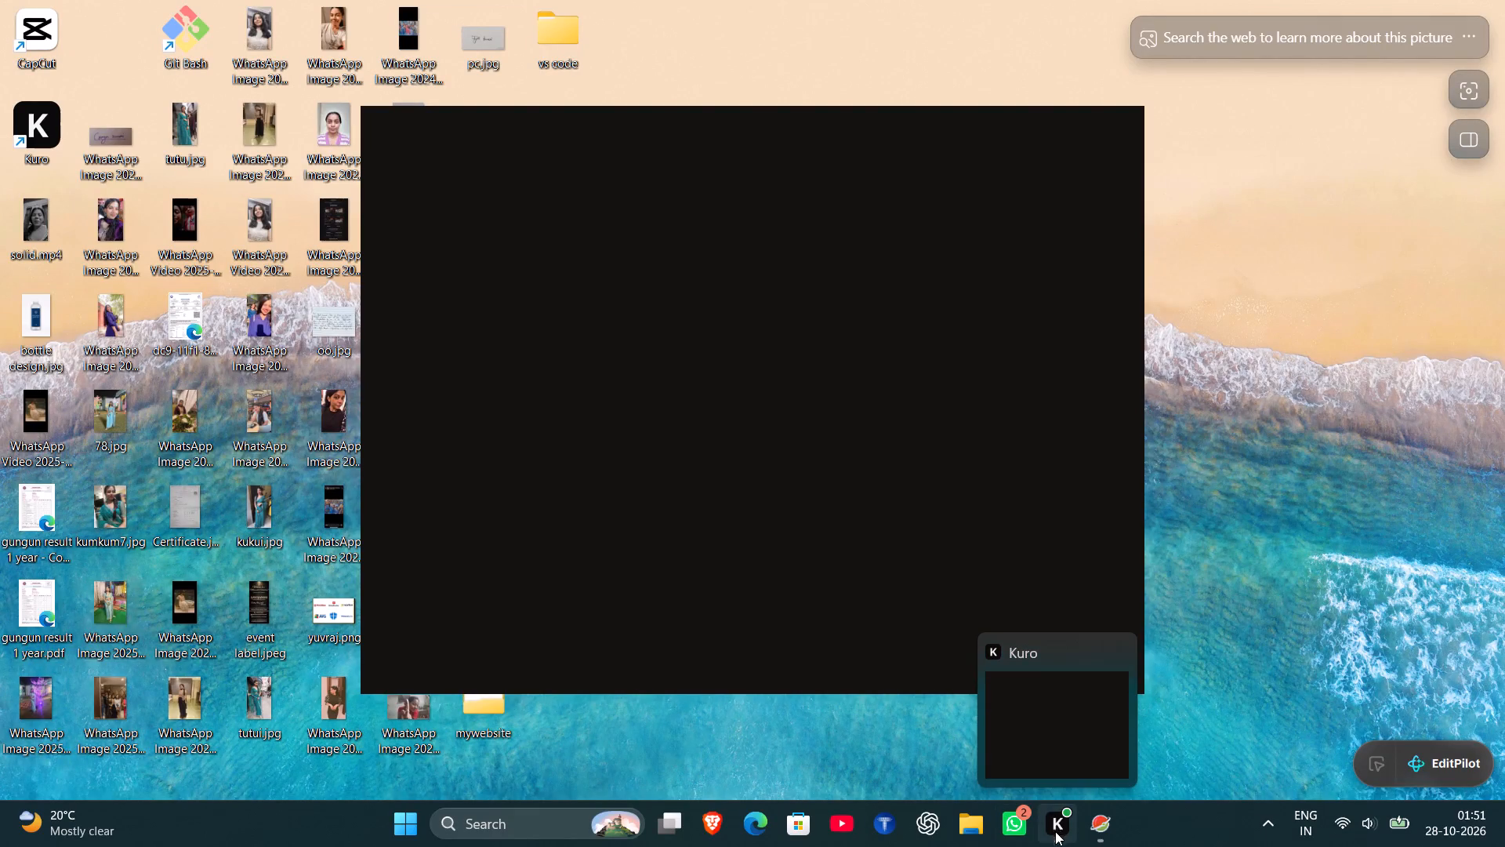
Relaunch CapCut from the desktop.
{"action": "double_click", "coordinate": [53, 62]}
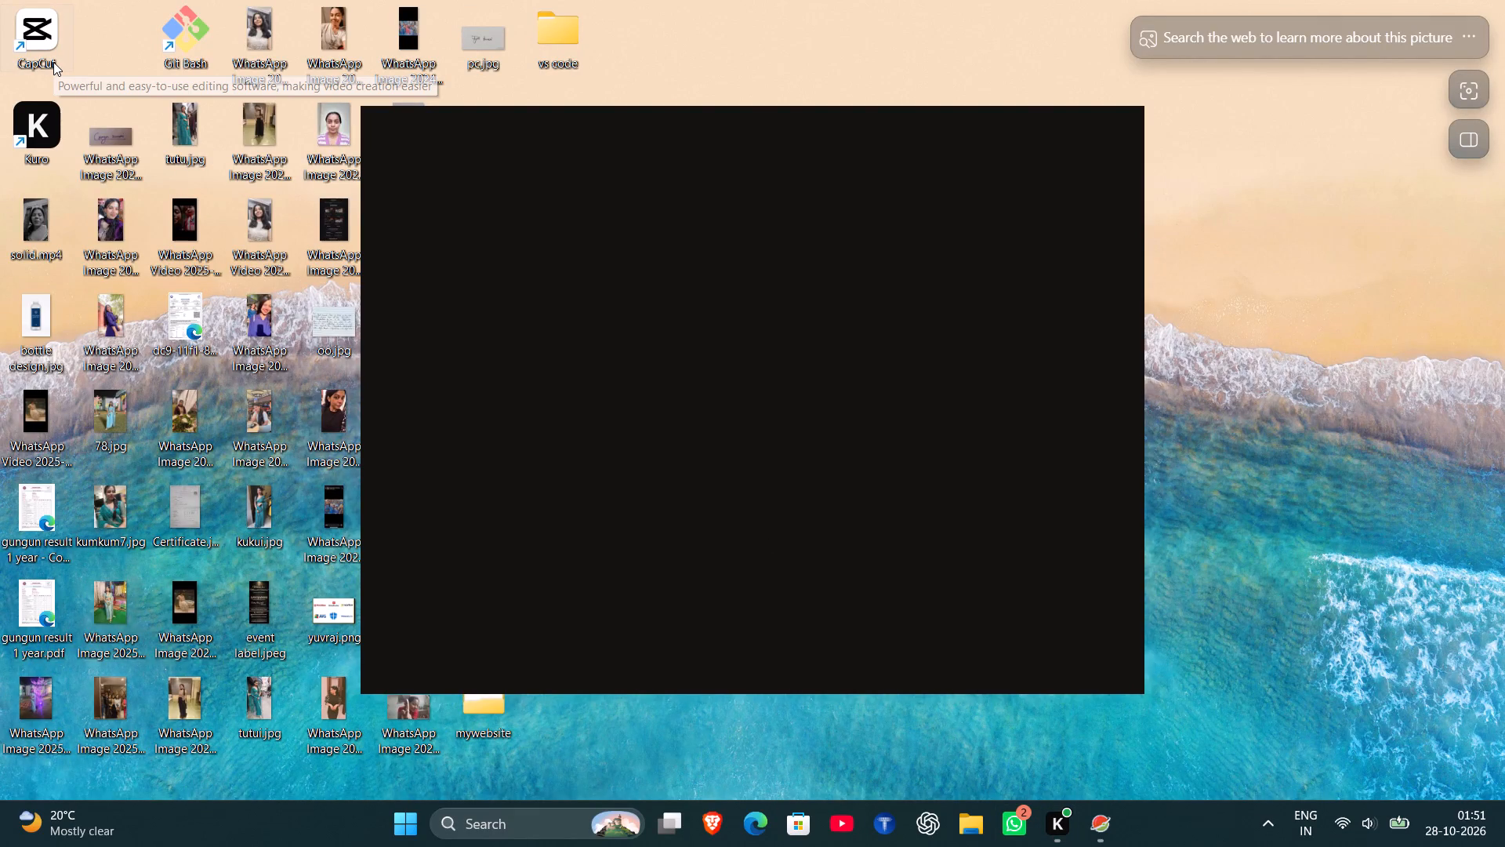
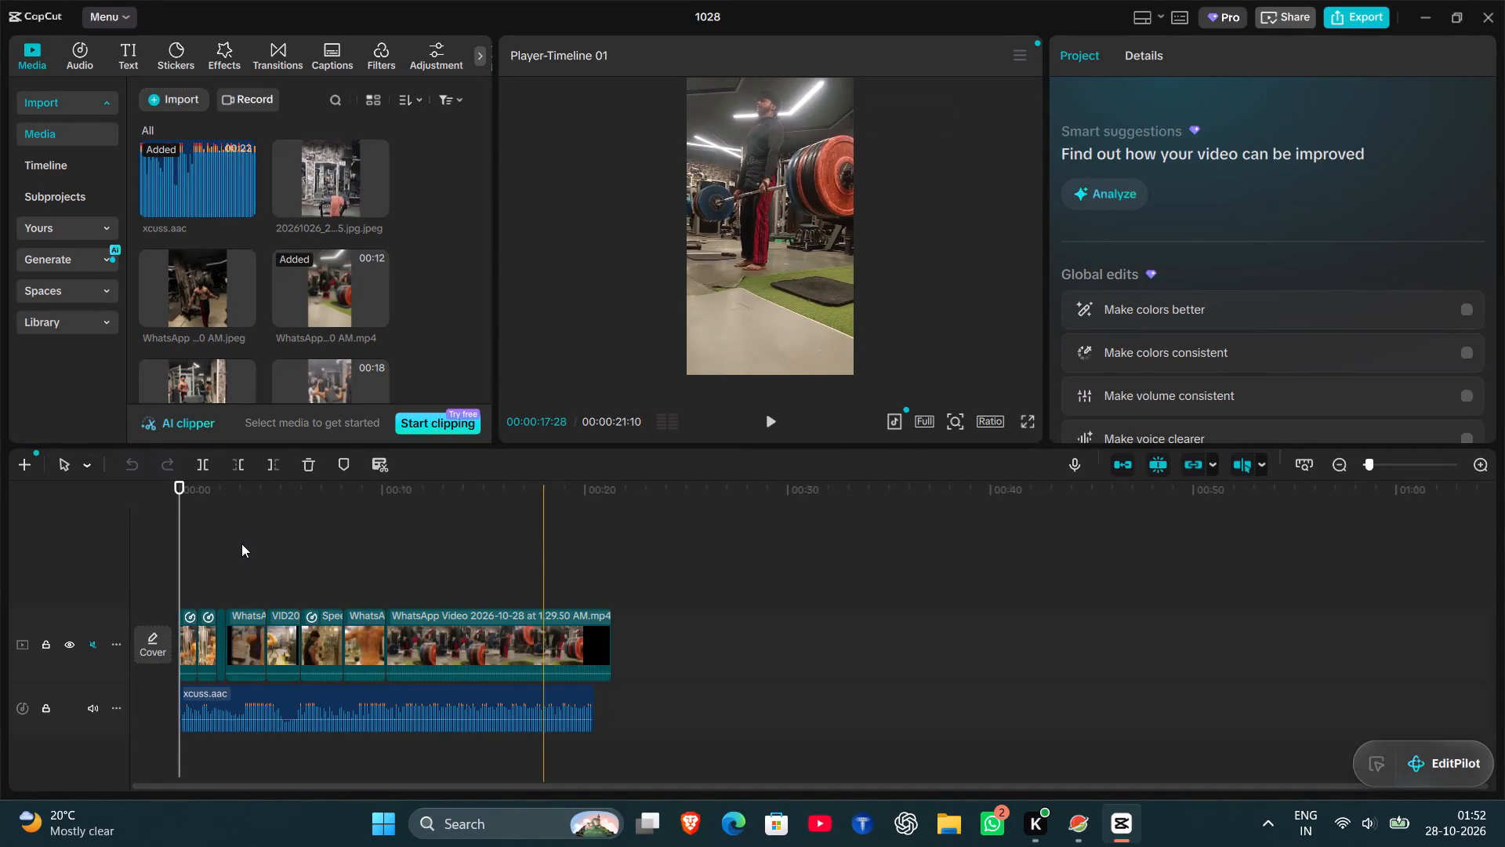
Open the transitions library in project 1028 to check whether the online transitions load.
{"action": "left_click", "coordinate": [276, 56]}
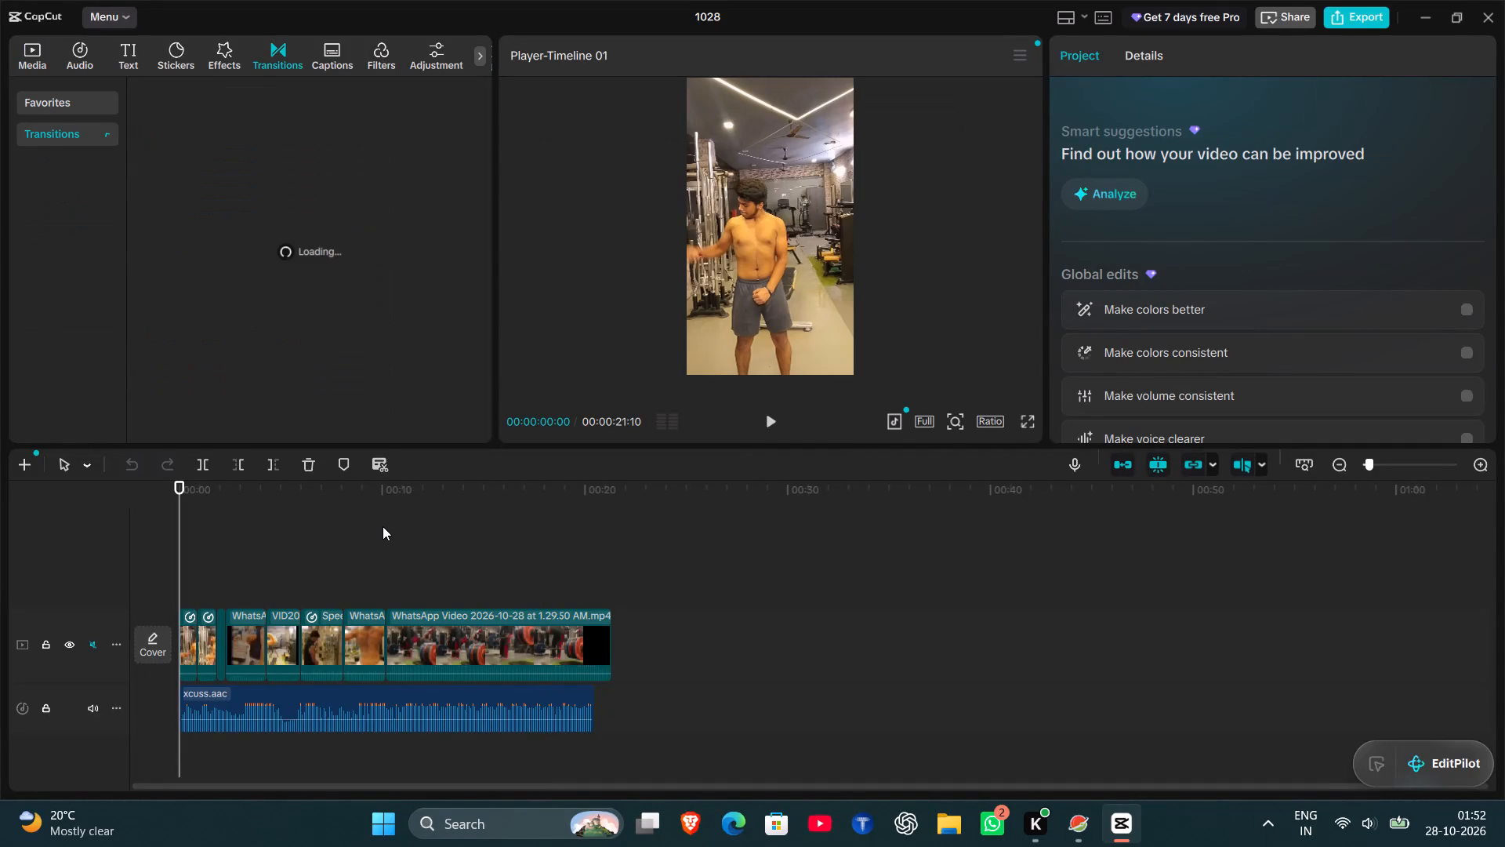
{"action": "left_click", "coordinate": [383, 526]}
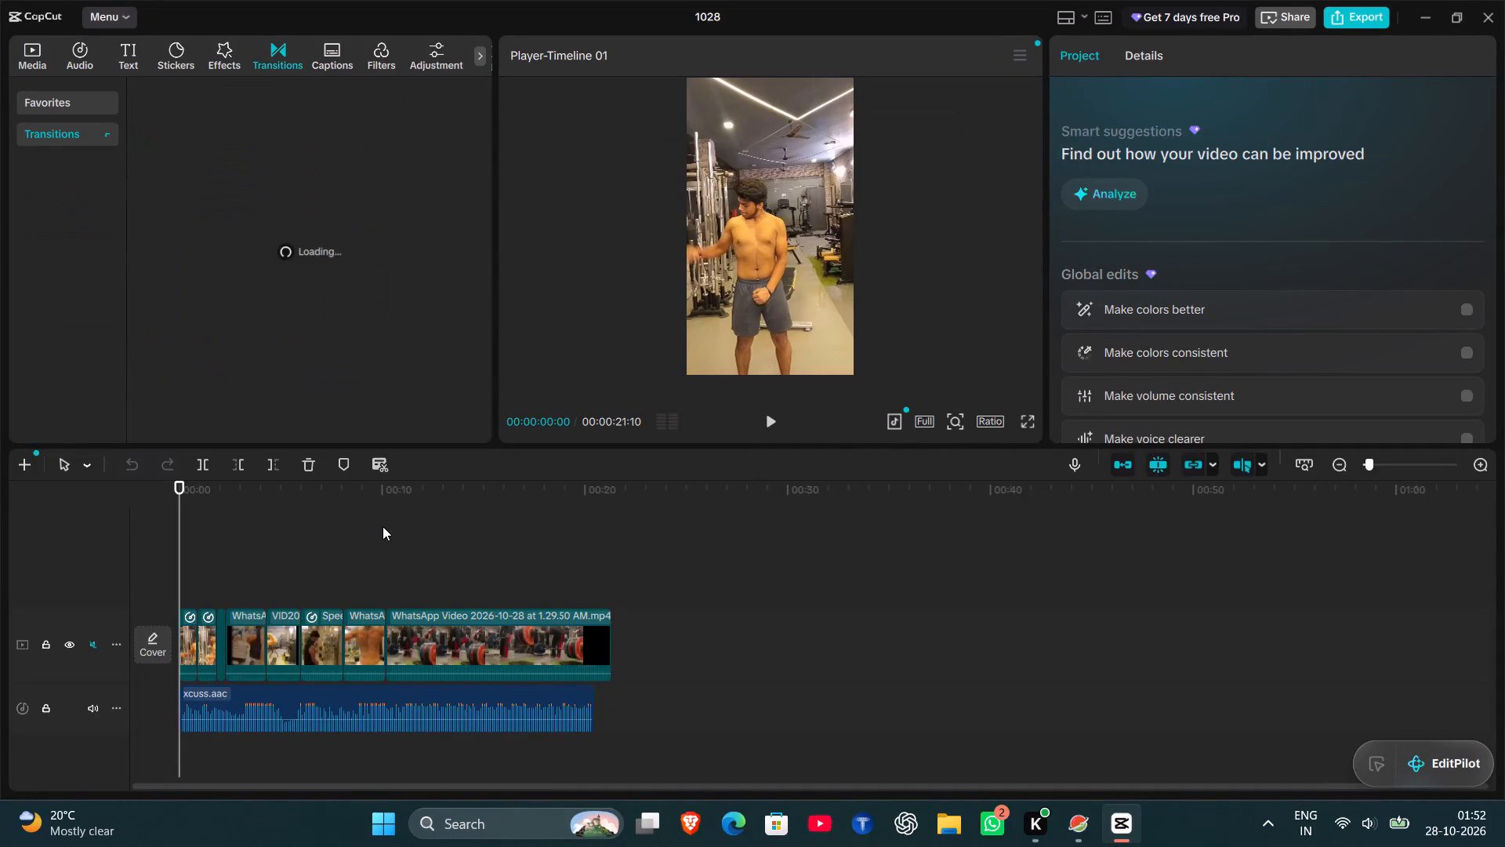